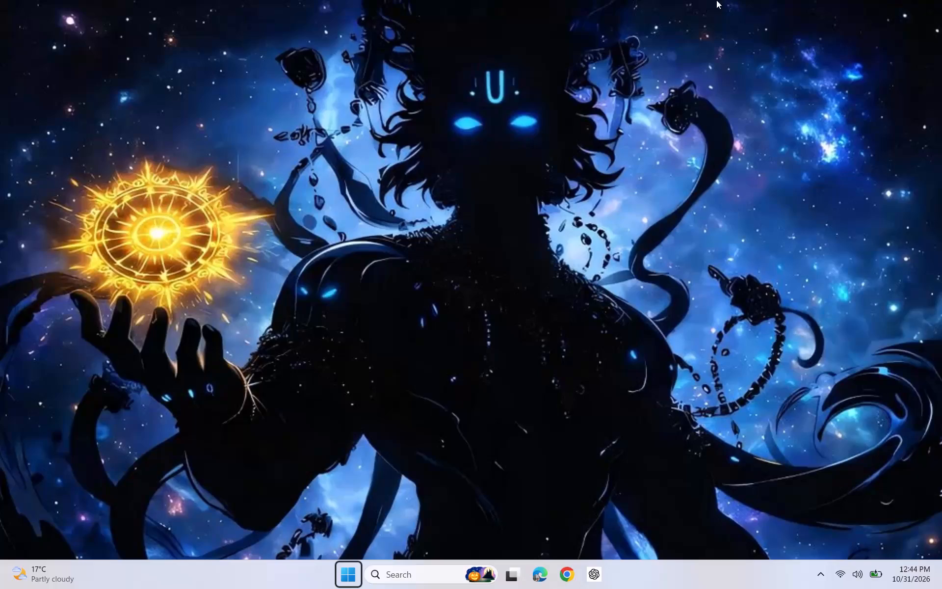
# Launch an application from the Windows search suggestions.
pyautogui.click(418, 575)
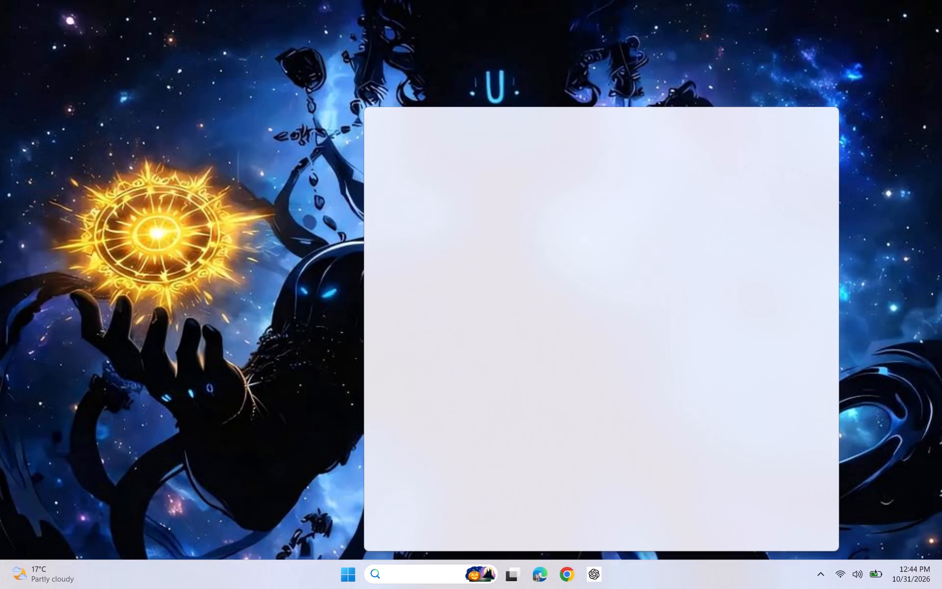
pyautogui.click(430, 211)
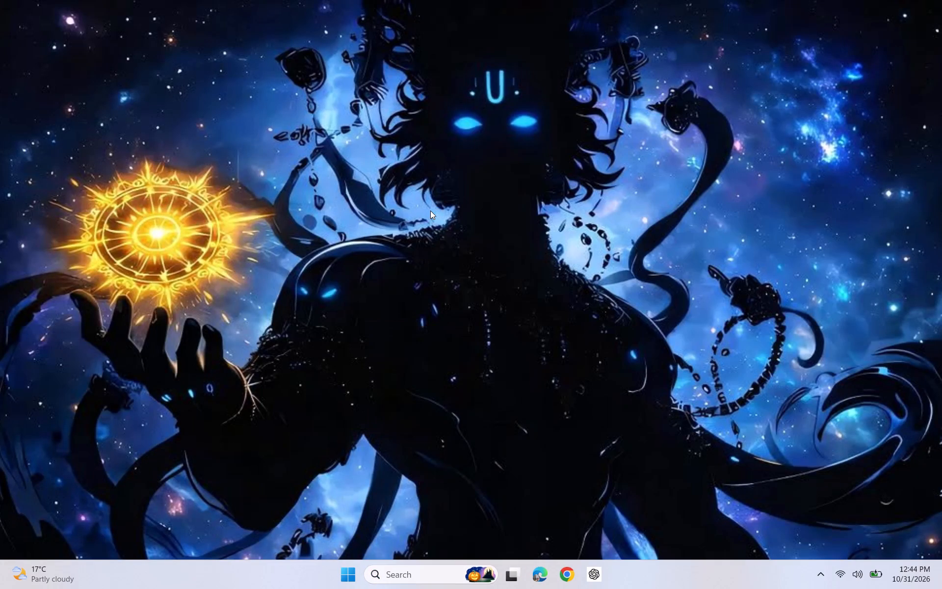
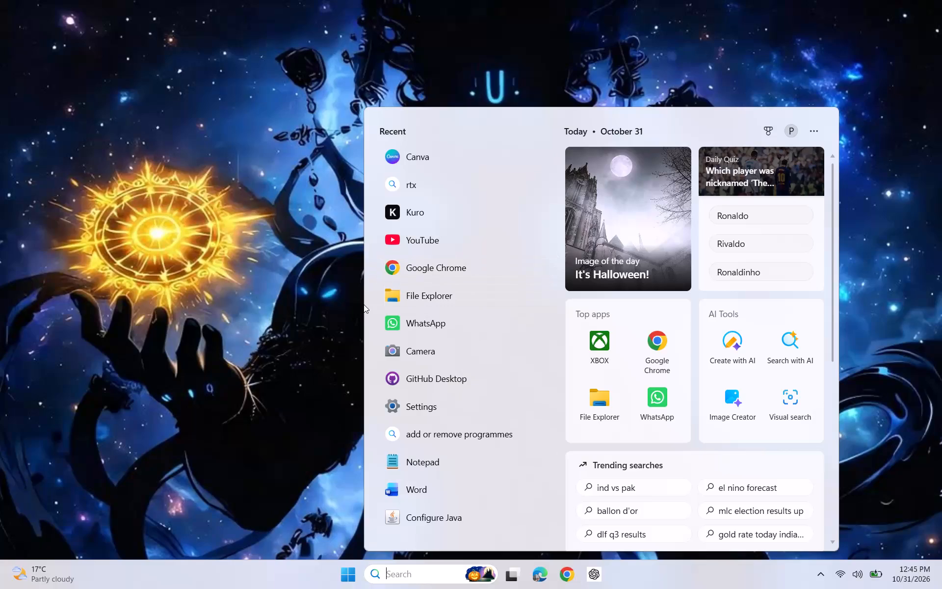
# Launch Canva from the recent apps in Windows search.
pyautogui.click(364, 304)
pyautogui.click(302, 307)
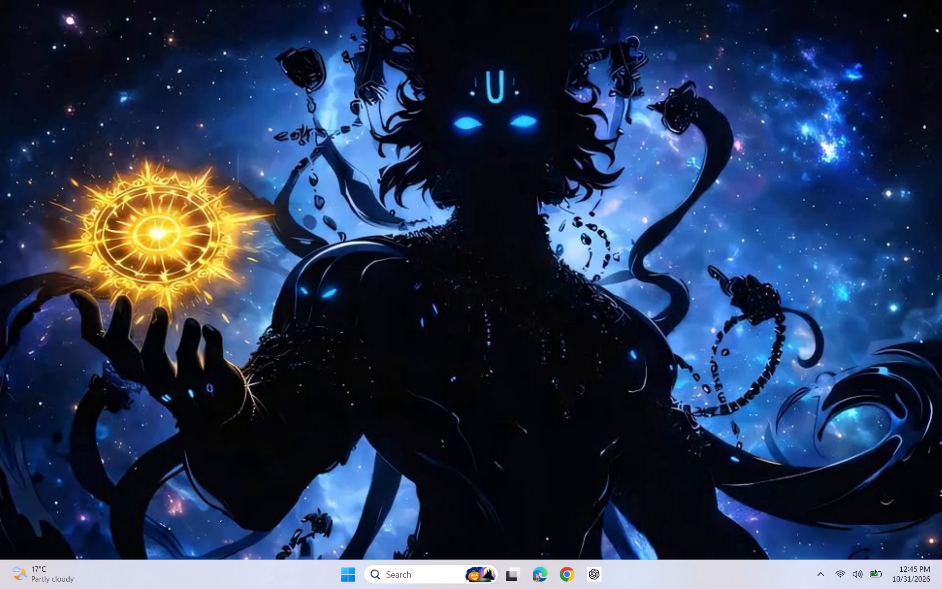
pyautogui.click(392, 582)
pyautogui.click(439, 165)
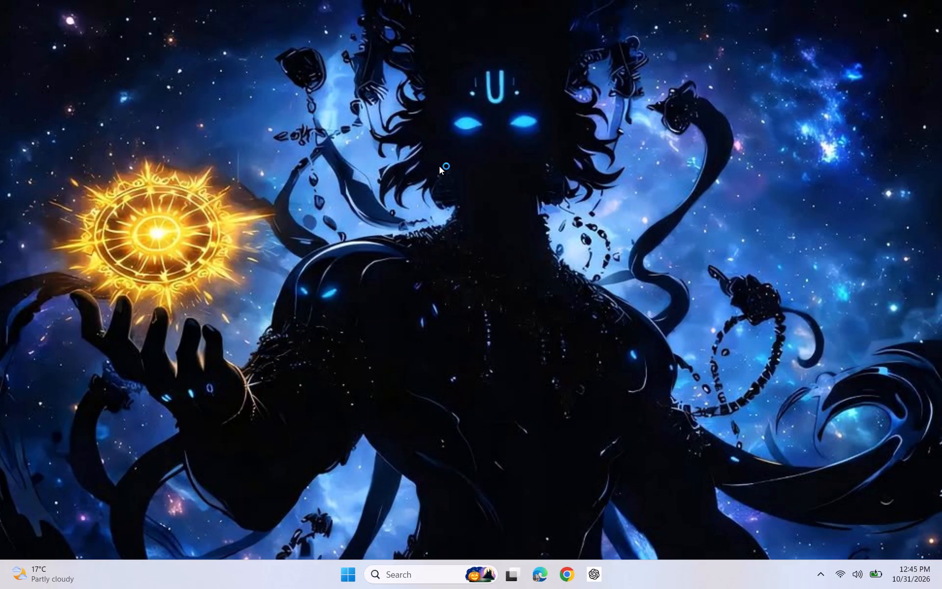
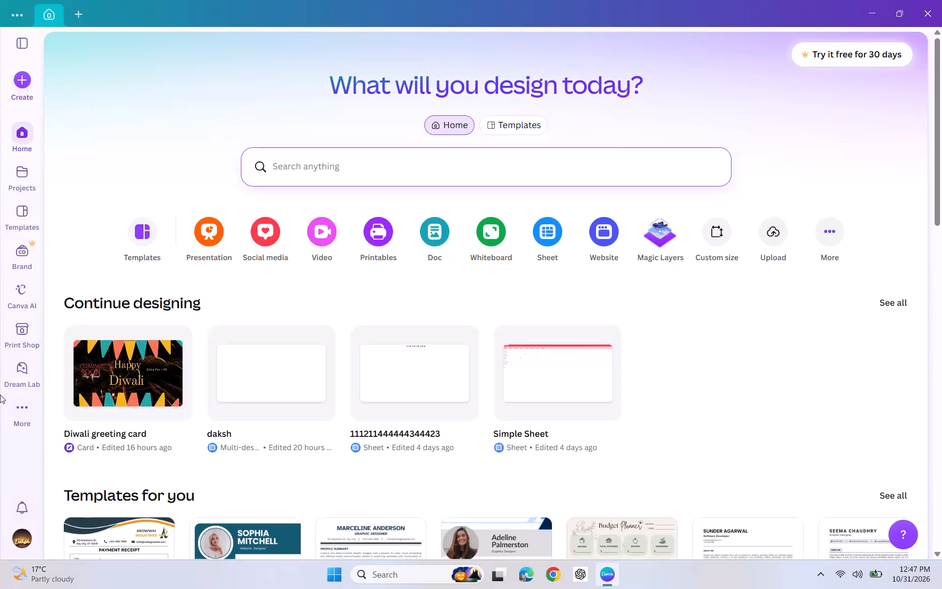
# Open the Diwali greeting card design from the recent designs.
pyautogui.click(6, 426)
pyautogui.click(105, 295)
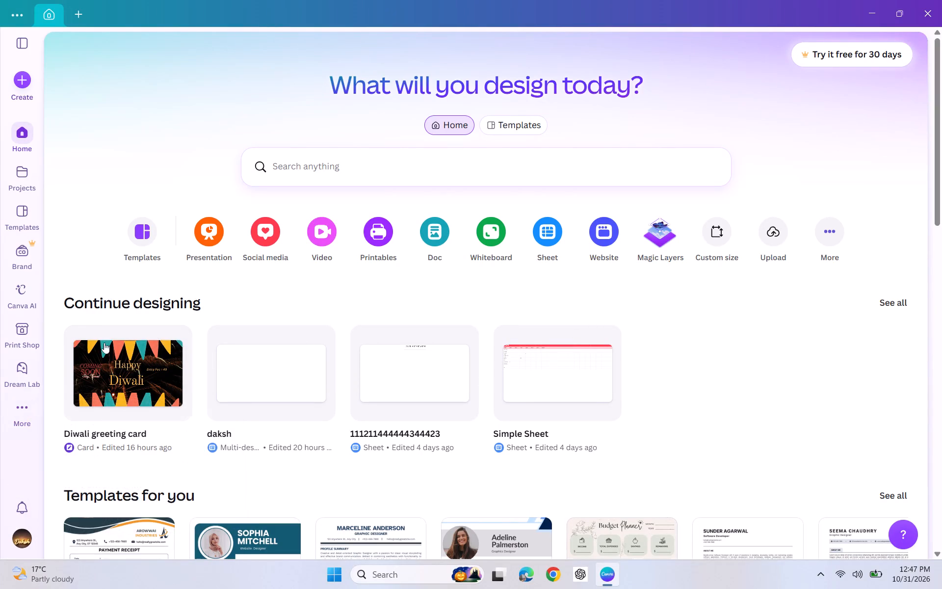
pyautogui.click(103, 355)
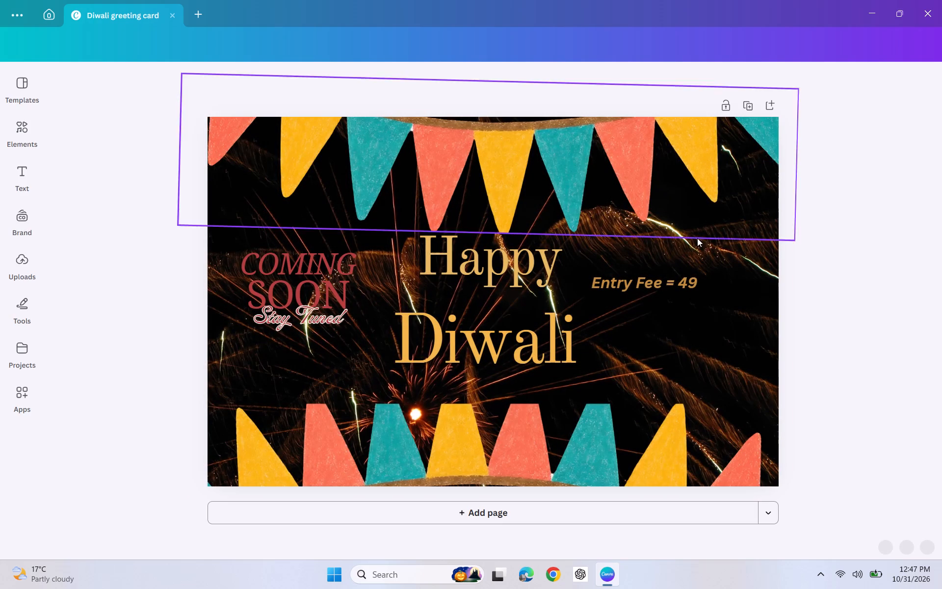
# Shrink the COMING SOON / Stay Tuned text group slightly and move it up, just below the top bunting.
pyautogui.click(294, 290)
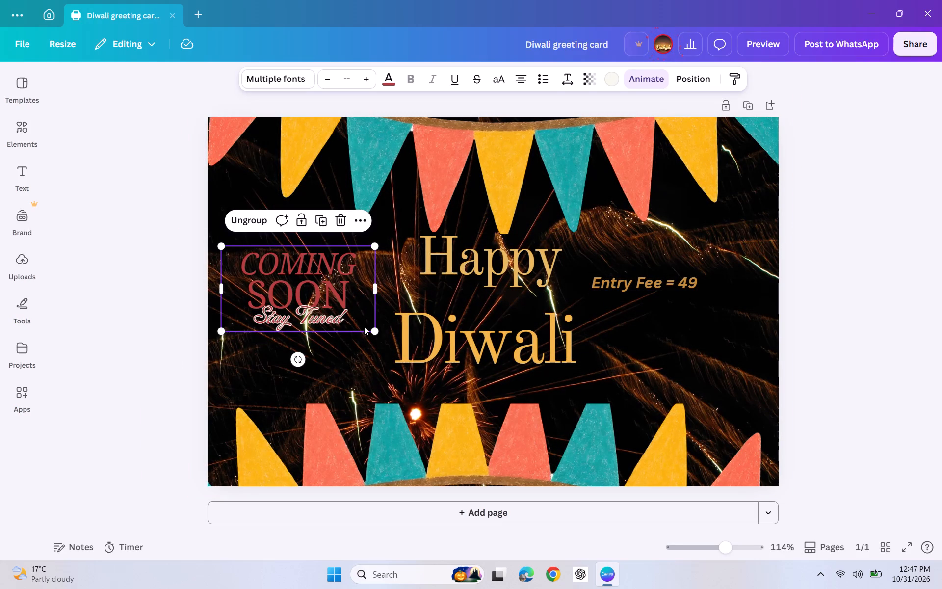
pyautogui.moveTo(375, 327); pyautogui.dragTo(346, 311)
pyautogui.moveTo(298, 283); pyautogui.dragTo(297, 278)
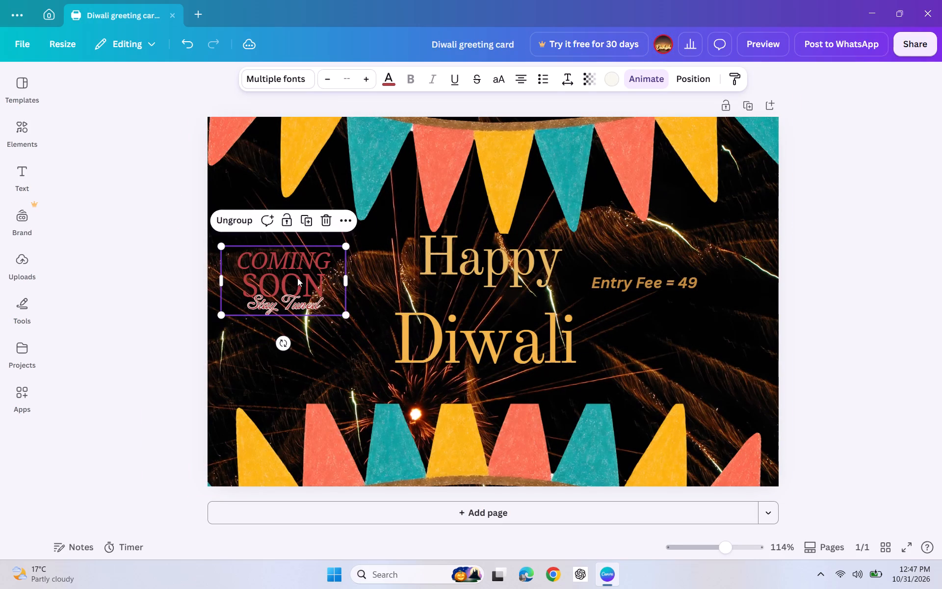
pyautogui.moveTo(297, 278); pyautogui.dragTo(301, 247)
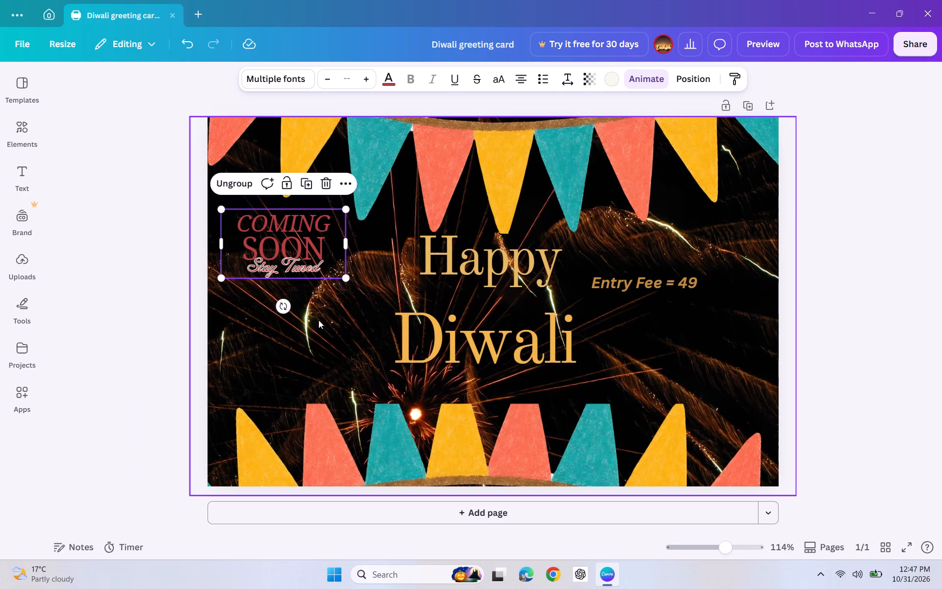
pyautogui.click(318, 327)
pyautogui.click(317, 272)
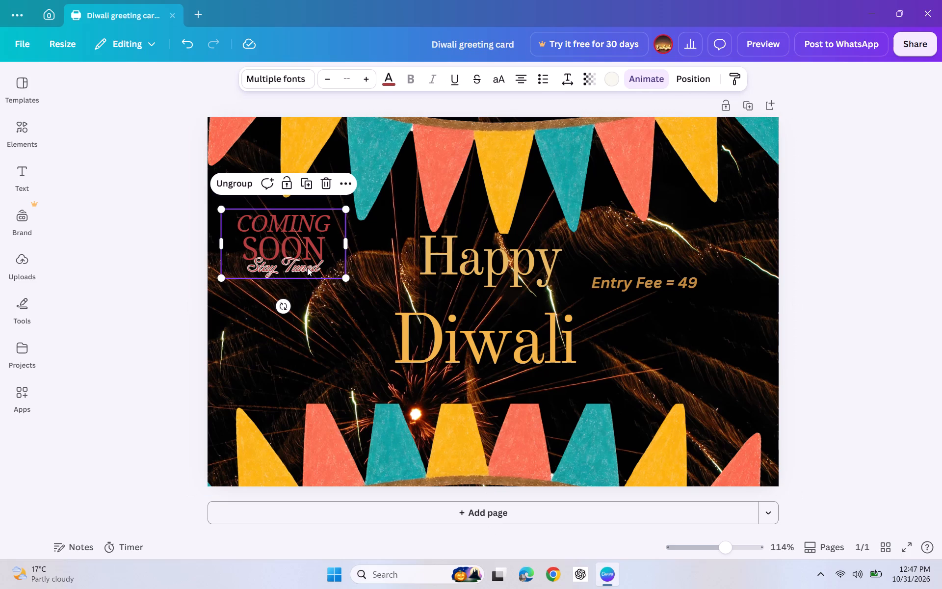
pyautogui.click(307, 268)
pyautogui.moveTo(319, 268); pyautogui.dragTo(319, 270)
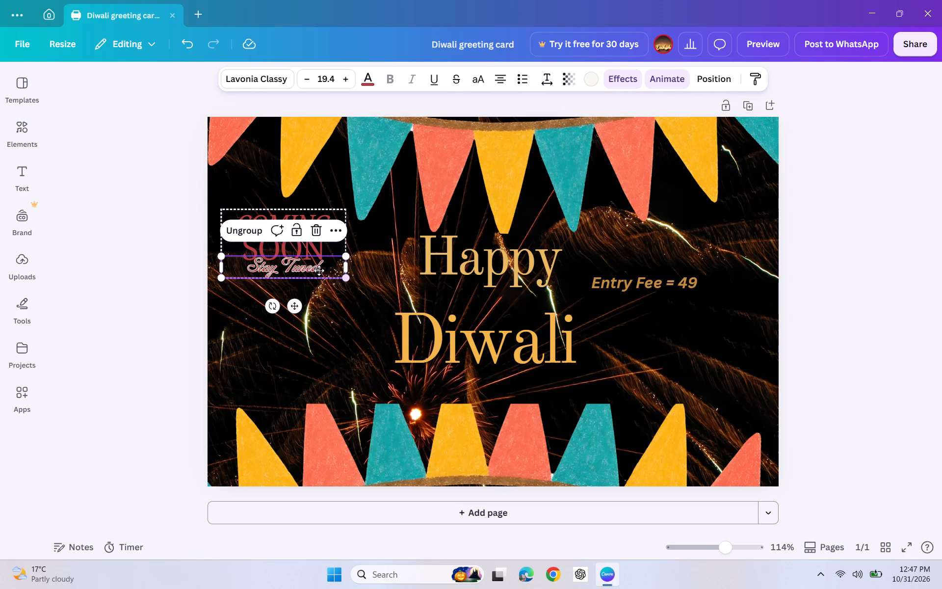
pyautogui.moveTo(319, 270); pyautogui.dragTo(318, 272)
pyautogui.click(309, 304)
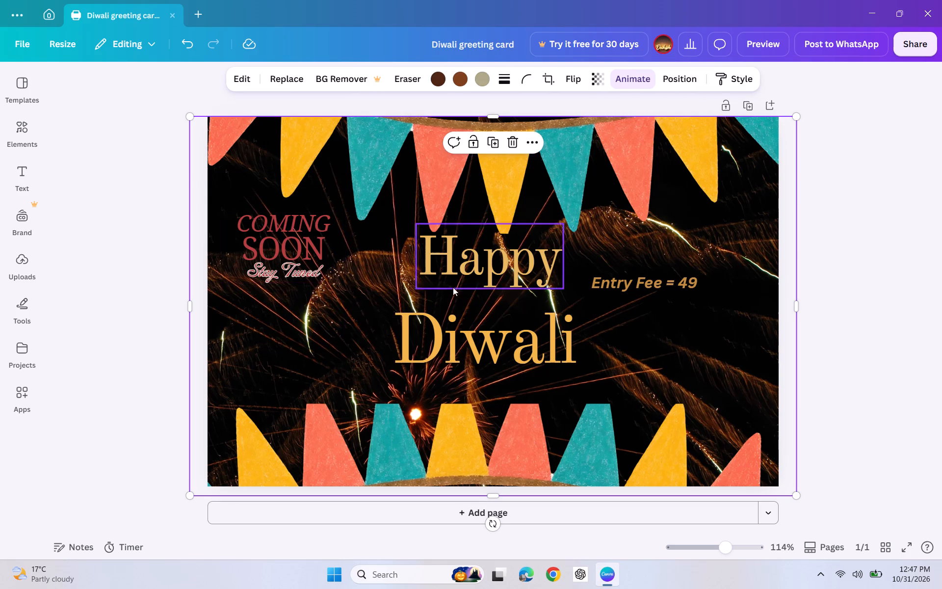
# Move the Entry Fee = 49 text up and outward, beside the word Happy.
pyautogui.moveTo(661, 287); pyautogui.dragTo(681, 260)
pyautogui.click(682, 259)
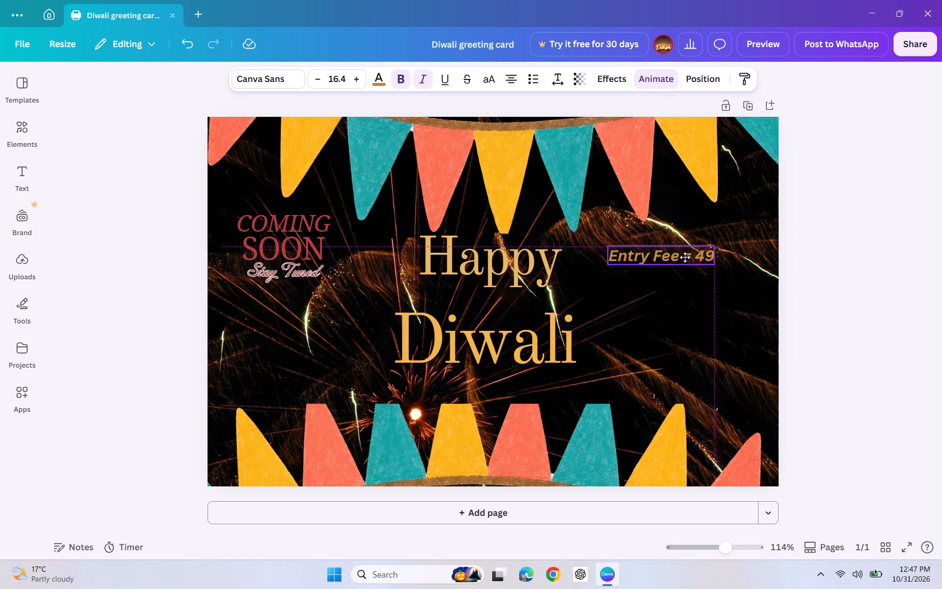
# Enlarge the top bunting to about 11 wide and move it up so its rope lies beyond the card's top edge.
pyautogui.click(625, 161)
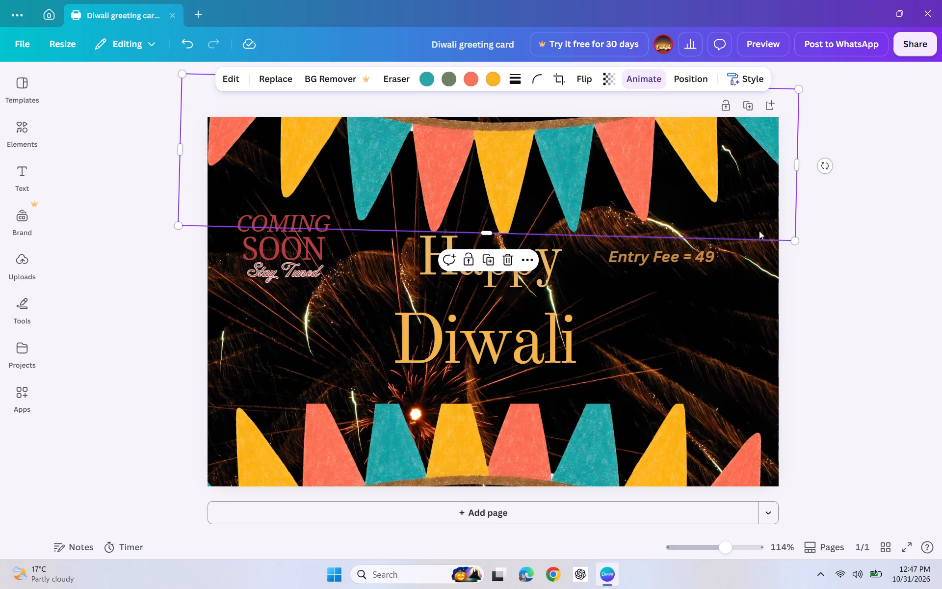
pyautogui.moveTo(796, 241); pyautogui.dragTo(757, 151)
pyautogui.moveTo(624, 152); pyautogui.dragTo(642, 155)
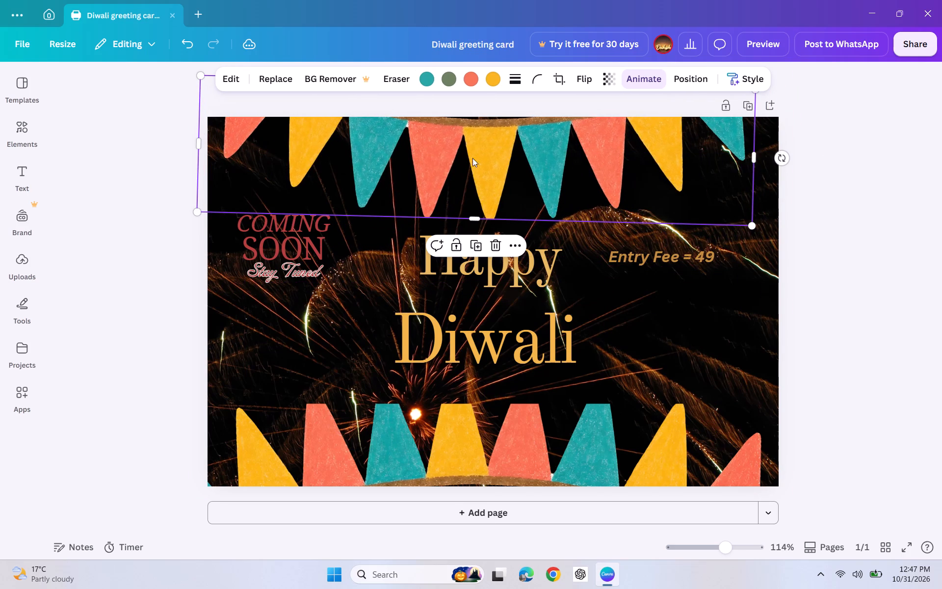
pyautogui.moveTo(195, 213); pyautogui.dragTo(140, 246)
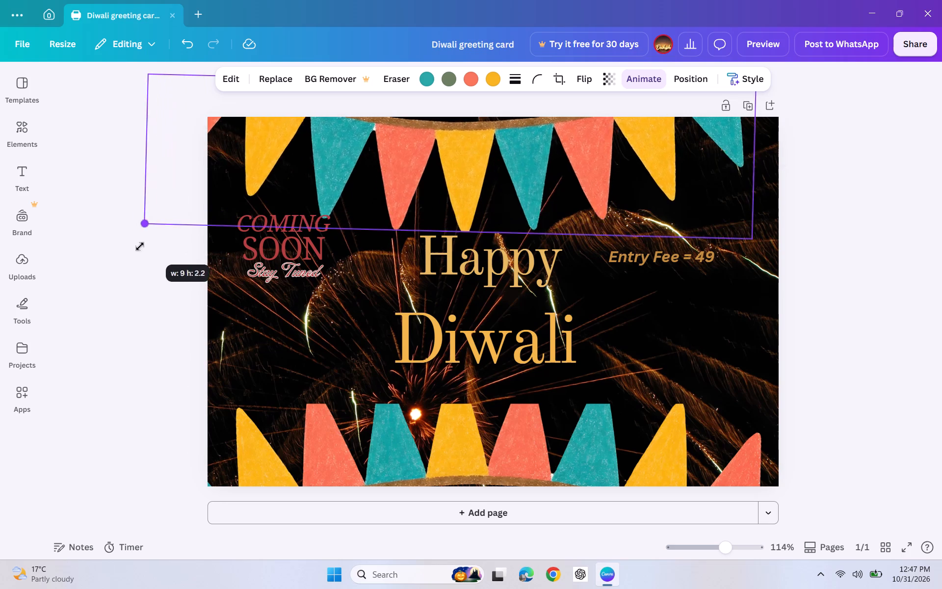
pyautogui.moveTo(140, 246); pyautogui.dragTo(105, 267)
pyautogui.moveTo(749, 248); pyautogui.dragTo(847, 271)
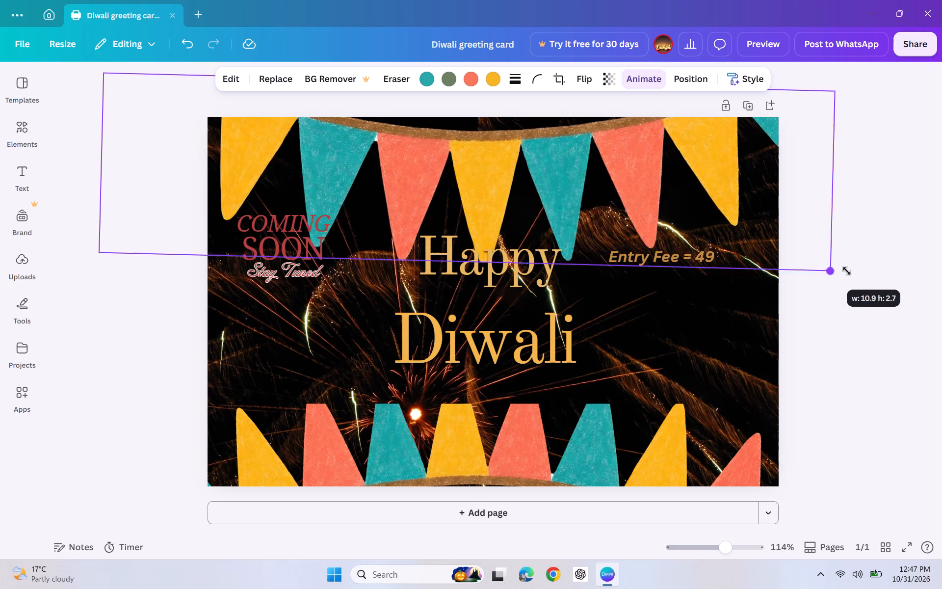
pyautogui.moveTo(847, 271); pyautogui.dragTo(836, 268)
pyautogui.moveTo(631, 208); pyautogui.dragTo(626, 152)
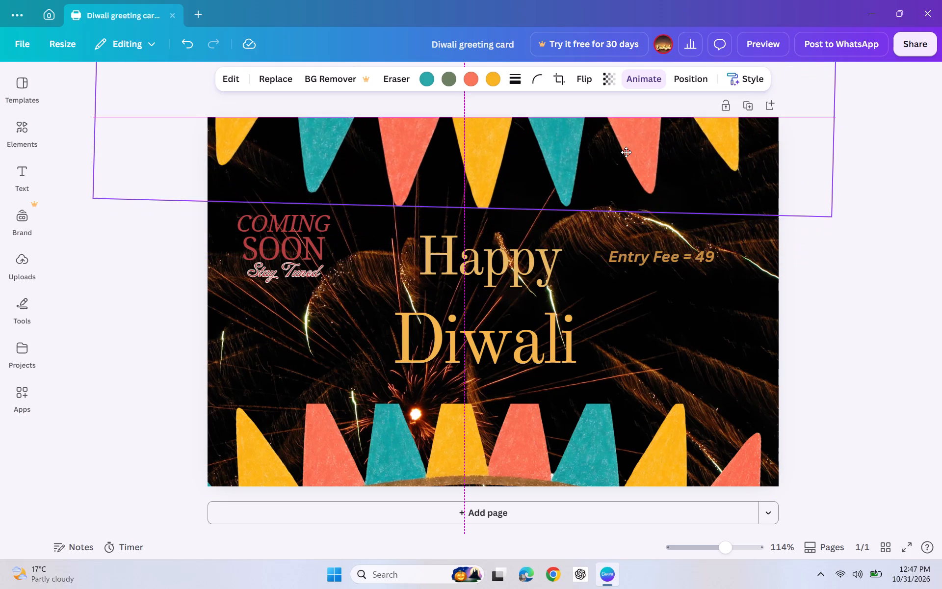
pyautogui.moveTo(626, 152); pyautogui.dragTo(620, 130)
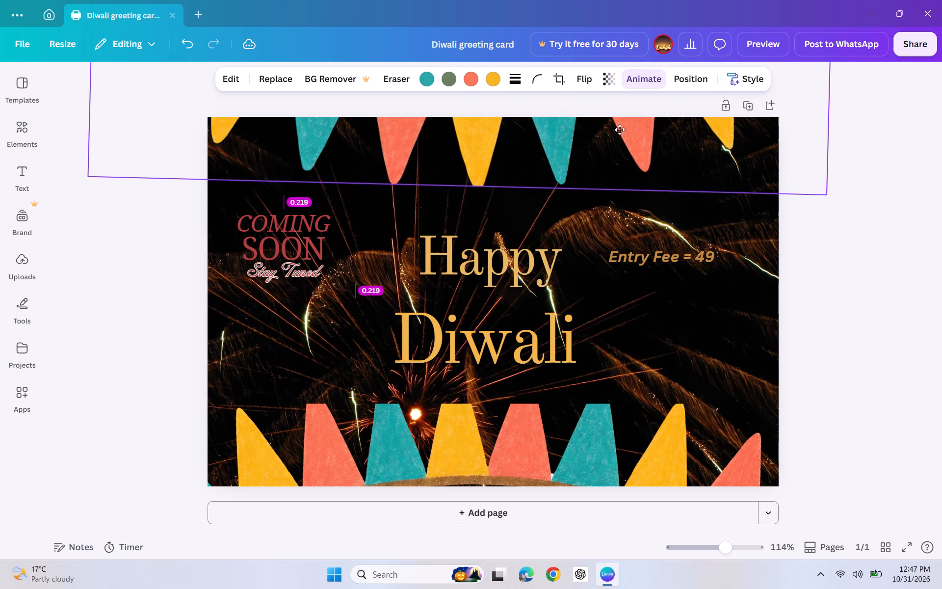
pyautogui.moveTo(620, 130); pyautogui.dragTo(616, 144)
# Enlarge the bottom bunting beyond both card sides and lower it so only the flag tips show along the bottom edge.
pyautogui.click(637, 466)
pyautogui.moveTo(788, 408); pyautogui.dragTo(788, 407)
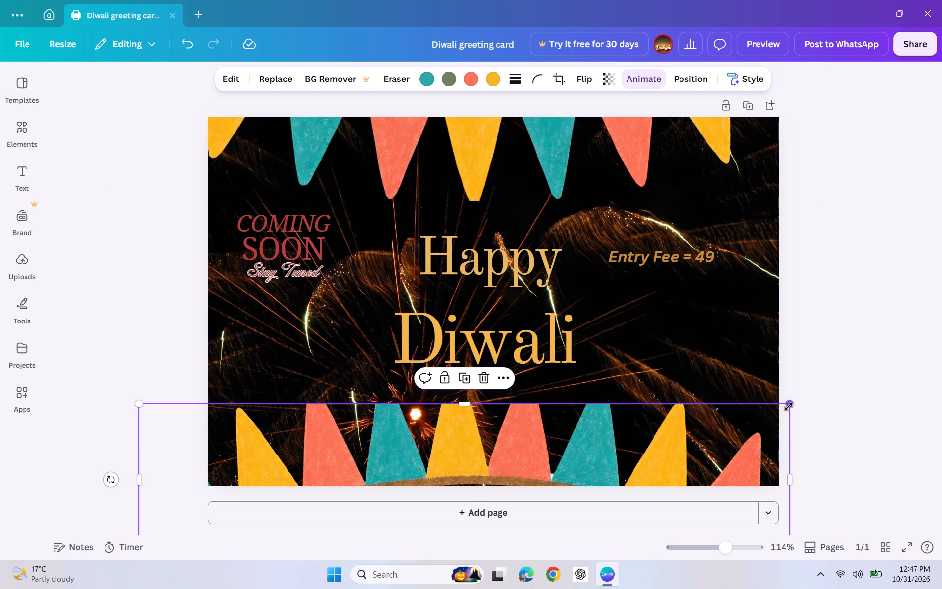
pyautogui.moveTo(788, 407); pyautogui.dragTo(857, 296)
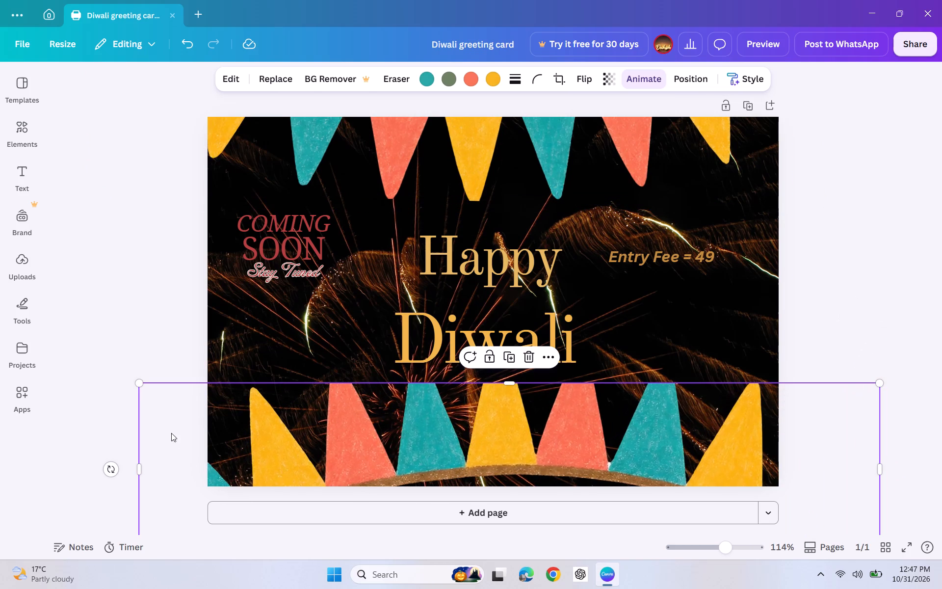
pyautogui.moveTo(140, 386); pyautogui.dragTo(133, 379)
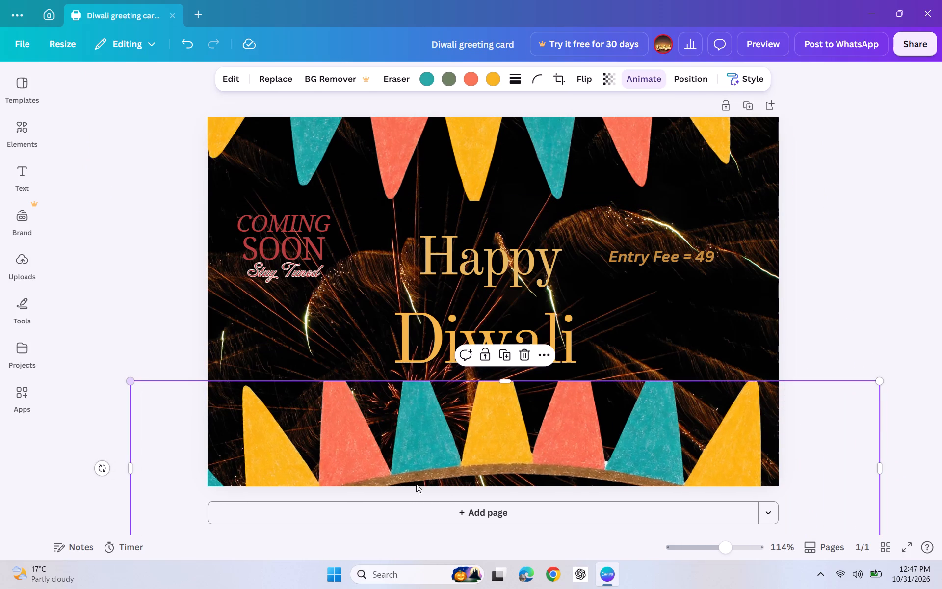
pyautogui.moveTo(478, 460); pyautogui.dragTo(470, 513)
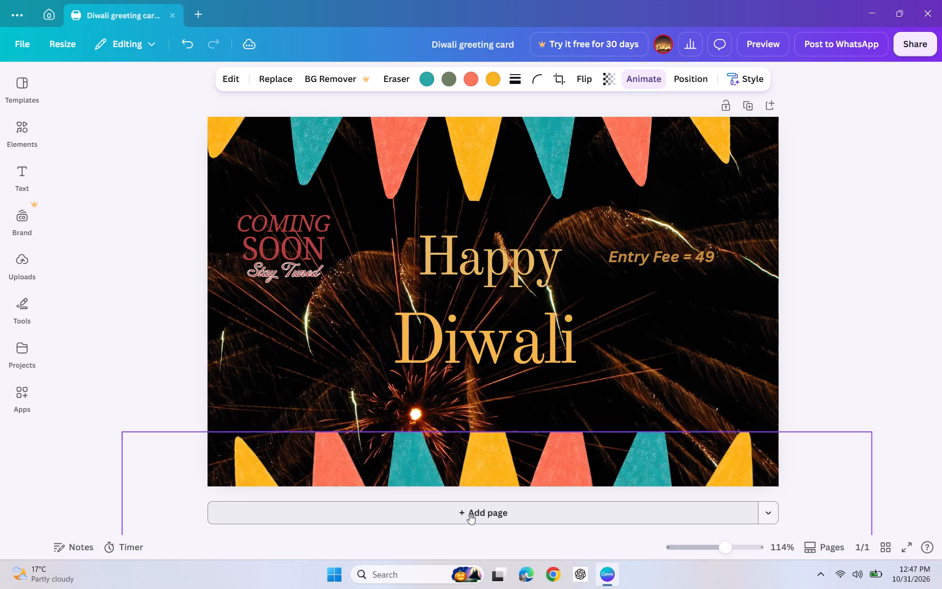
pyautogui.moveTo(470, 513); pyautogui.dragTo(472, 522)
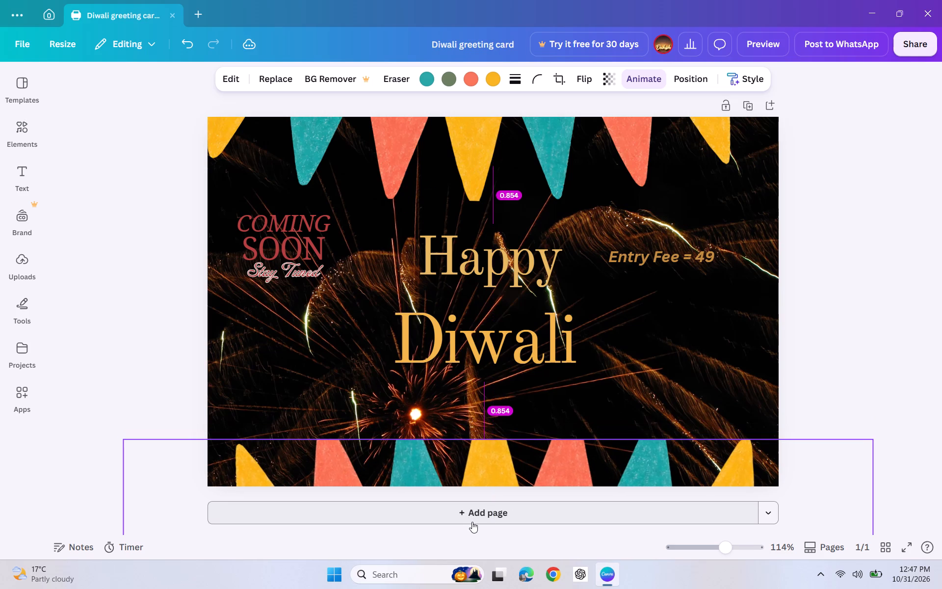
pyautogui.moveTo(472, 522); pyautogui.dragTo(472, 522)
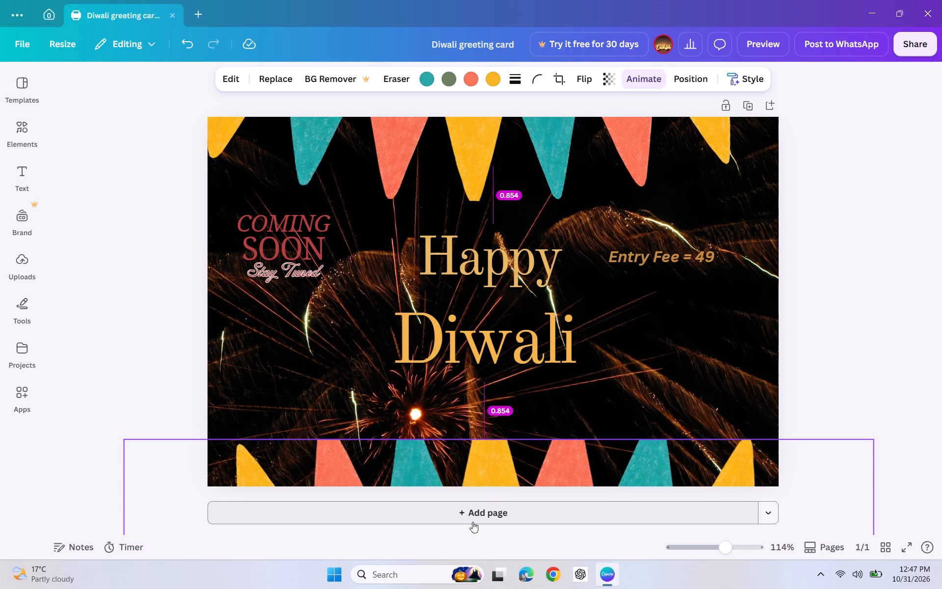
pyautogui.moveTo(472, 522); pyautogui.dragTo(472, 521)
# Straighten the tilted top bunting to a rotation of 0°.
pyautogui.click(488, 163)
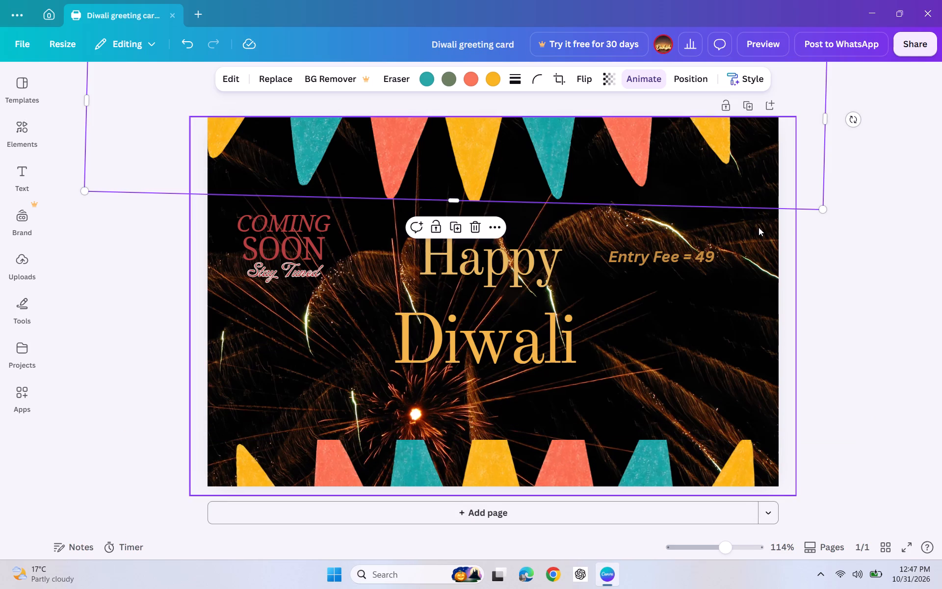
pyautogui.moveTo(825, 120); pyautogui.dragTo(824, 118)
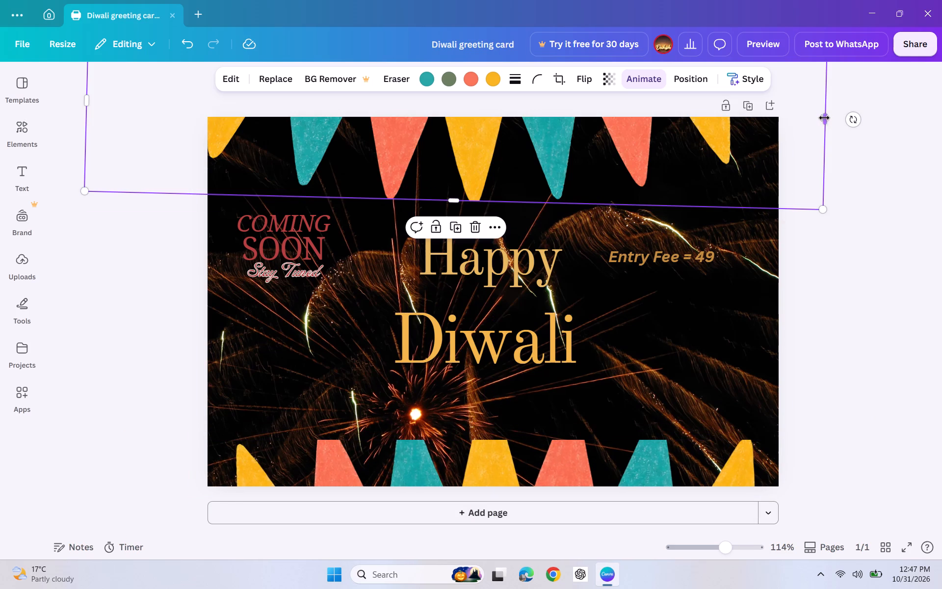
pyautogui.moveTo(824, 118); pyautogui.dragTo(821, 70)
pyautogui.moveTo(851, 115); pyautogui.dragTo(851, 108)
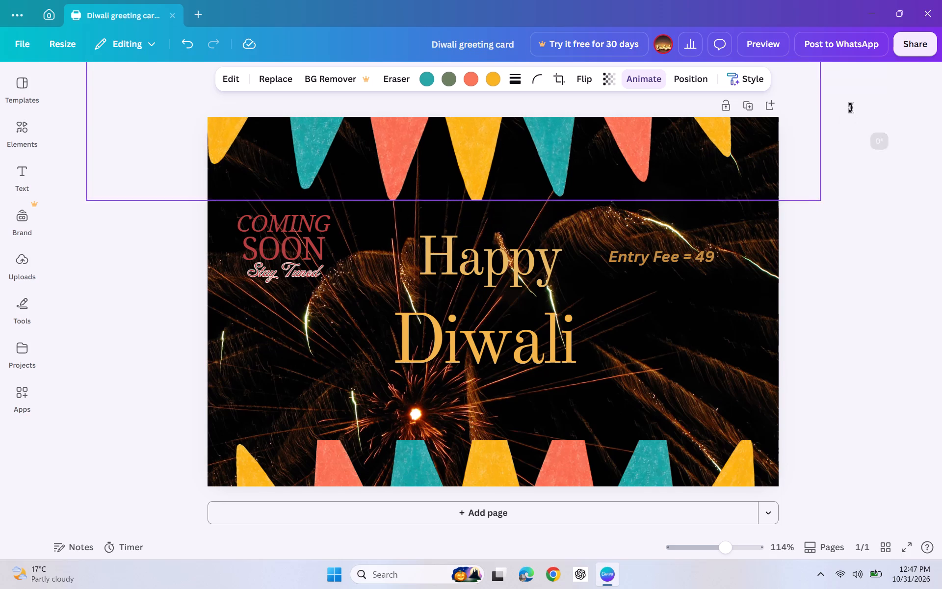
pyautogui.moveTo(851, 108); pyautogui.dragTo(846, 102)
pyautogui.moveTo(868, 247); pyautogui.dragTo(861, 284)
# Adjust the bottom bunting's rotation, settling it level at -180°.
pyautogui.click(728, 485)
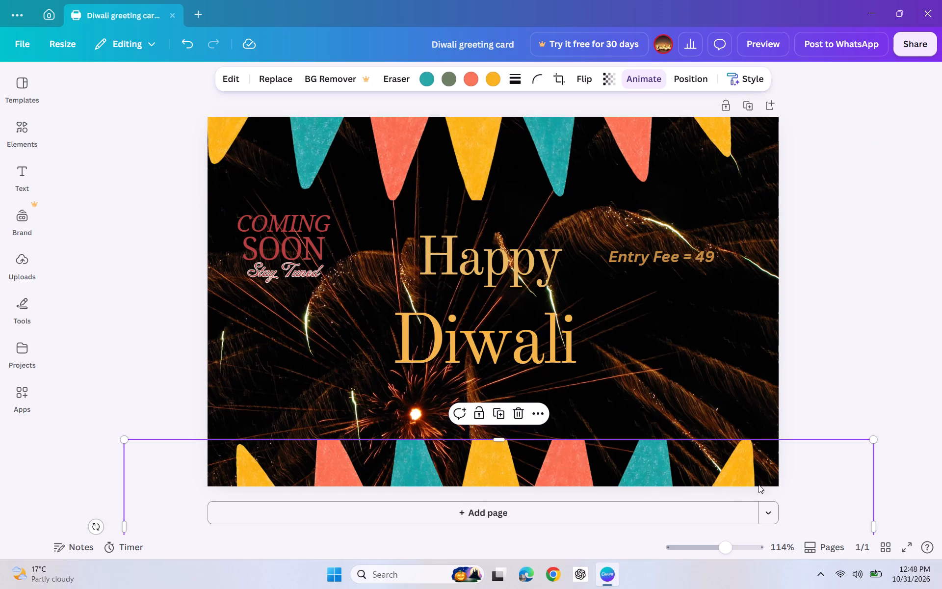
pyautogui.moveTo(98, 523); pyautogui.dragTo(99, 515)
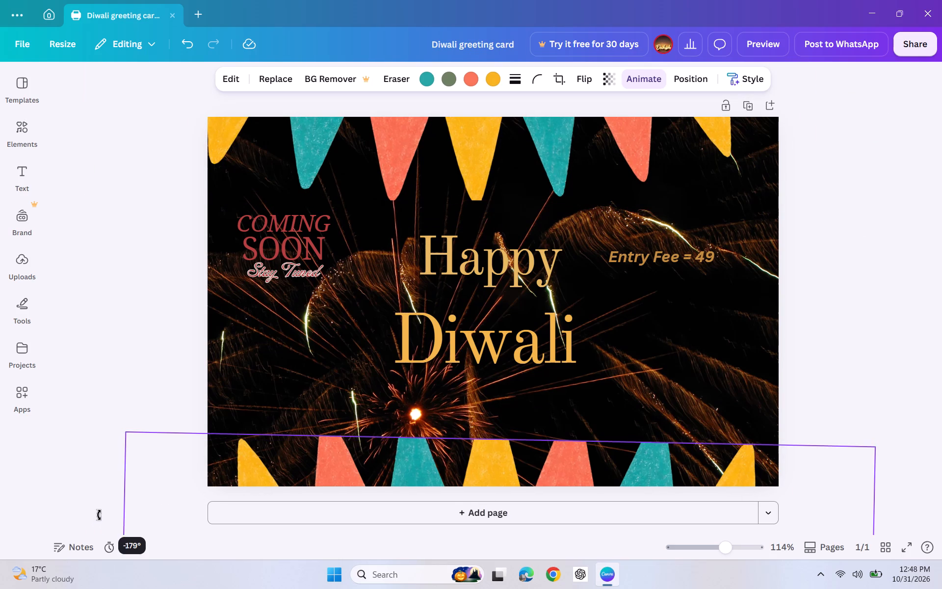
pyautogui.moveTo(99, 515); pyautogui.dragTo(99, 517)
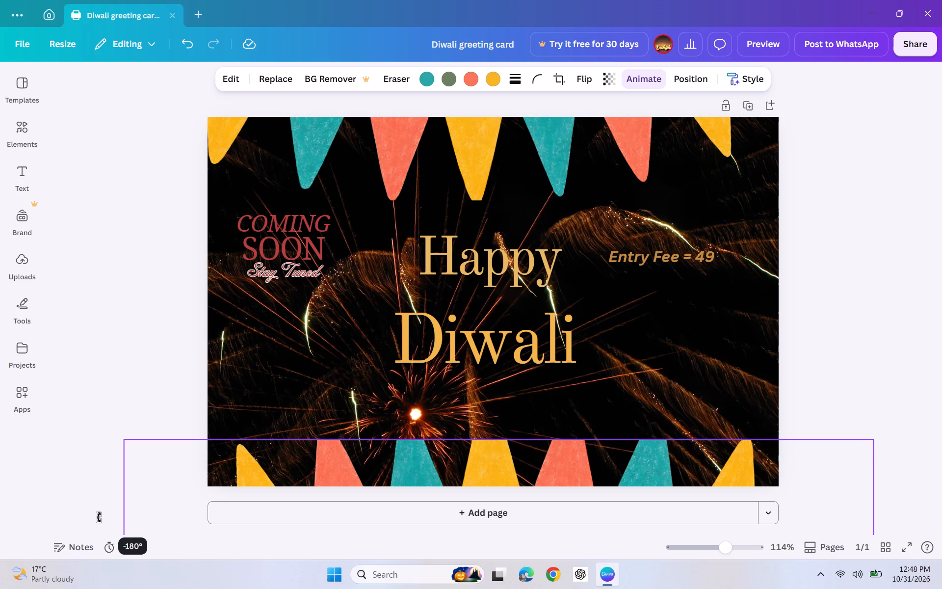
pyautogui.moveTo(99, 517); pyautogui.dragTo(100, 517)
# Add the newspaper-print butterfly from the trending photos in the elements library to the card.
pyautogui.click(37, 365)
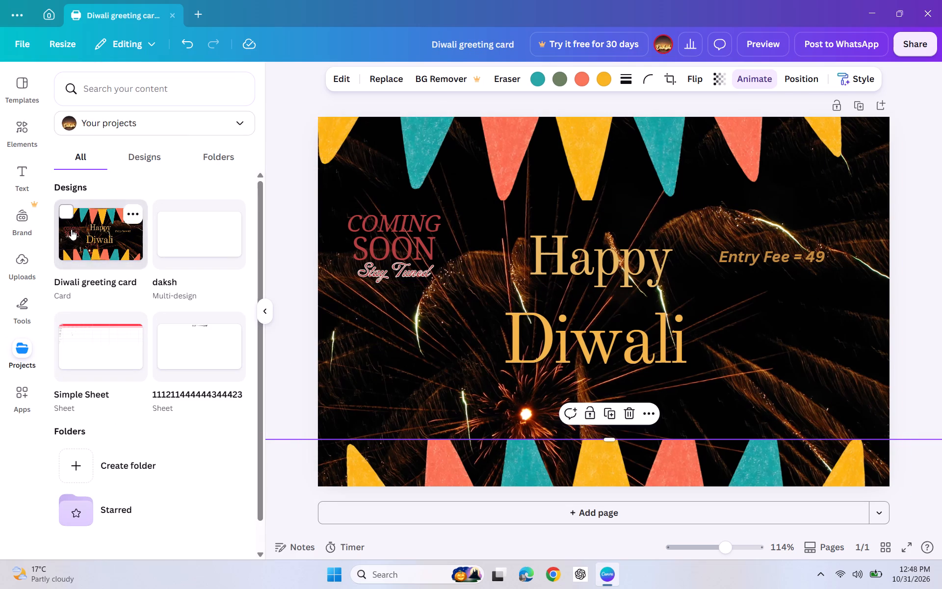
pyautogui.click(18, 177)
pyautogui.click(15, 136)
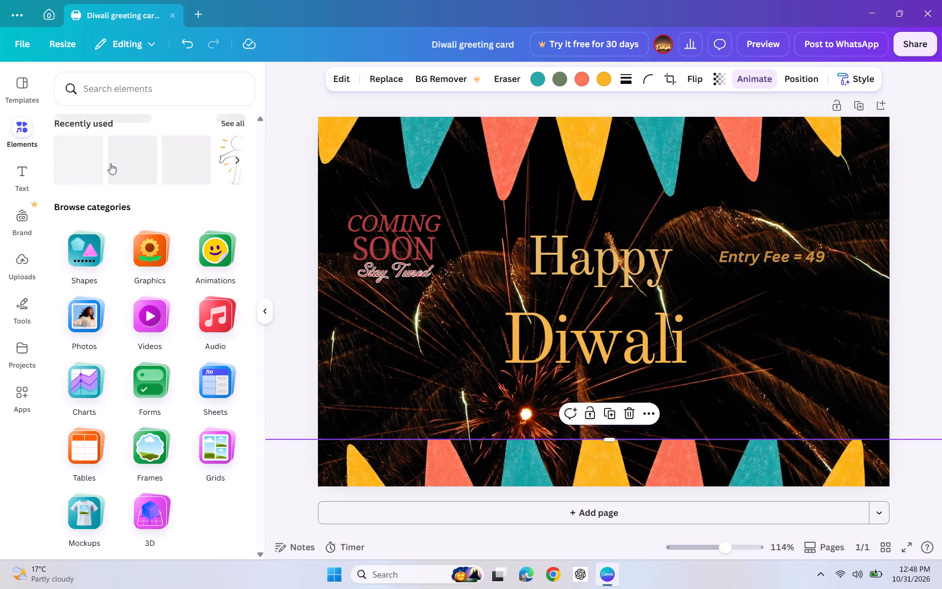
pyautogui.scroll(-3, 211, 145)
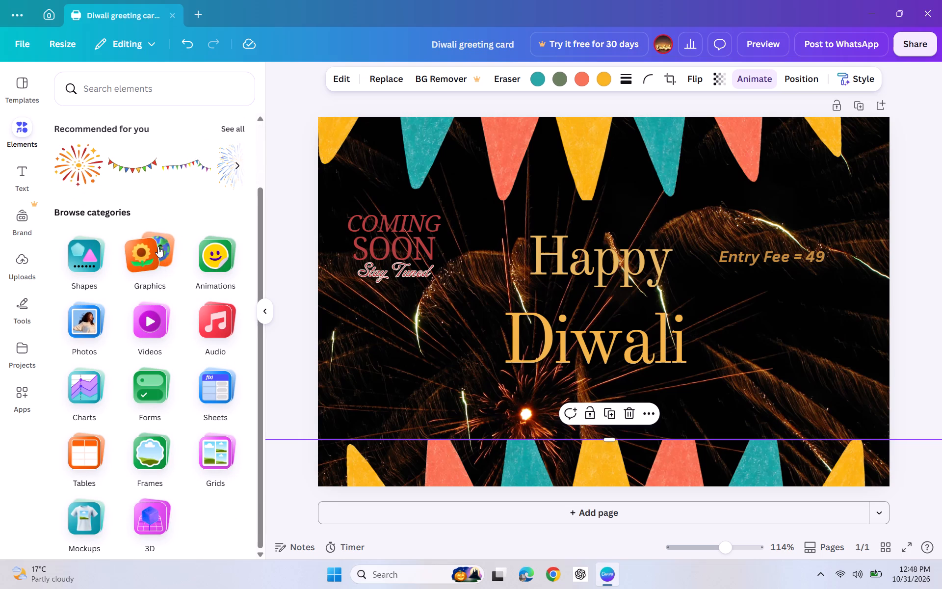
pyautogui.scroll(-2, 158, 246)
pyautogui.scroll(-4, 177, 358)
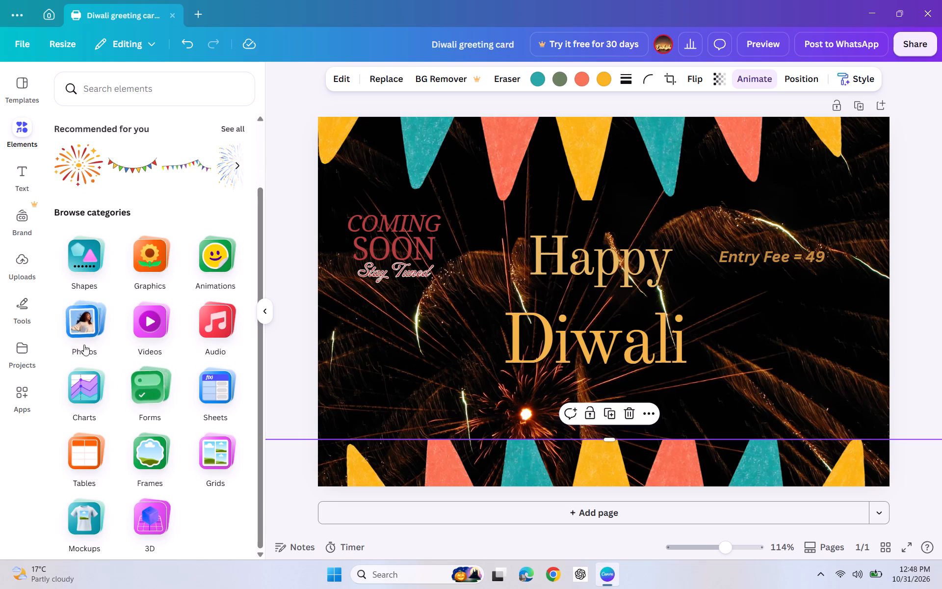
pyautogui.click(70, 322)
pyautogui.scroll(-1, 148, 334)
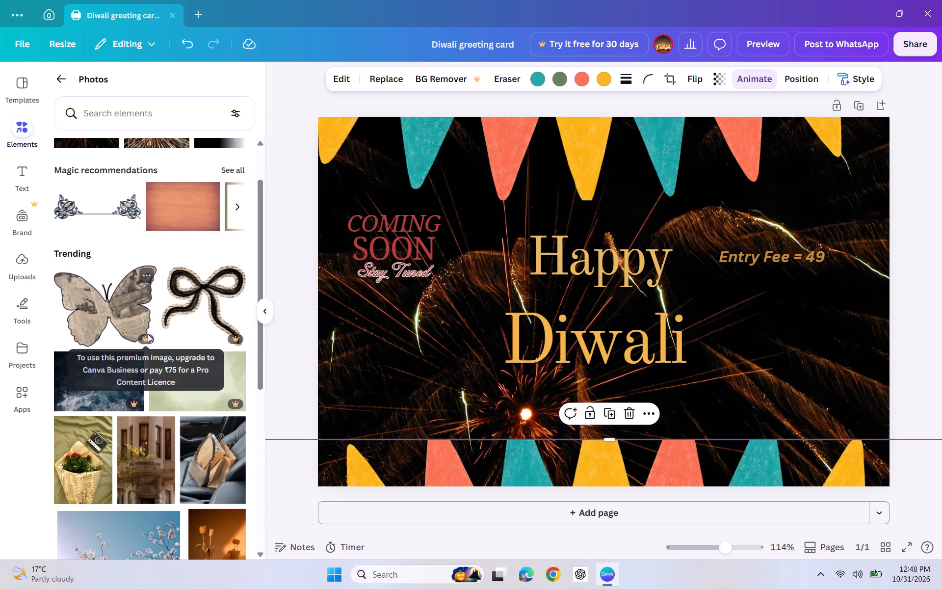
pyautogui.scroll(-4, 148, 334)
pyautogui.scroll(5, 163, 329)
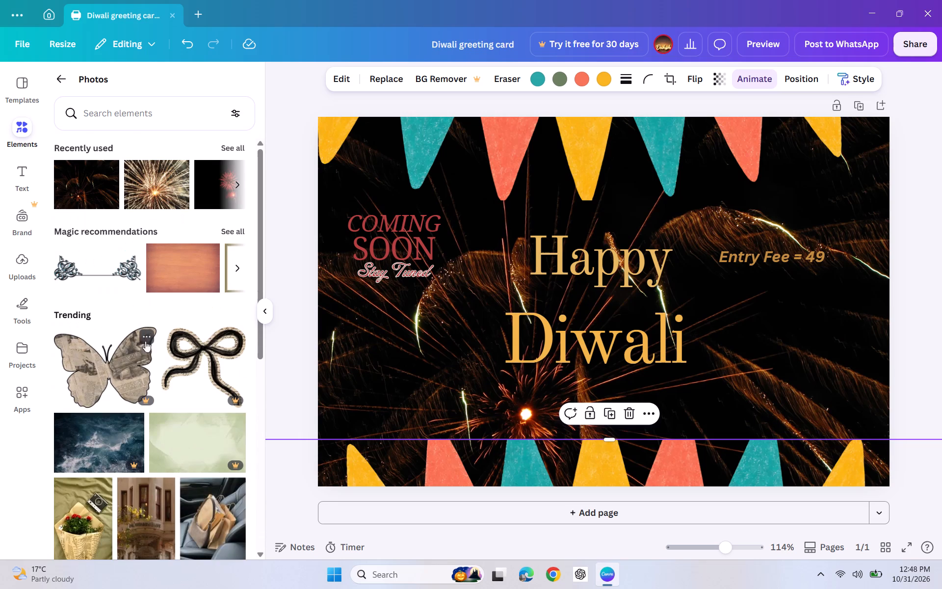
pyautogui.click(137, 401)
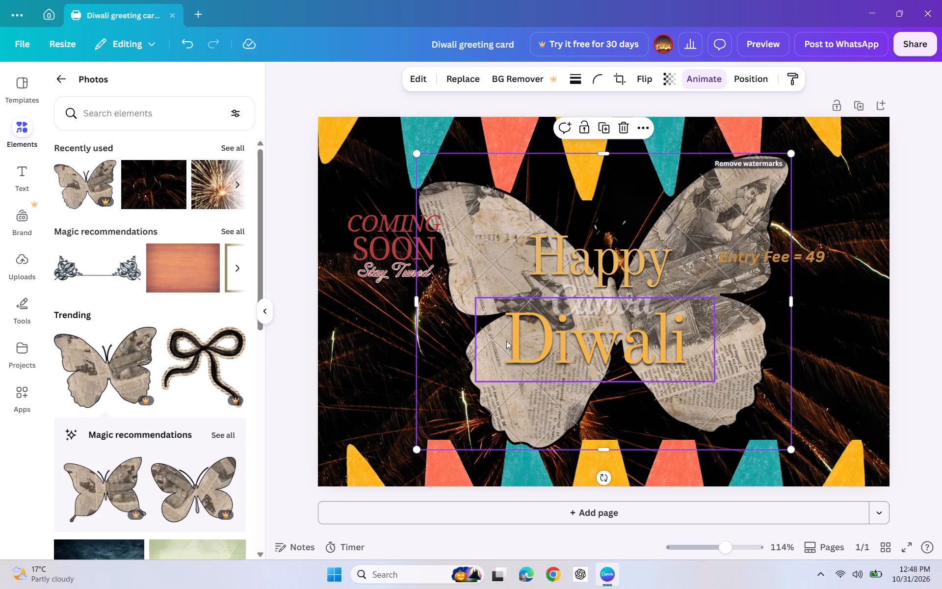
# Move the butterfly image toward the card's left side, over the COMING SOON text.
pyautogui.moveTo(486, 266); pyautogui.dragTo(365, 271)
pyautogui.click(371, 335)
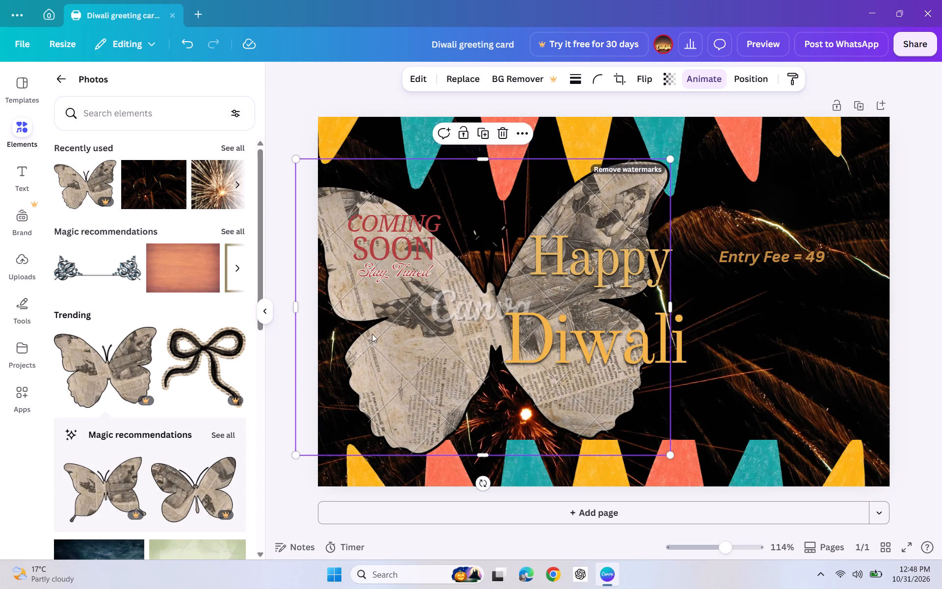
# Delete the newspaper-print butterfly image from the card.
pyautogui.click(406, 321)
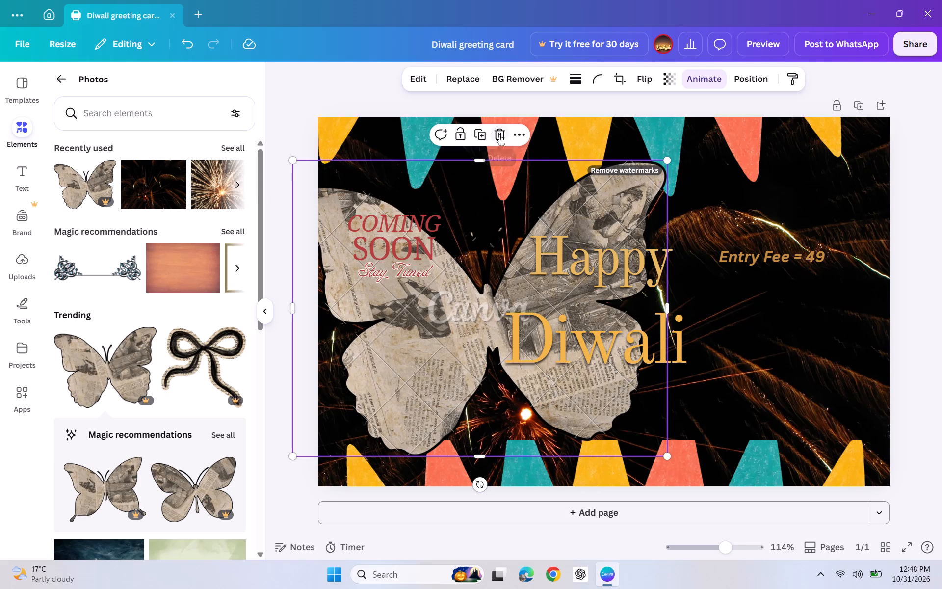
pyautogui.click(499, 134)
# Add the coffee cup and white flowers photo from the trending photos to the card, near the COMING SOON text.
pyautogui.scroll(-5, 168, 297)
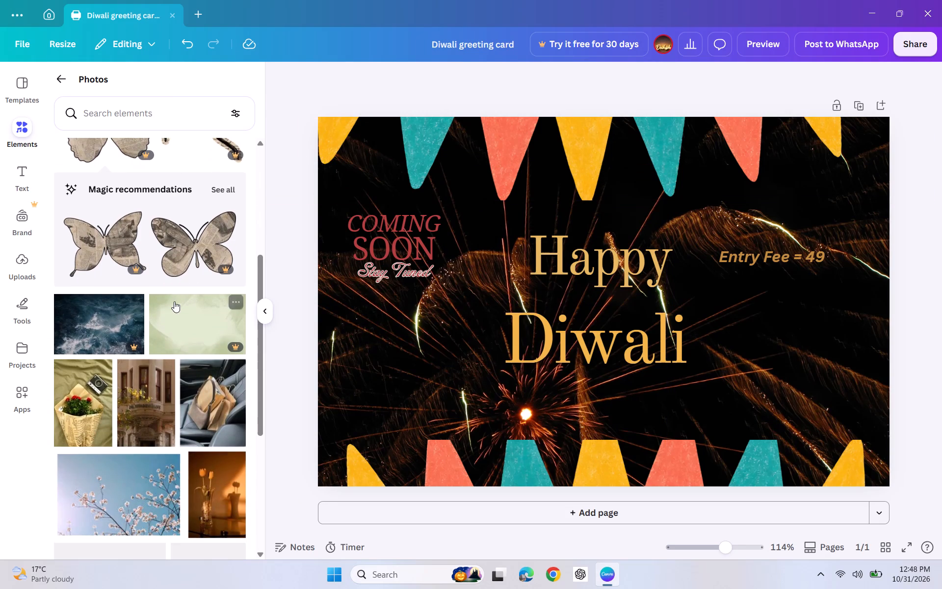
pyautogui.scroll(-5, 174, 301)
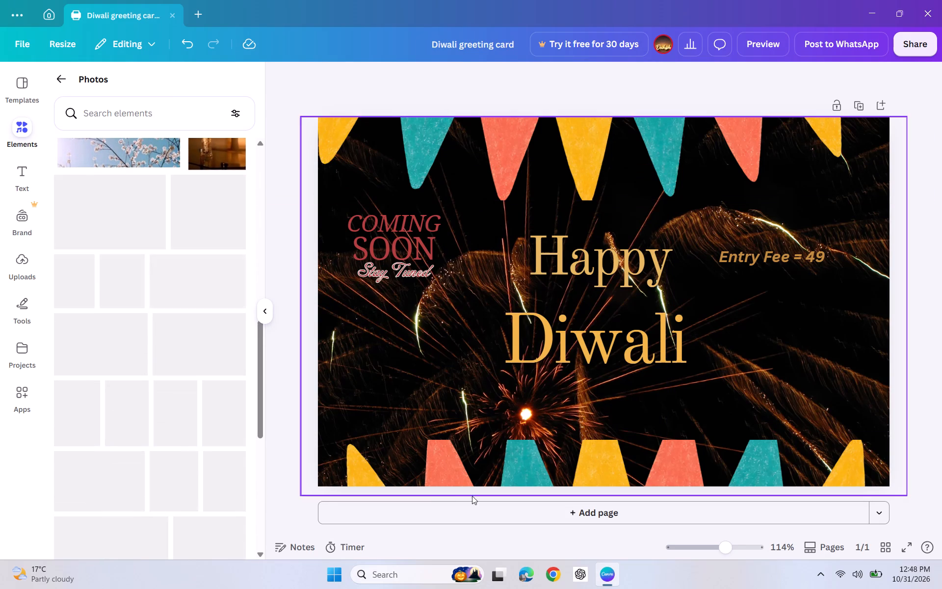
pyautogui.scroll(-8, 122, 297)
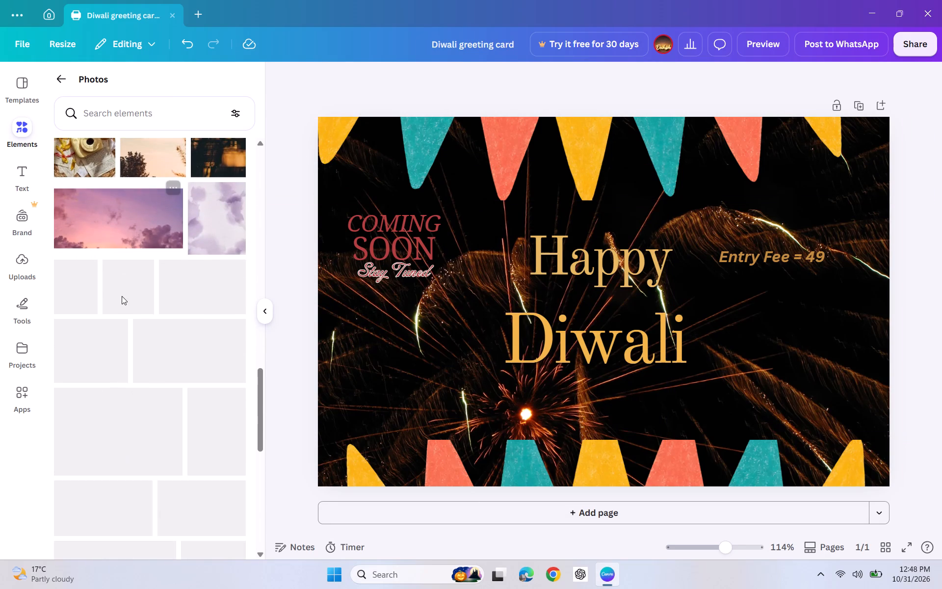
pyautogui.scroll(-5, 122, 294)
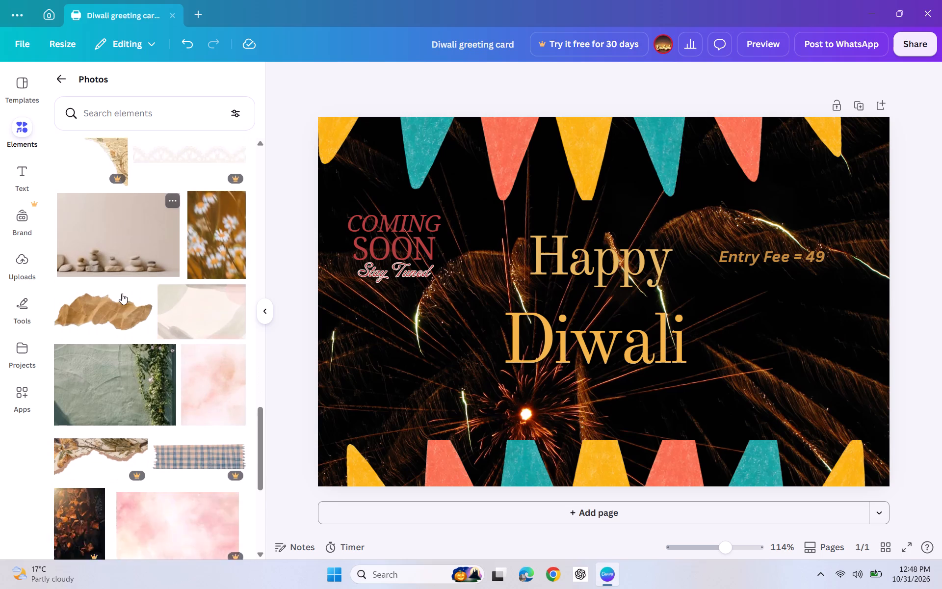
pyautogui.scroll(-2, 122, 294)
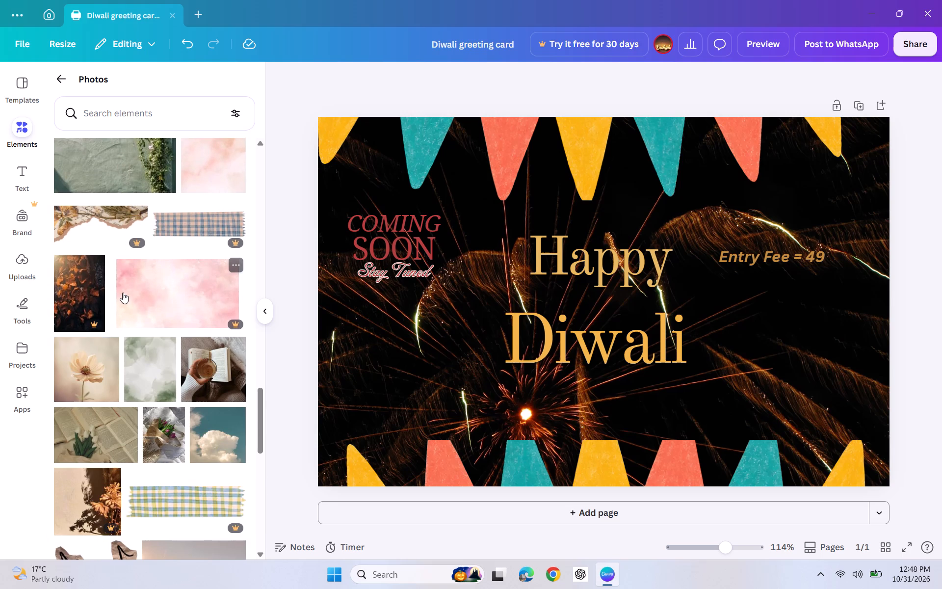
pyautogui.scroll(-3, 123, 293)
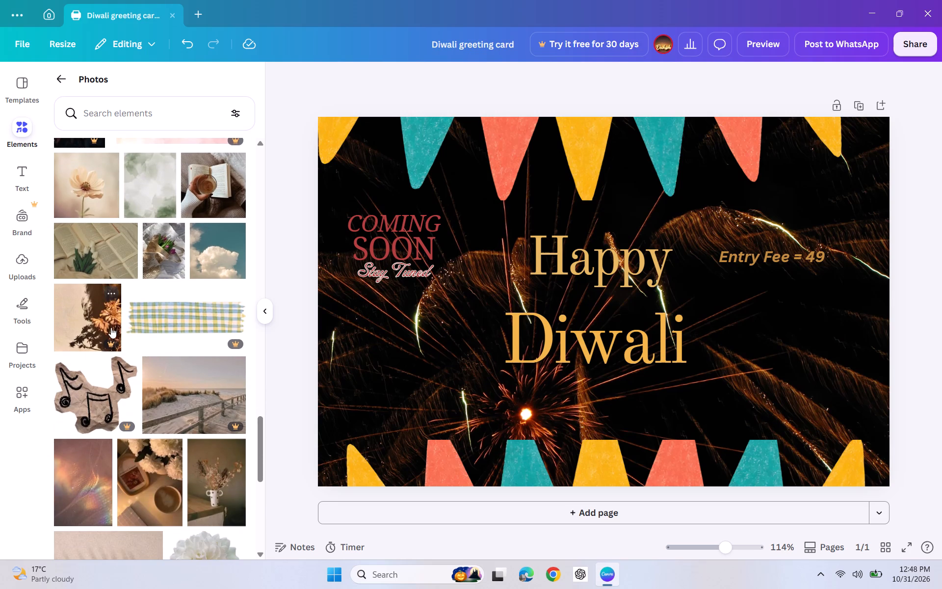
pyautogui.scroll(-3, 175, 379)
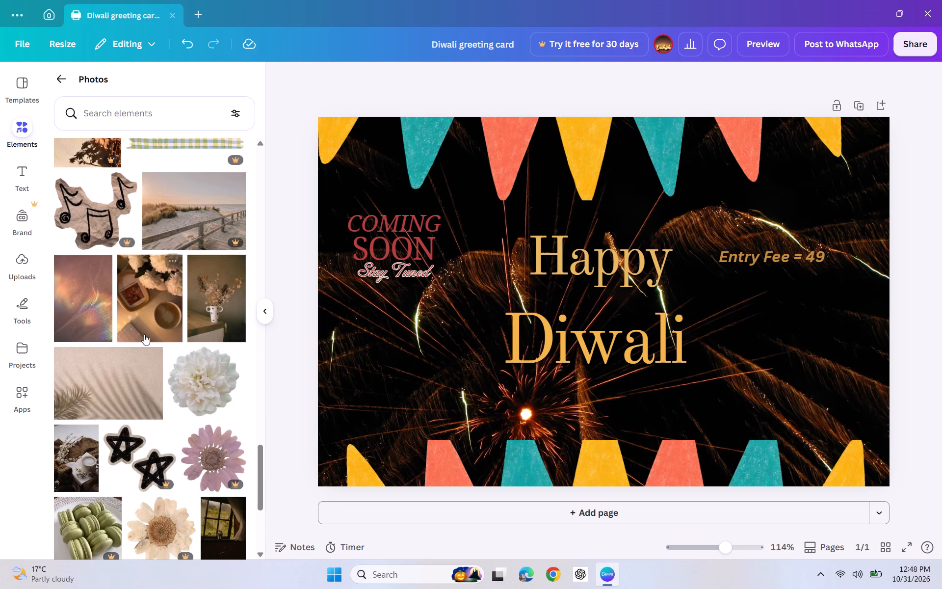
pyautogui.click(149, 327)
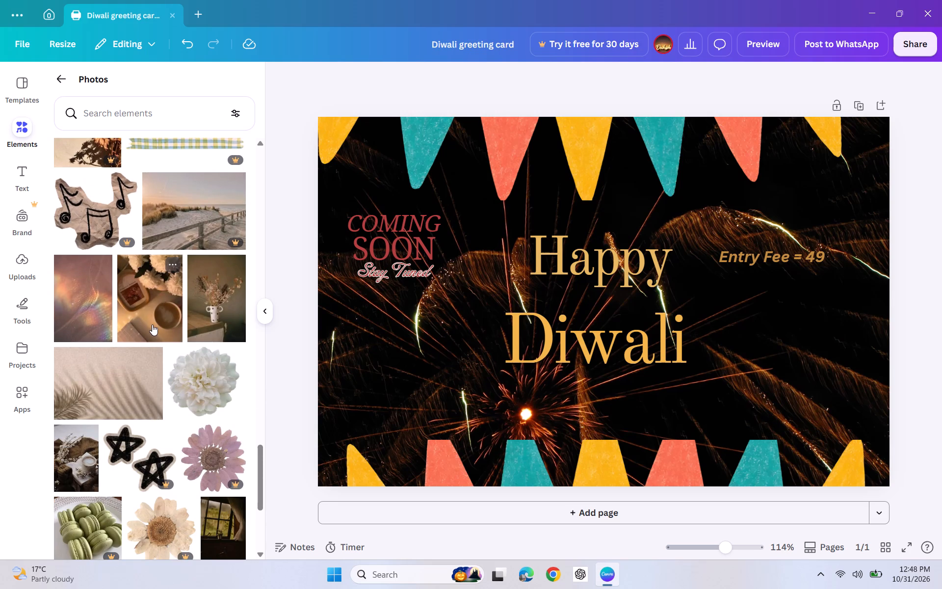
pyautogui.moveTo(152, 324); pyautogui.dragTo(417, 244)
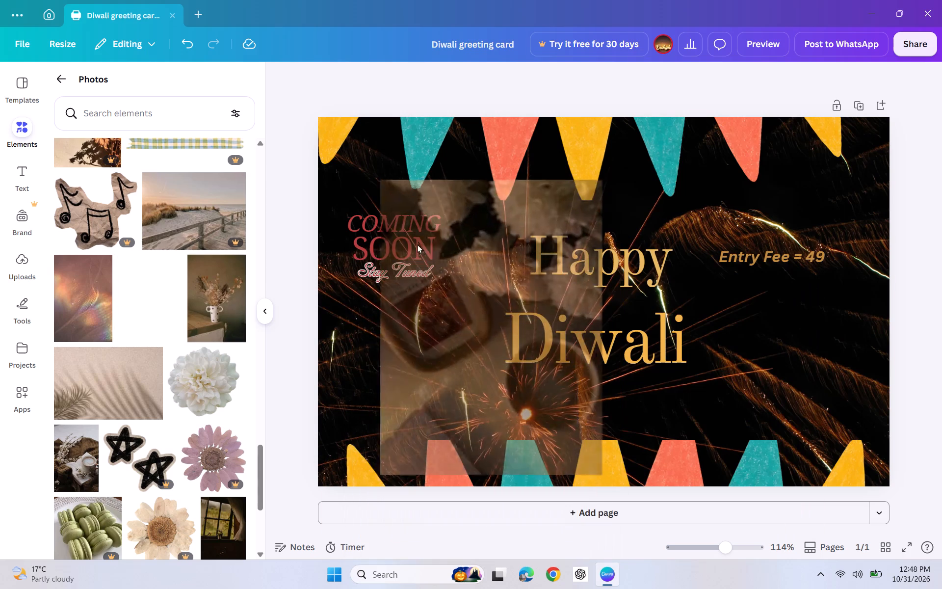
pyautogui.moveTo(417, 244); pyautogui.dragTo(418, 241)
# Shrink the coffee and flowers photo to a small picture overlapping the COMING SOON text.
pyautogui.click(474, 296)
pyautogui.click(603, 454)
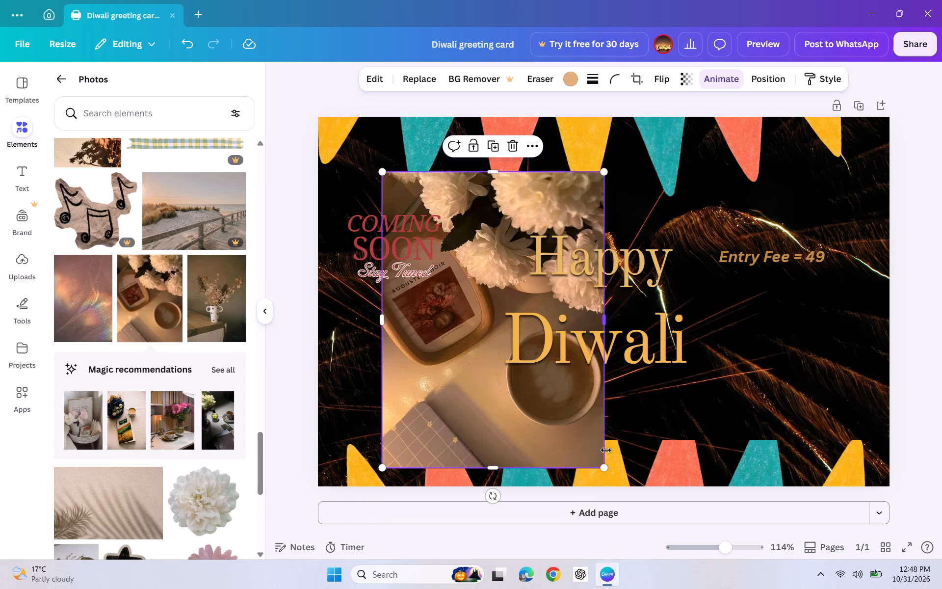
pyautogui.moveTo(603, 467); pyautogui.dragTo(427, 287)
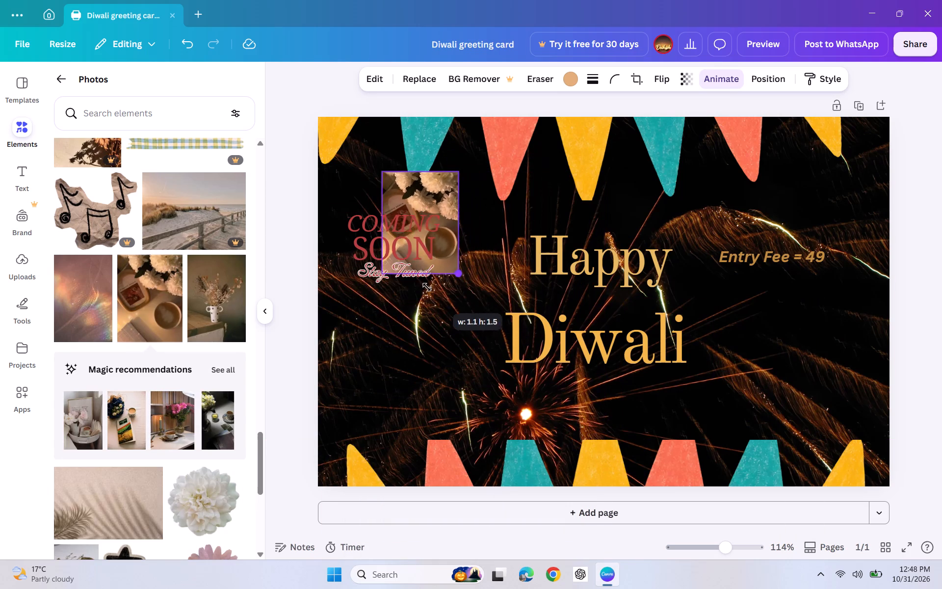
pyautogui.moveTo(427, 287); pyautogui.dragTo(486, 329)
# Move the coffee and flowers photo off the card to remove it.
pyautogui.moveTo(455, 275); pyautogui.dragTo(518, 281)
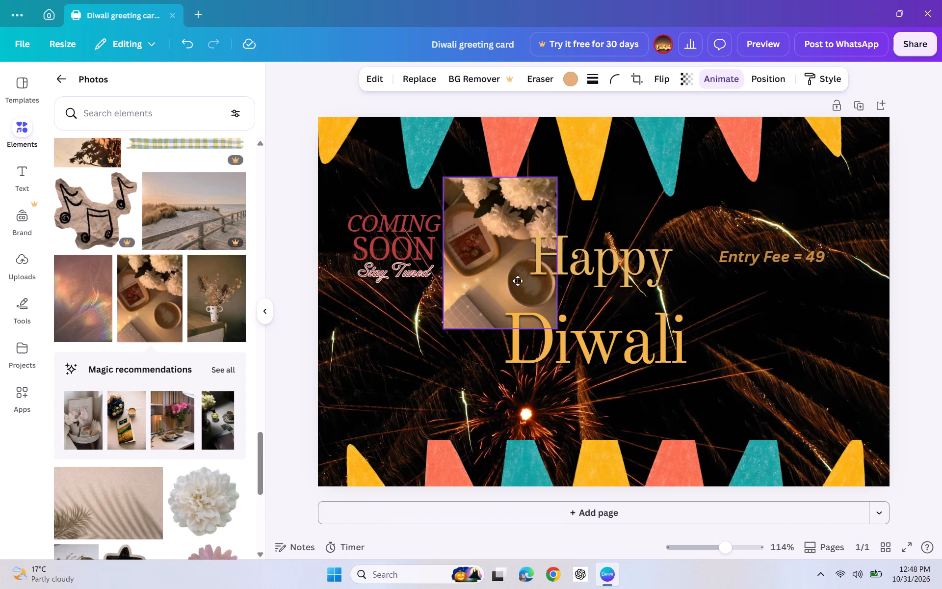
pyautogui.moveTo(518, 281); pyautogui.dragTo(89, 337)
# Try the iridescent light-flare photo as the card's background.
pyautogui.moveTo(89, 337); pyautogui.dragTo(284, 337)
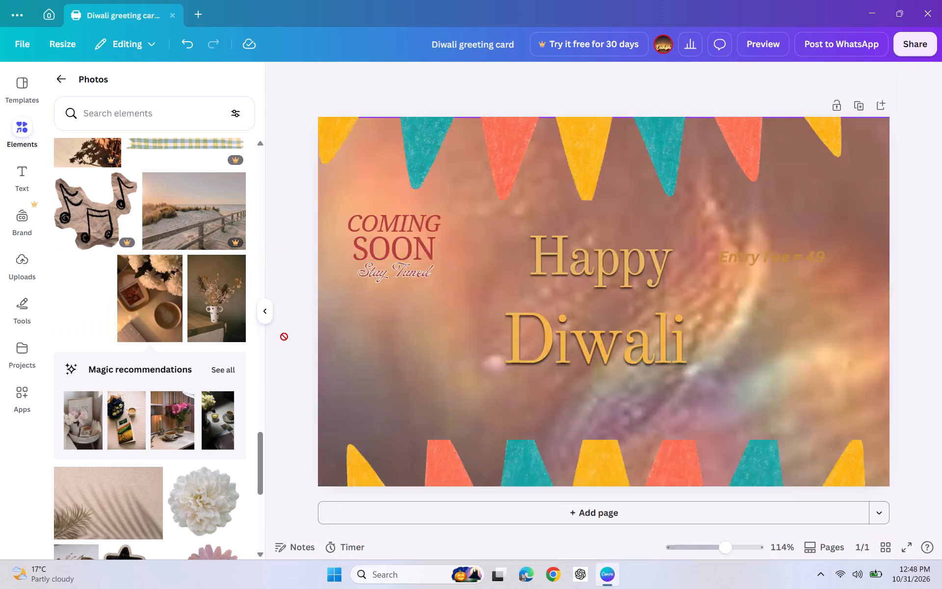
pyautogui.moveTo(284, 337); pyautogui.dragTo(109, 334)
# Look through the trending photos for another decorative image for the card.
pyautogui.scroll(-7, 196, 330)
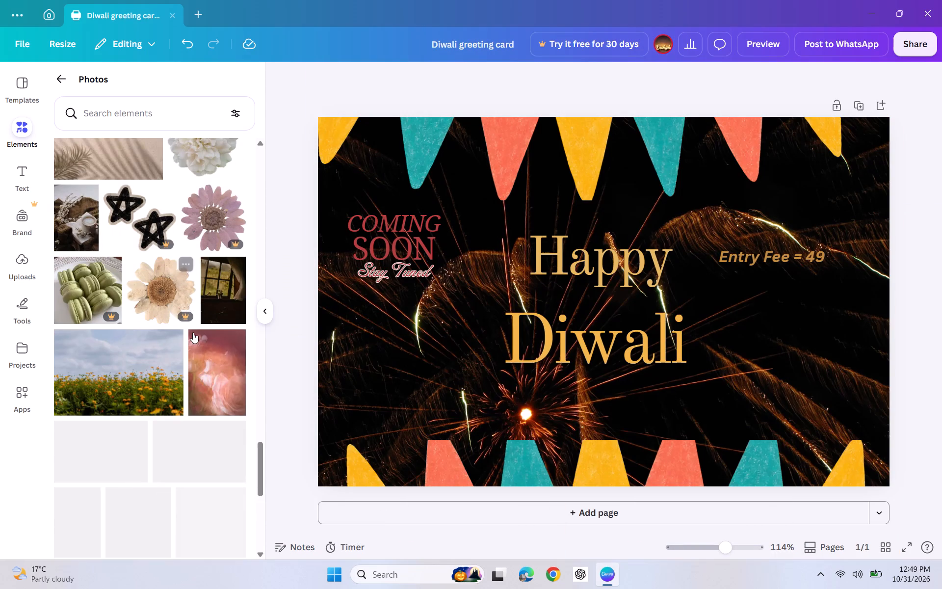
pyautogui.scroll(-3, 193, 332)
pyautogui.scroll(13, 164, 300)
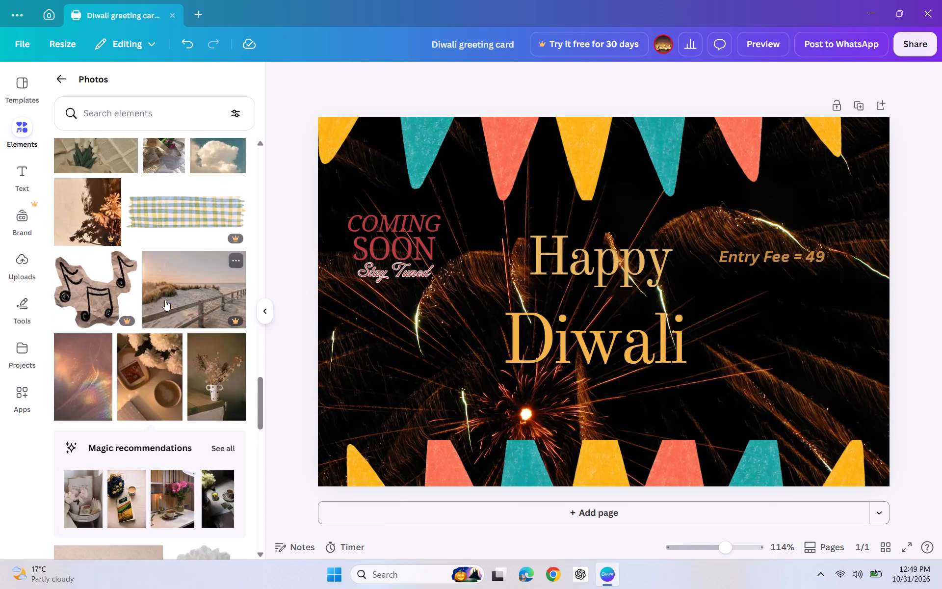
pyautogui.scroll(2, 165, 300)
pyautogui.scroll(20, 165, 300)
pyautogui.scroll(5, 165, 300)
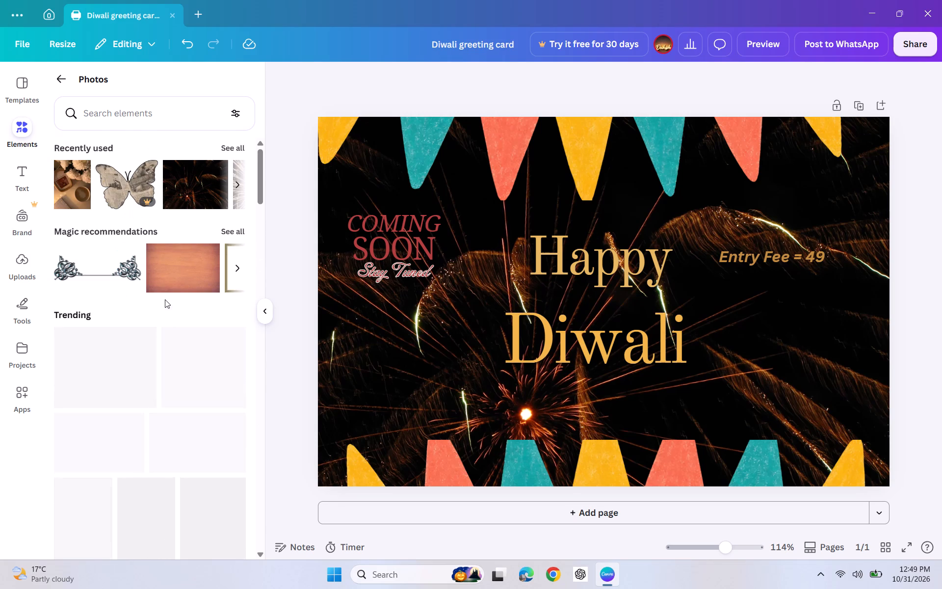
pyautogui.scroll(4, 165, 299)
# Move the "Entry Fee = 49" text up to just below the top bunting.
pyautogui.moveTo(771, 254); pyautogui.dragTo(753, 236)
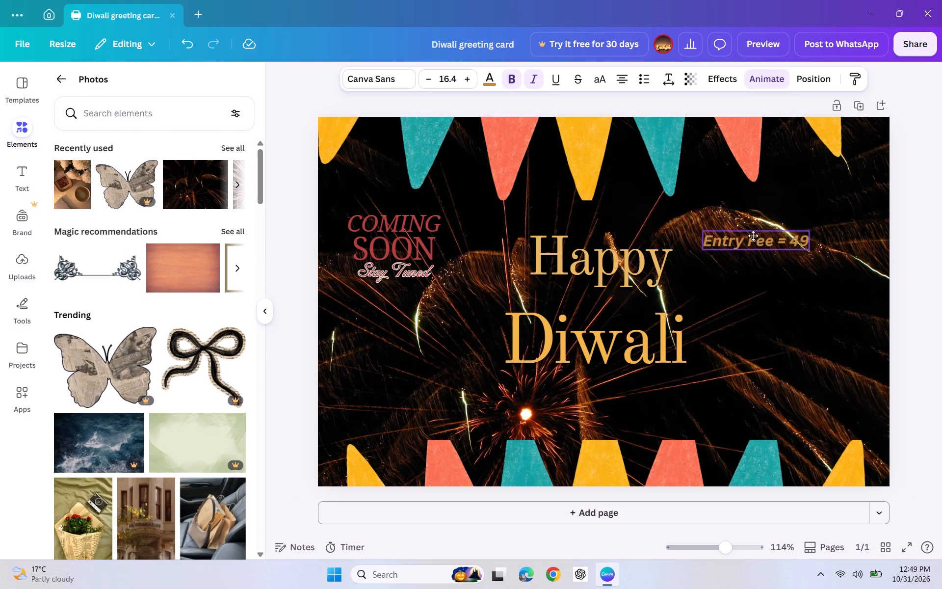
pyautogui.moveTo(753, 236); pyautogui.dragTo(748, 202)
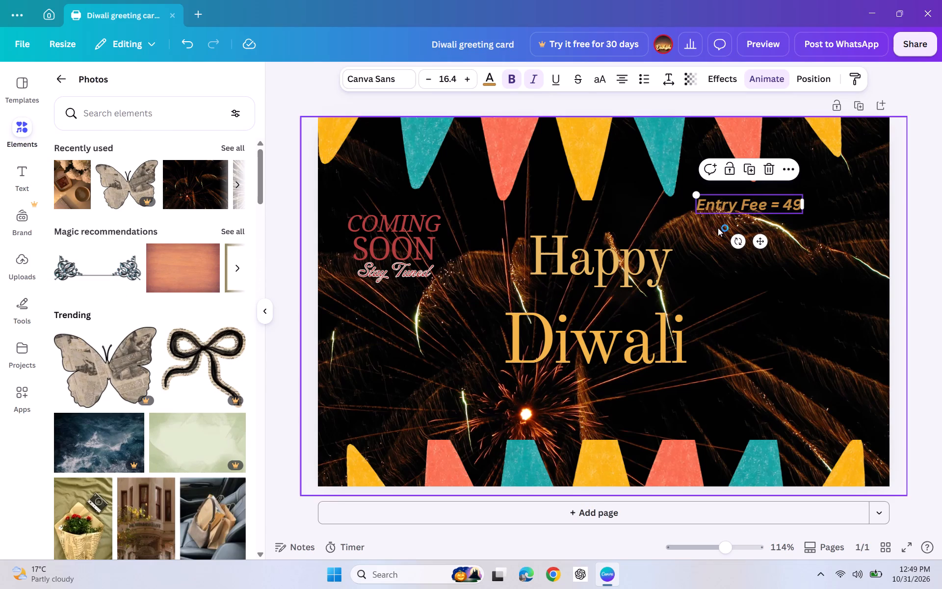
# Remove the bold formatting from the "Entry Fee = 49" text, keeping it italic.
pyautogui.click(529, 79)
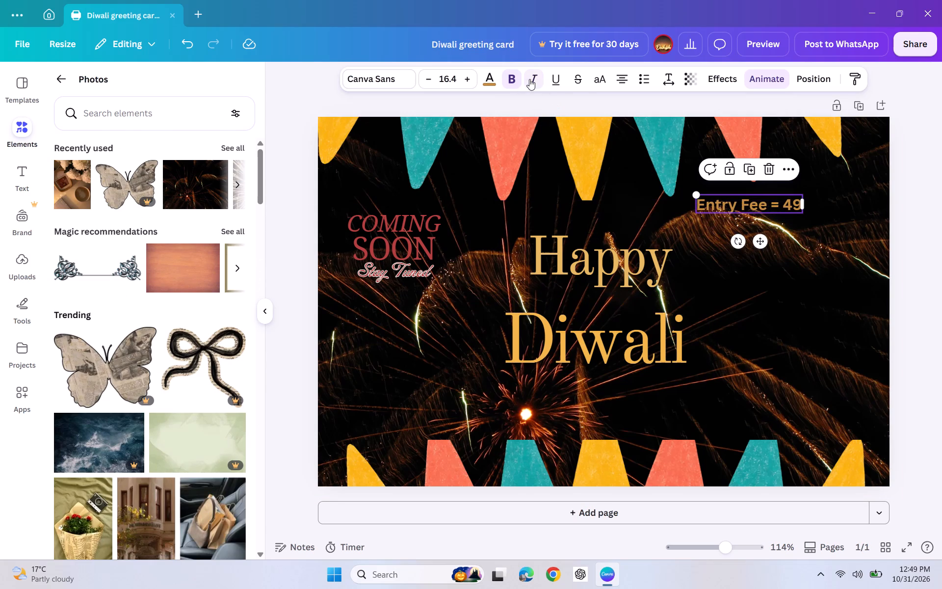
pyautogui.click(529, 79)
pyautogui.click(513, 79)
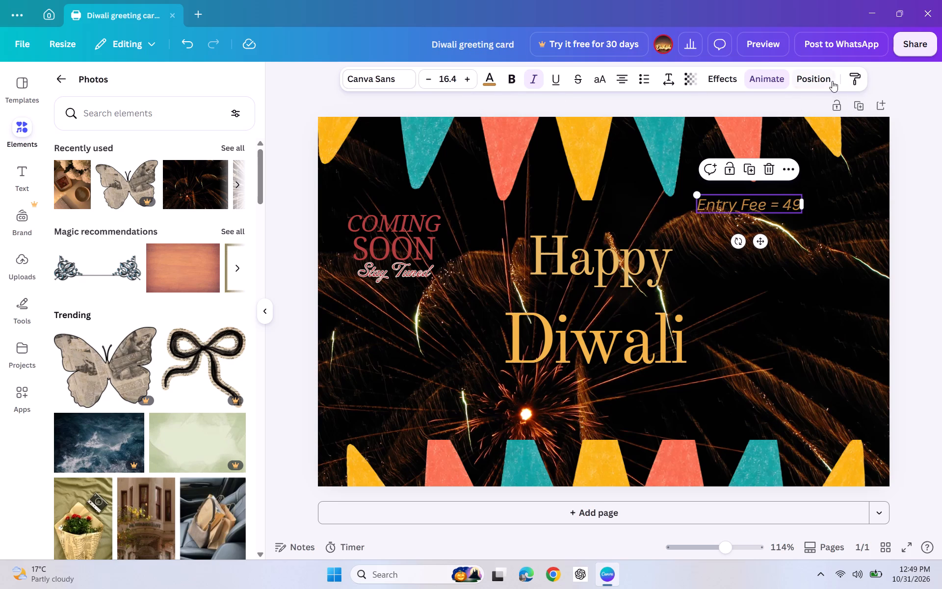
# Set the "Entry Fee = 49" text's letter spacing to 141 and line spacing to 1.49, with its text box anchored in the middle.
pyautogui.click(663, 80)
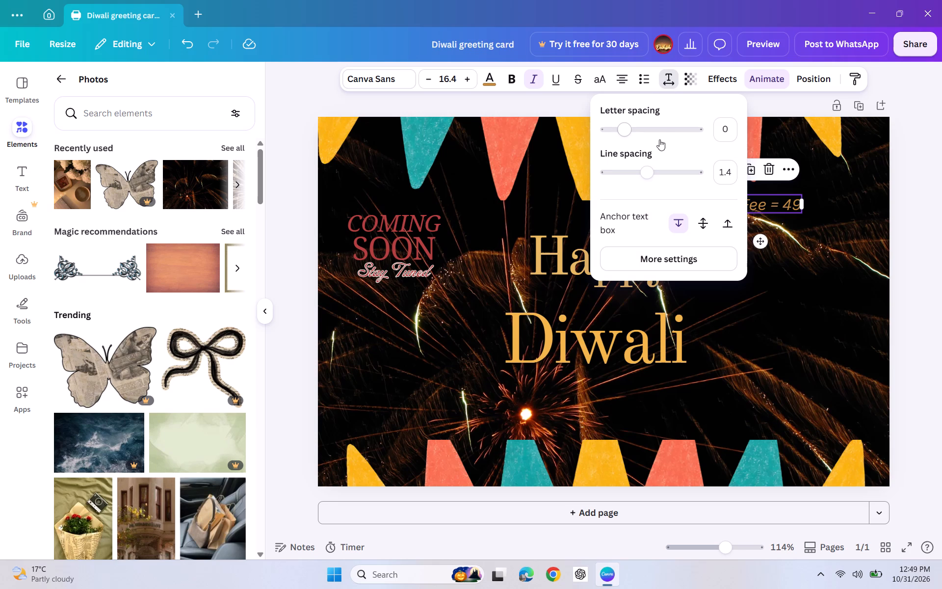
pyautogui.click(699, 215)
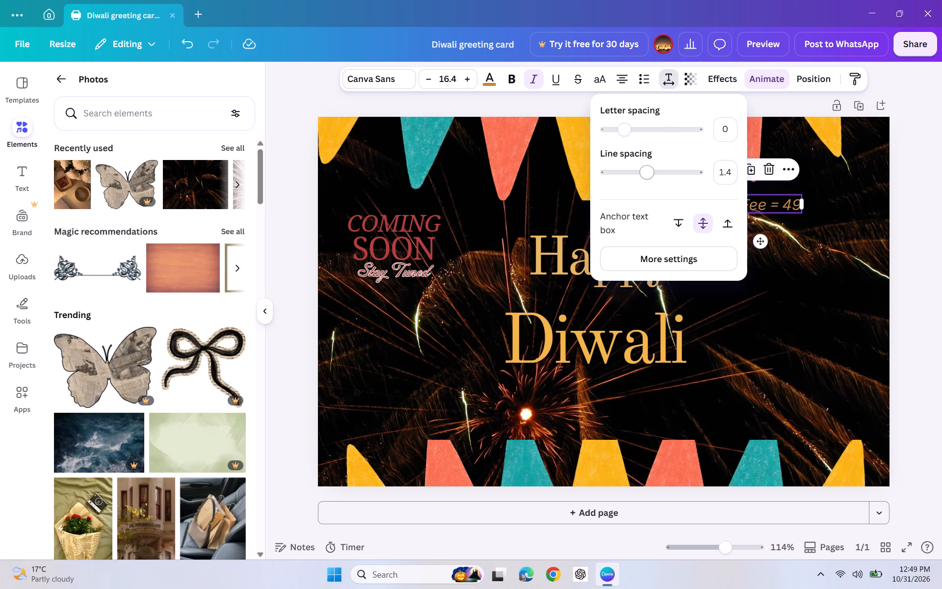
pyautogui.click(654, 173)
pyautogui.moveTo(623, 137); pyautogui.dragTo(637, 137)
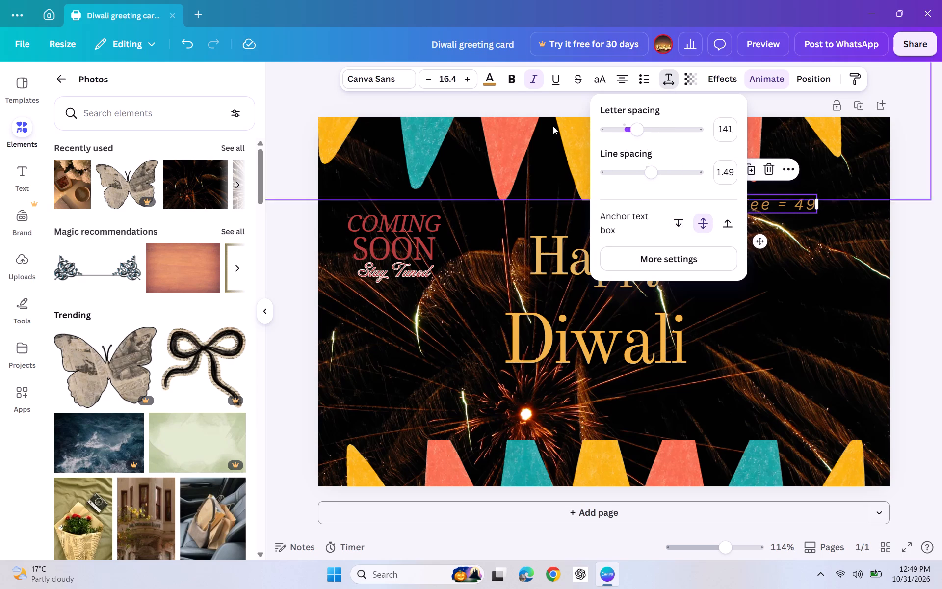
pyautogui.click(537, 109)
pyautogui.click(826, 241)
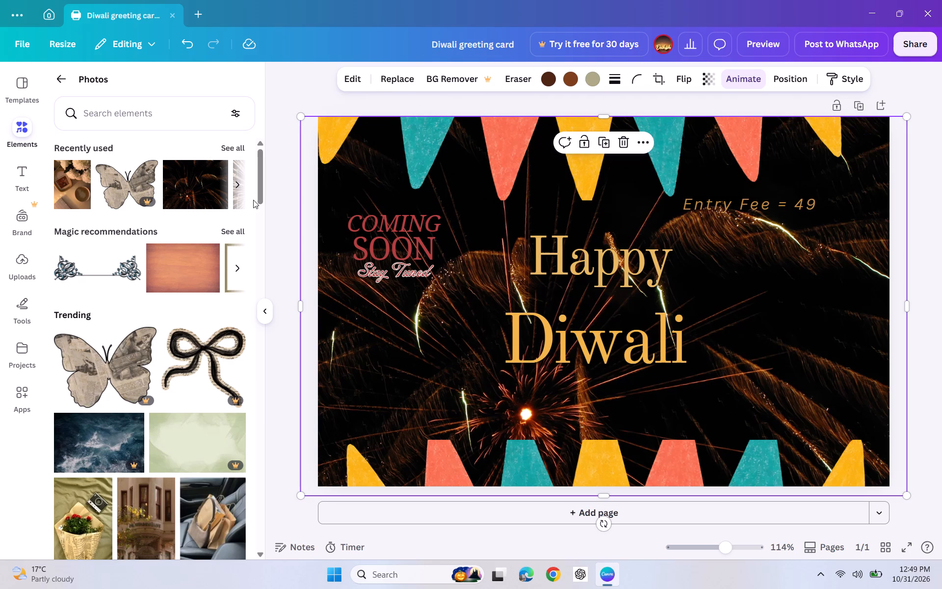
# Search the photo elements for "delhi public school", examine the results, and clear the search.
pyautogui.click(126, 100)
pyautogui.click(126, 107)
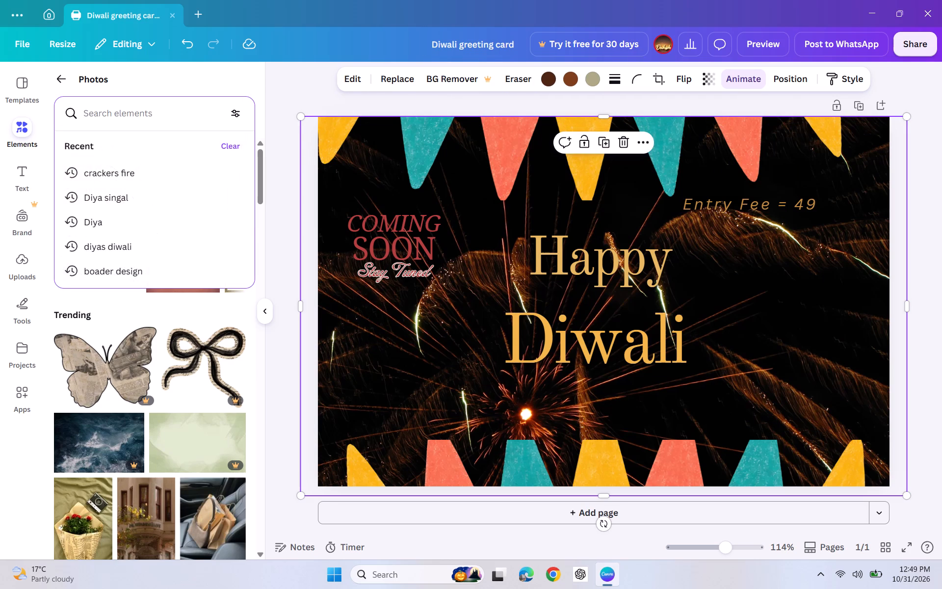
pyautogui.write('dps')
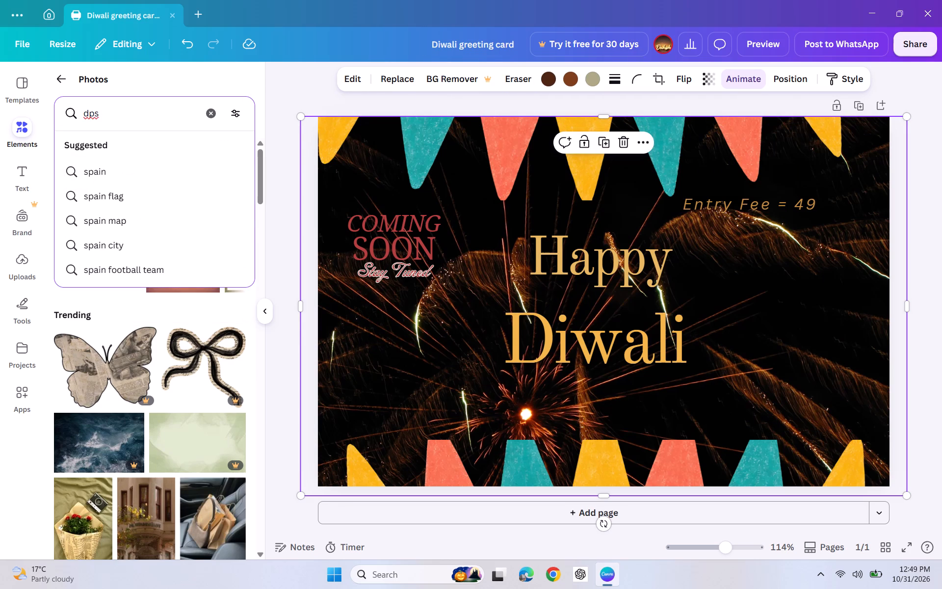
pyautogui.press('BackSpace')
pyautogui.press('BackSpace')
pyautogui.press('BackSpace')
pyautogui.write('delhi')
pyautogui.press('space')
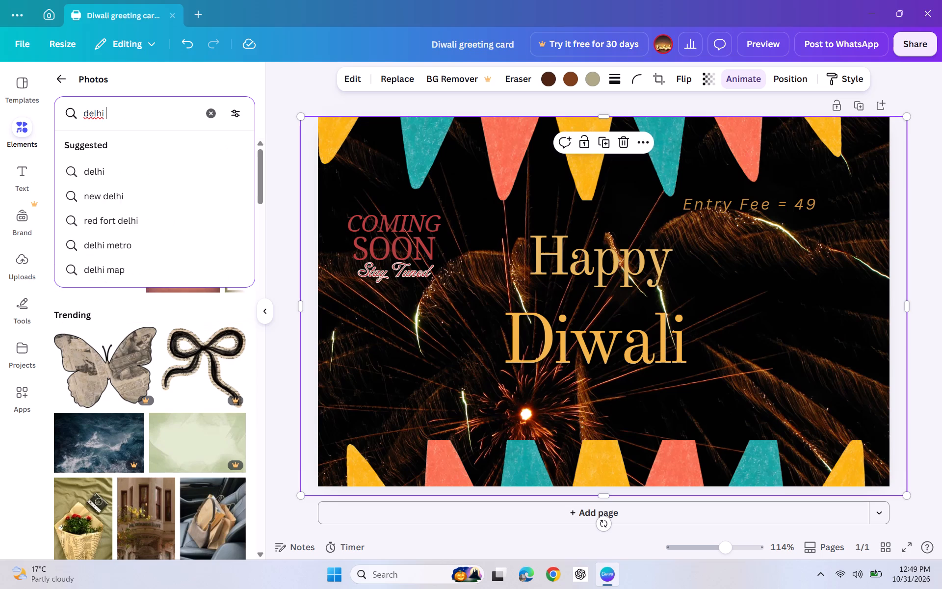
pyautogui.write('pub')
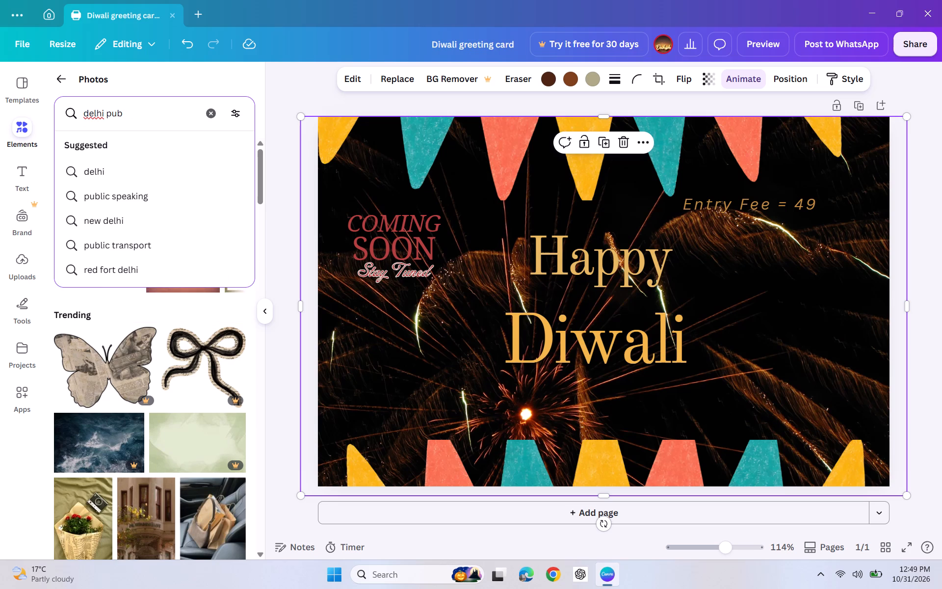
pyautogui.write('lic')
pyautogui.press('space')
pyautogui.write('school')
pyautogui.press('Return')
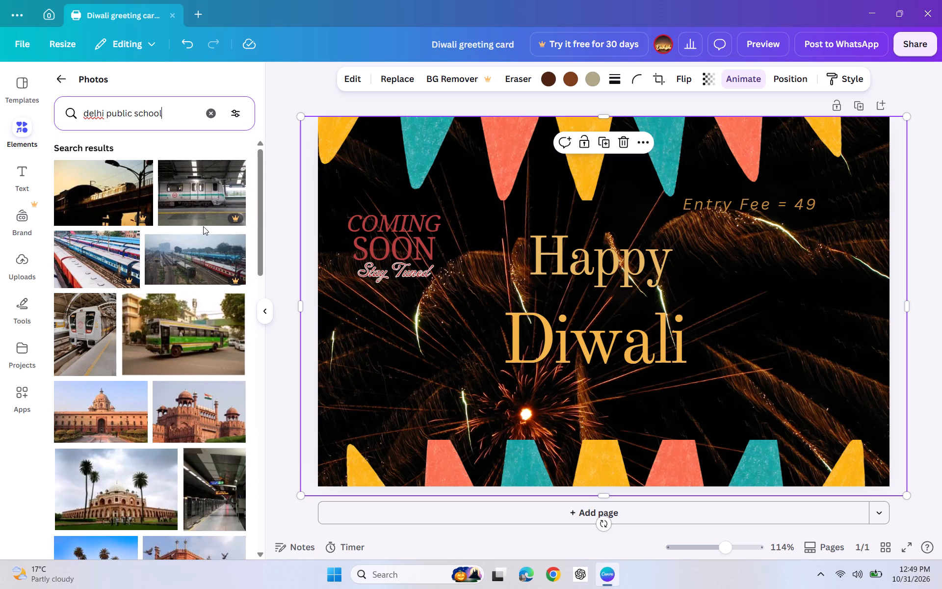
pyautogui.scroll(-4, 202, 226)
pyautogui.scroll(5, 199, 227)
pyautogui.scroll(-4, 198, 222)
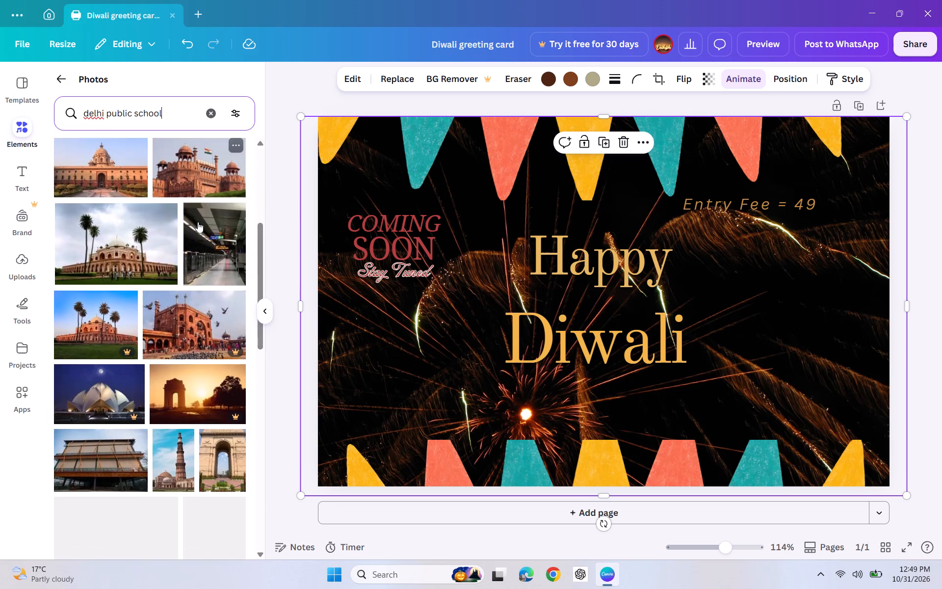
pyautogui.scroll(5, 198, 222)
pyautogui.click(212, 114)
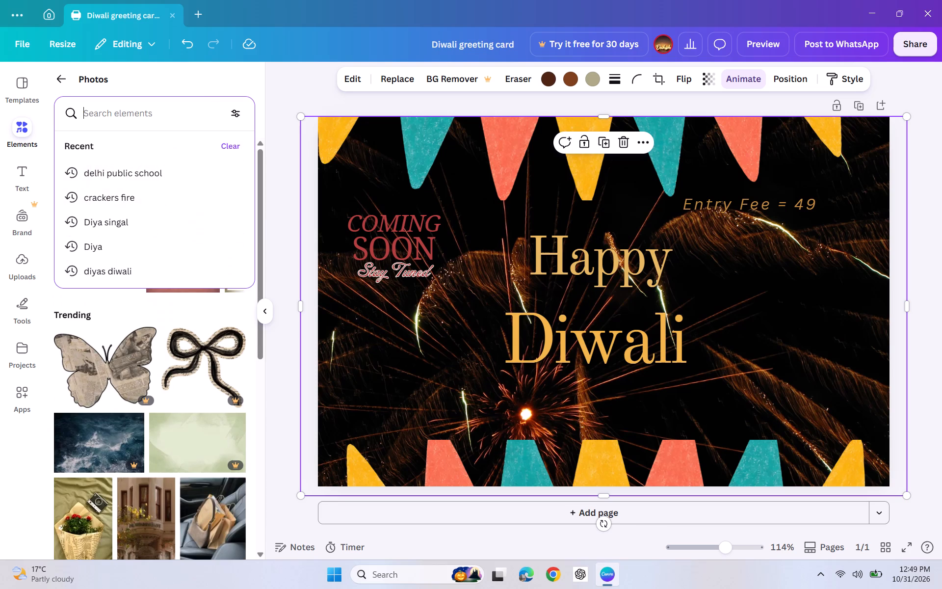
pyautogui.click(185, 122)
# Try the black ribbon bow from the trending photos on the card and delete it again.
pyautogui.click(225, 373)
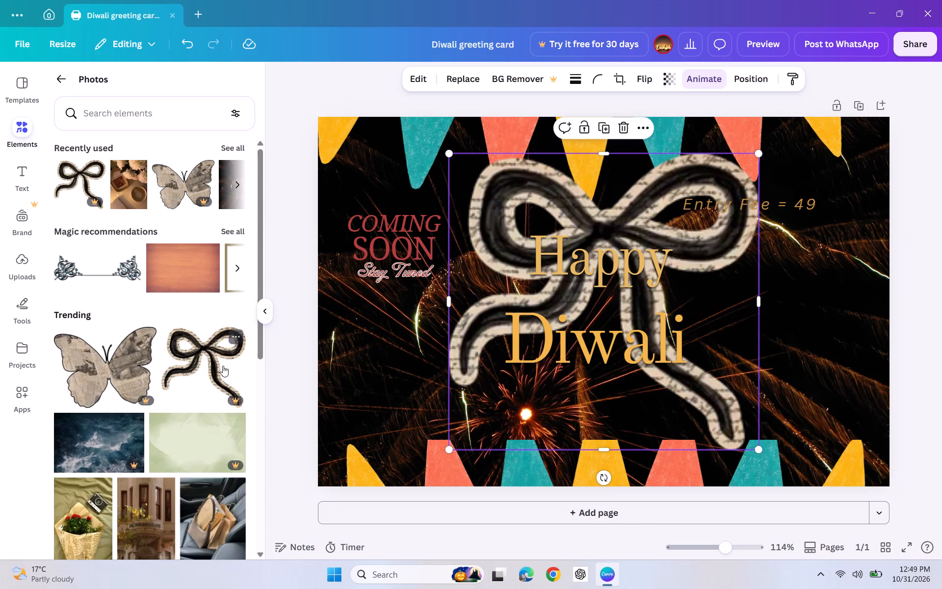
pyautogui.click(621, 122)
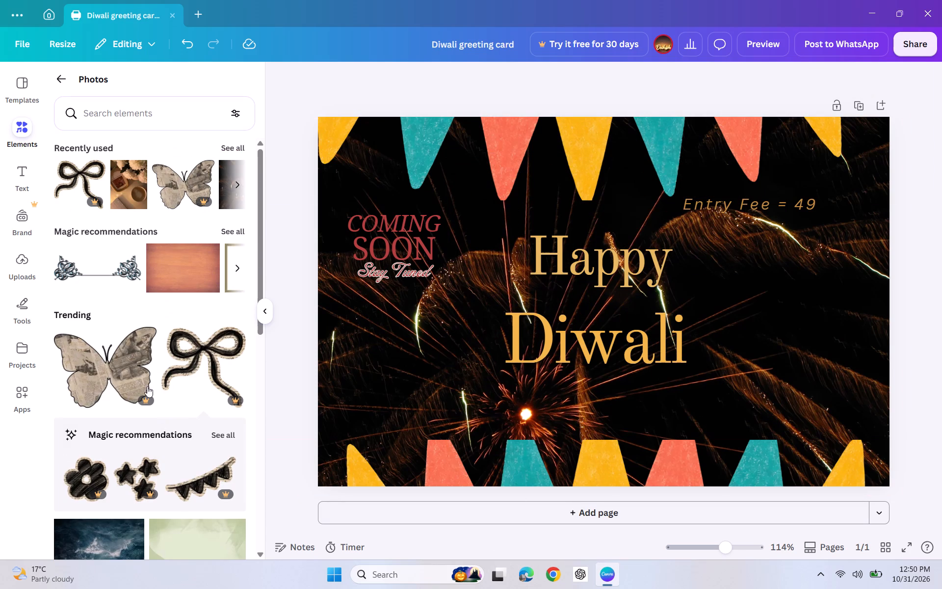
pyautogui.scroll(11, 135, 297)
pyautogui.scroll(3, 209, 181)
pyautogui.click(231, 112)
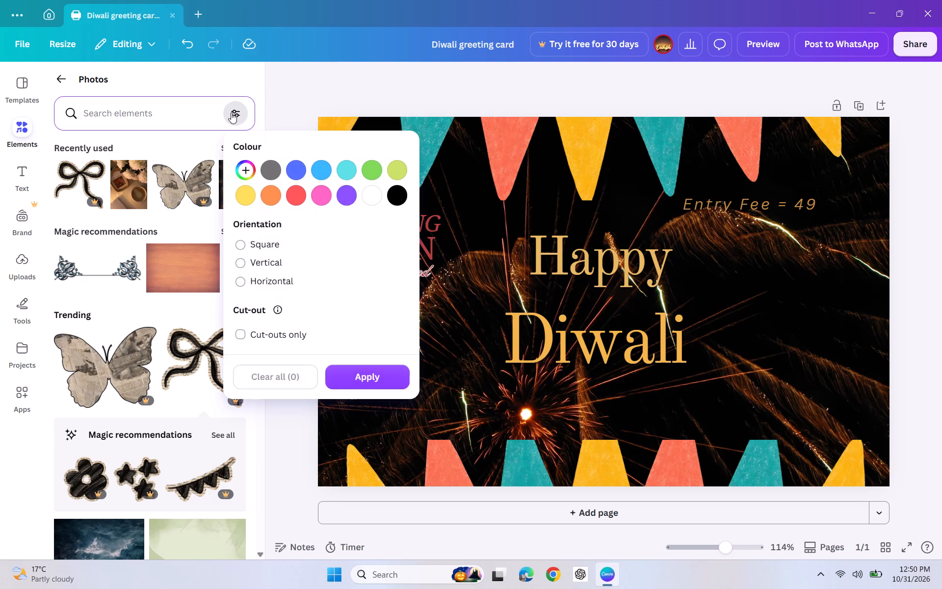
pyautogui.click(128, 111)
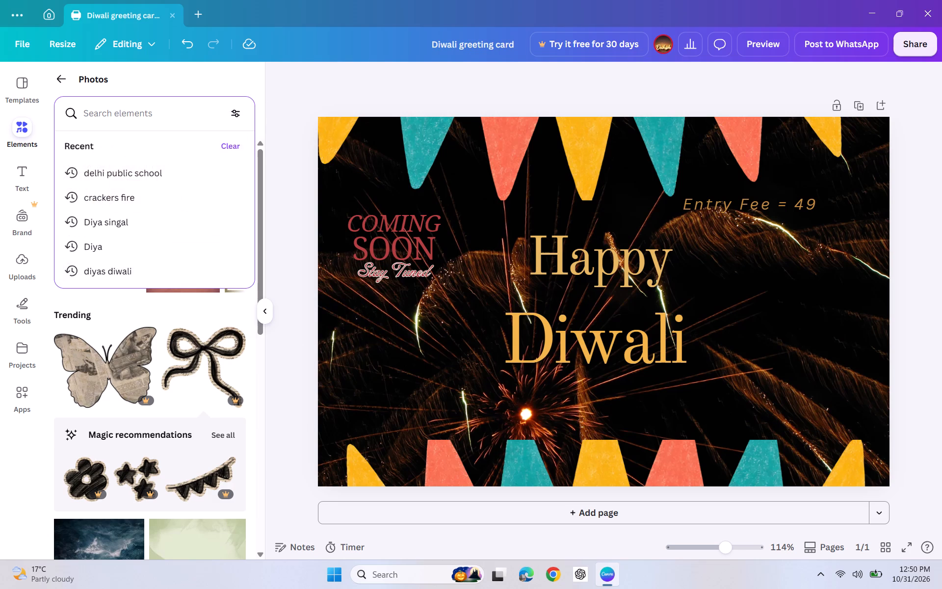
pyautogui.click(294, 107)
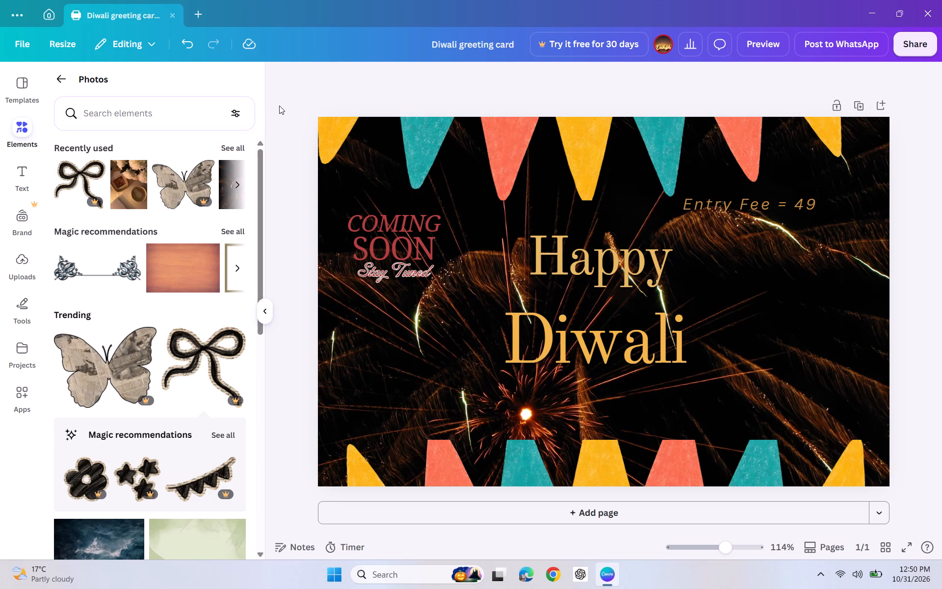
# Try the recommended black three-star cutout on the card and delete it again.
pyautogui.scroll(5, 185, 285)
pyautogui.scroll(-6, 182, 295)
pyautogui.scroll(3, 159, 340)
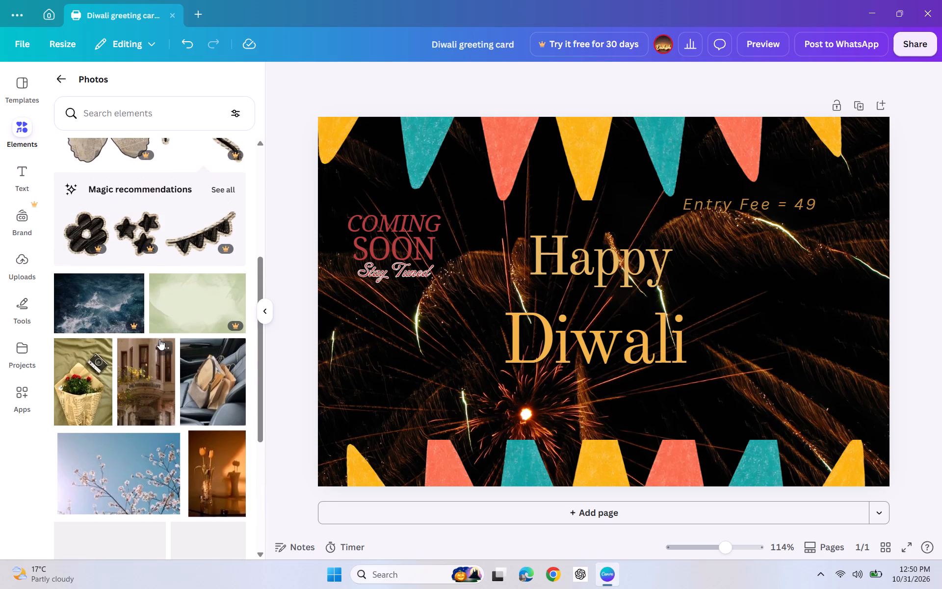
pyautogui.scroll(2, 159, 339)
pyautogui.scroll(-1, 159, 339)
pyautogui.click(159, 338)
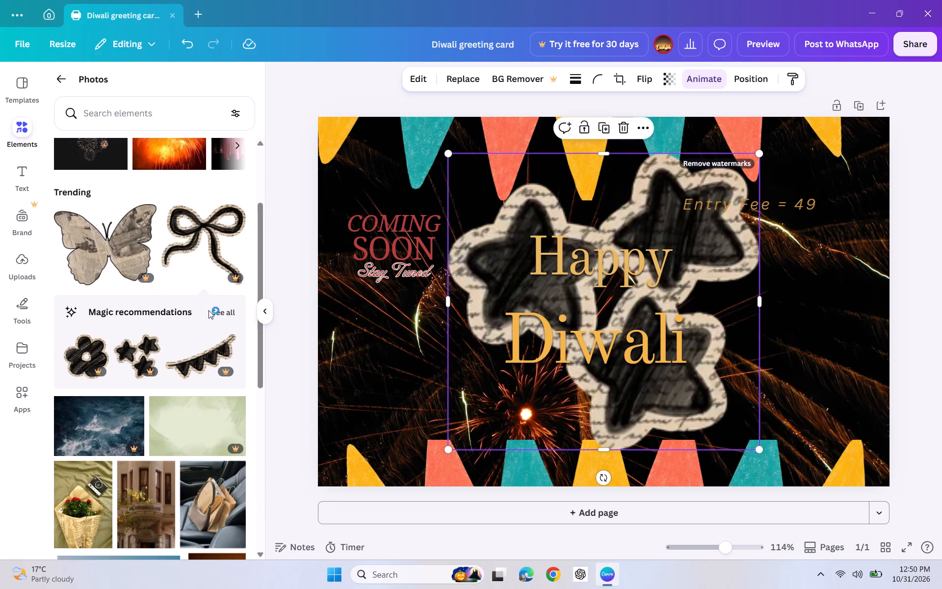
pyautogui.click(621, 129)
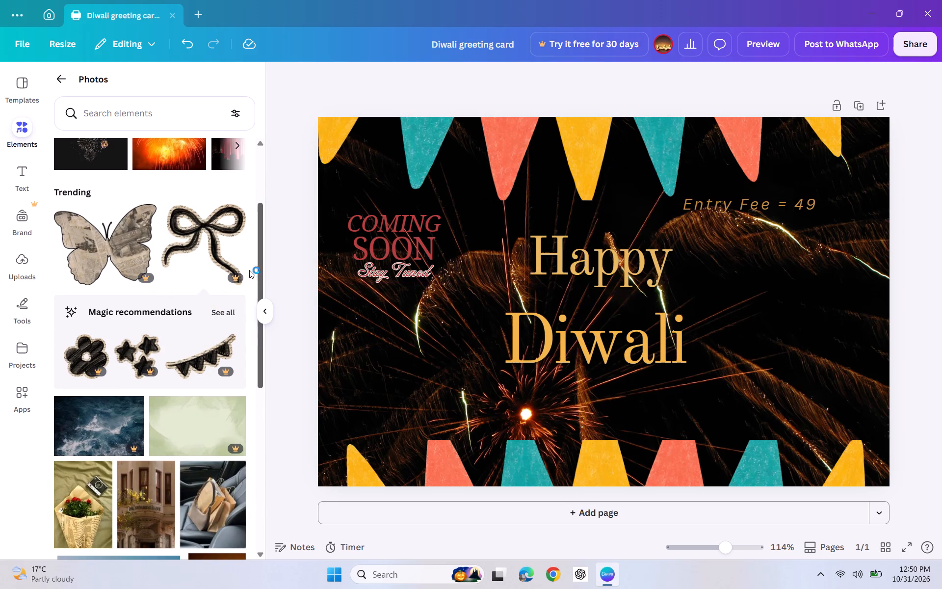
# Examine the full set of black cutout recommendations and the trending photos for a suitable decoration.
pyautogui.click(225, 304)
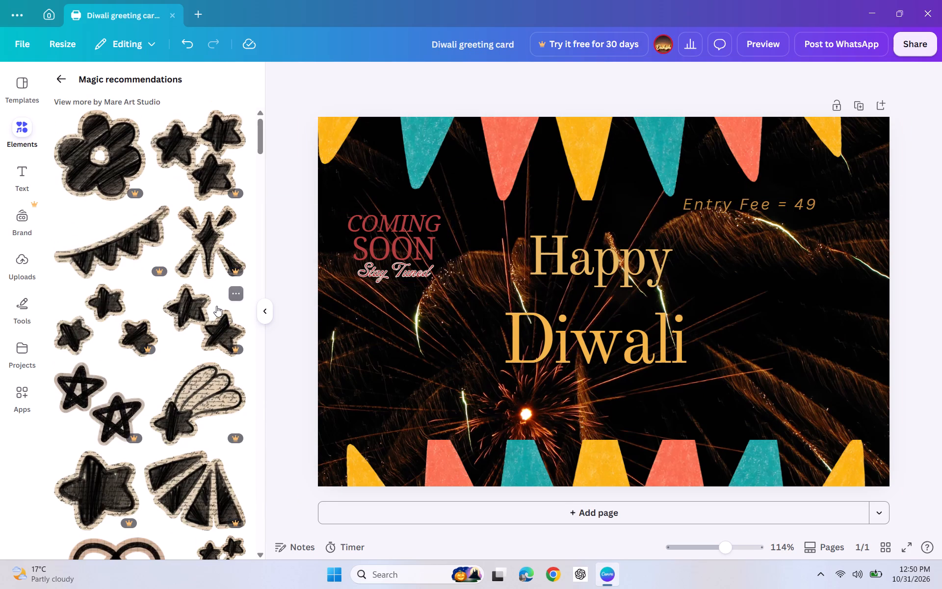
pyautogui.scroll(-4, 187, 313)
pyautogui.scroll(6, 178, 315)
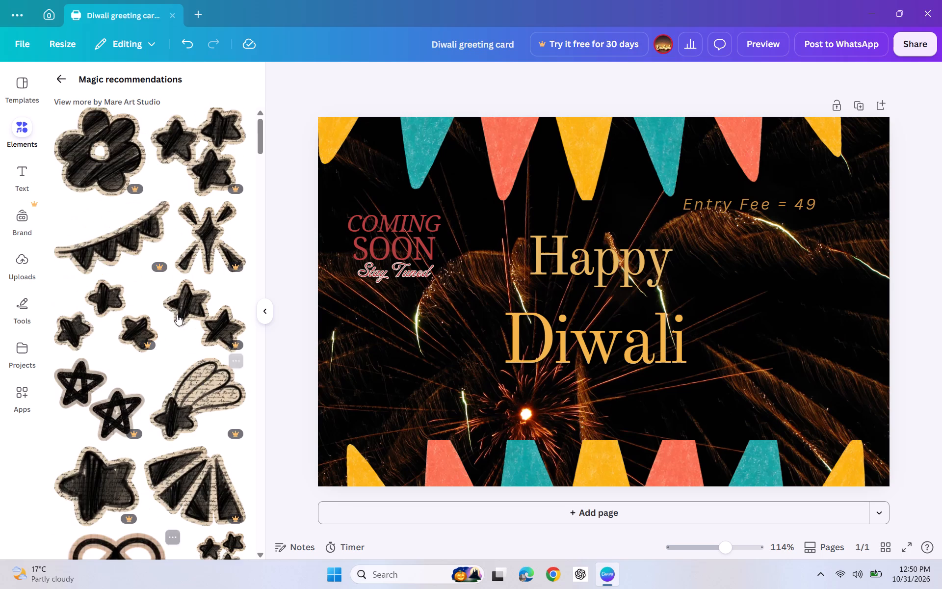
pyautogui.click(72, 80)
pyautogui.scroll(-1, 152, 193)
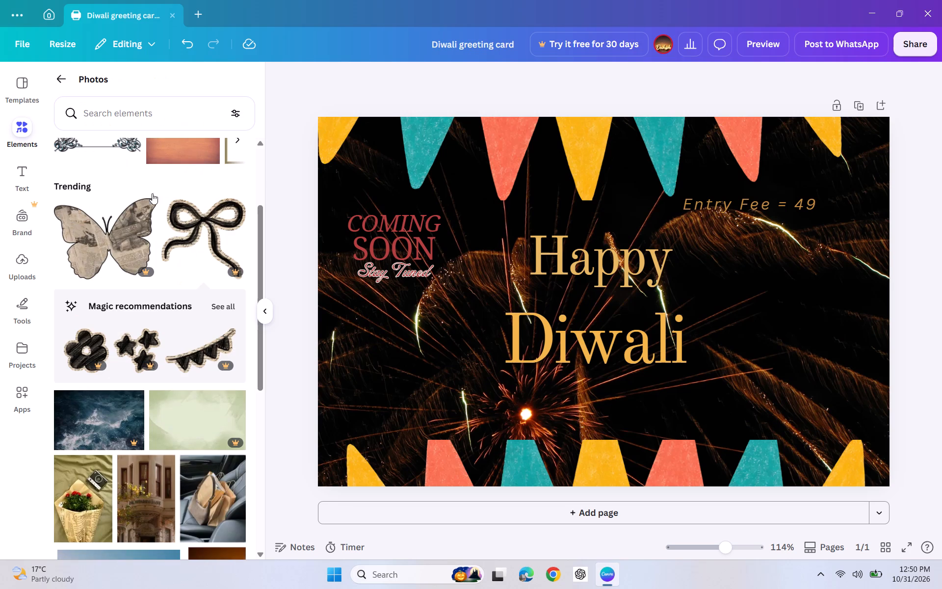
pyautogui.scroll(-12, 152, 193)
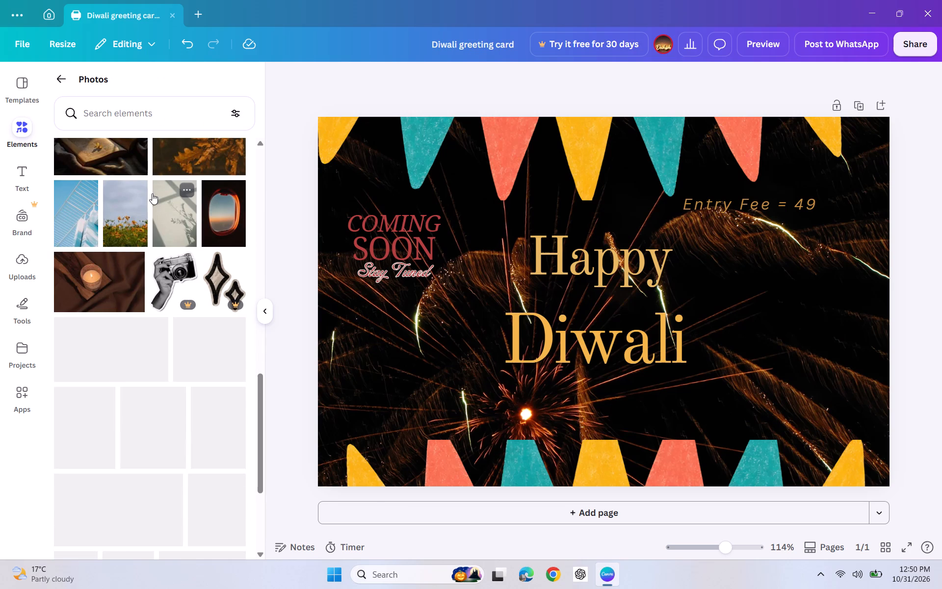
pyautogui.scroll(15, 152, 193)
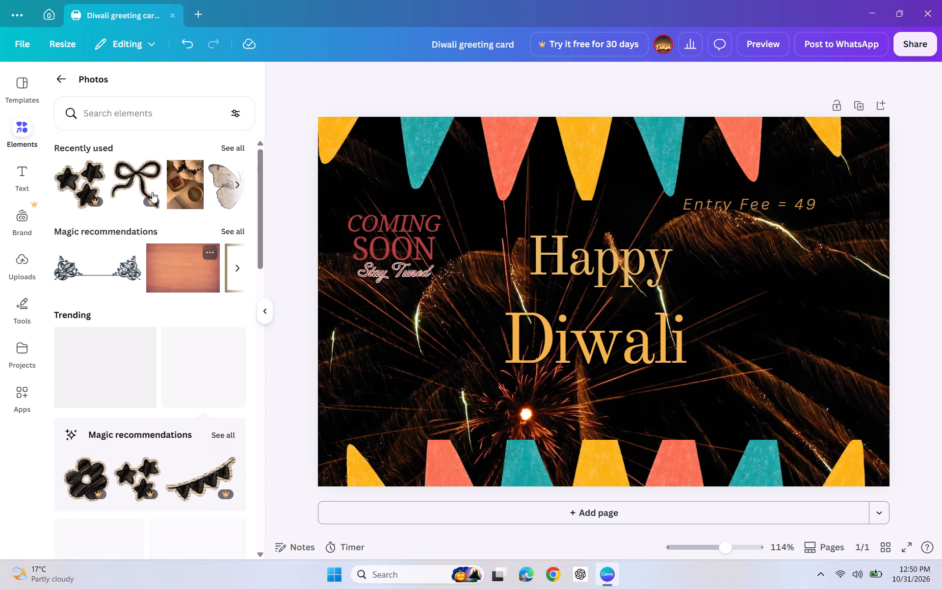
pyautogui.scroll(5, 153, 192)
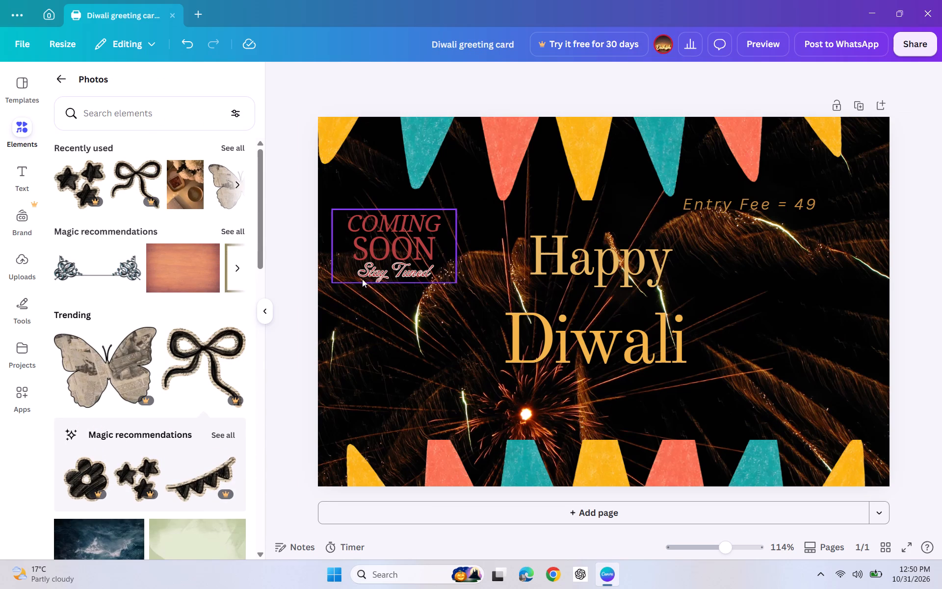
# Delete the "Stay Tuned" line from the "COMING SOON" text group.
pyautogui.click(386, 274)
pyautogui.click(401, 271)
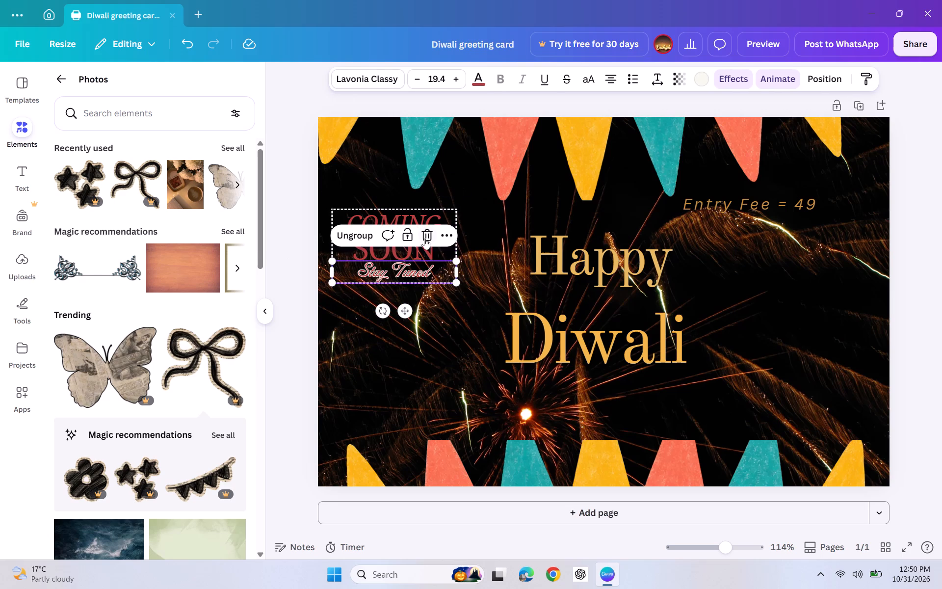
pyautogui.click(424, 238)
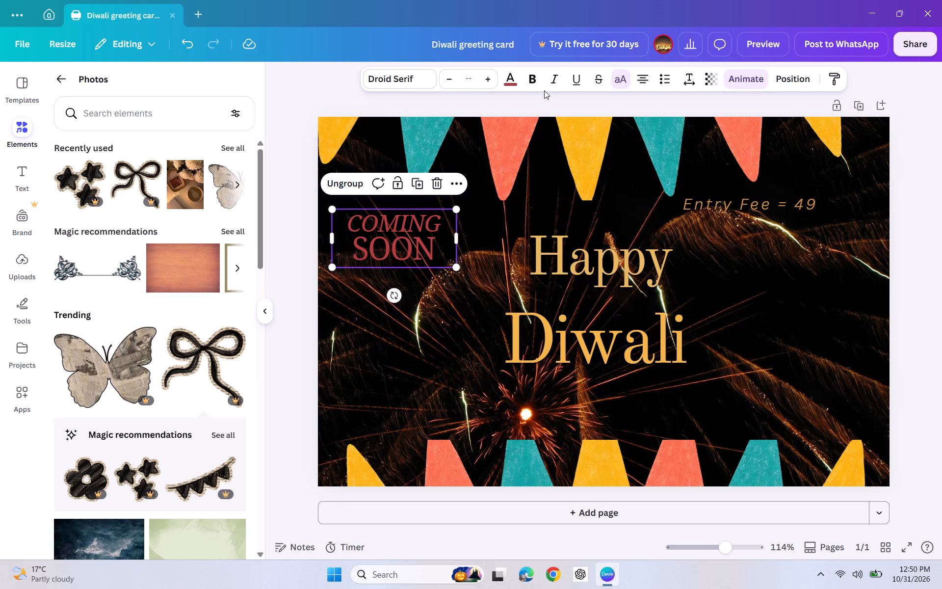
# Make the "COMING SOON" text bold and italic.
pyautogui.click(535, 78)
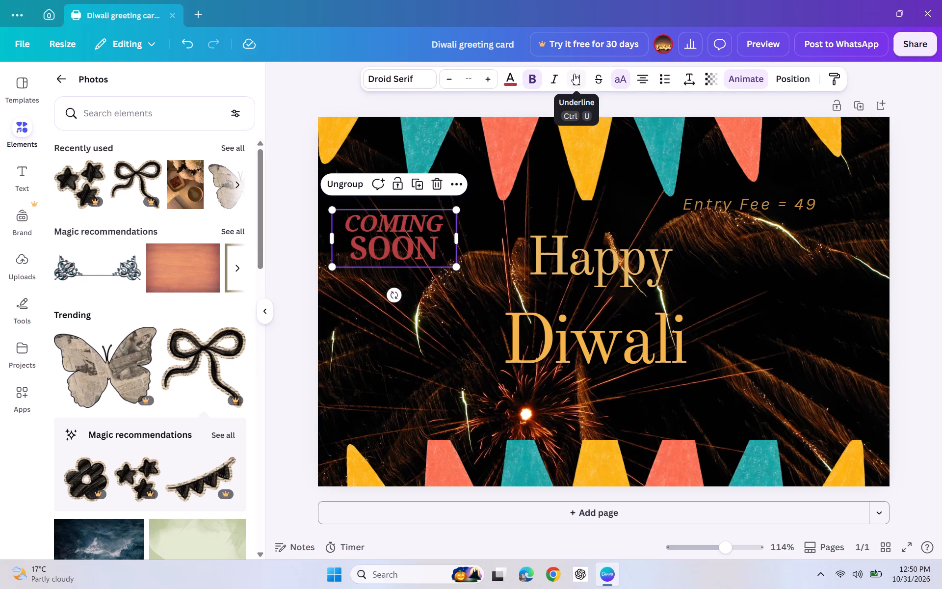
pyautogui.click(559, 76)
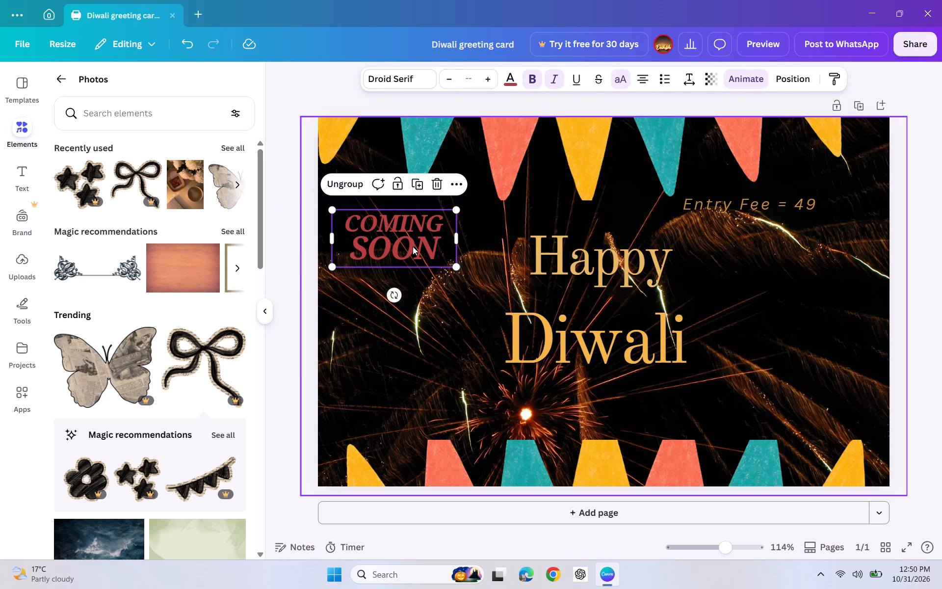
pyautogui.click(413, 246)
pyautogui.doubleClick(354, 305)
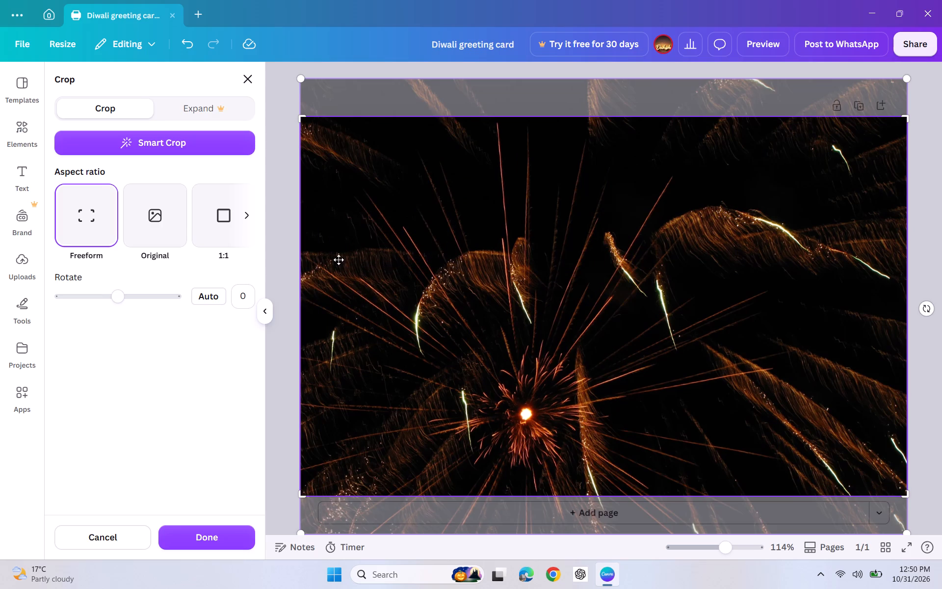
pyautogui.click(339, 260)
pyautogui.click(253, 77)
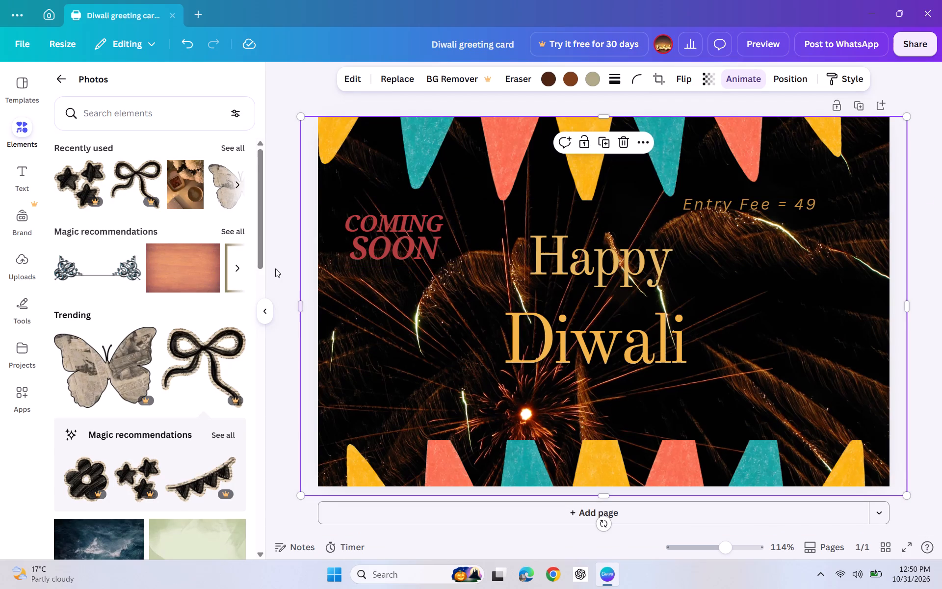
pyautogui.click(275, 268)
# Move the "COMING SOON" text up slightly so its top aligns with the "Entry Fee = 49" text.
pyautogui.moveTo(389, 234); pyautogui.dragTo(390, 219)
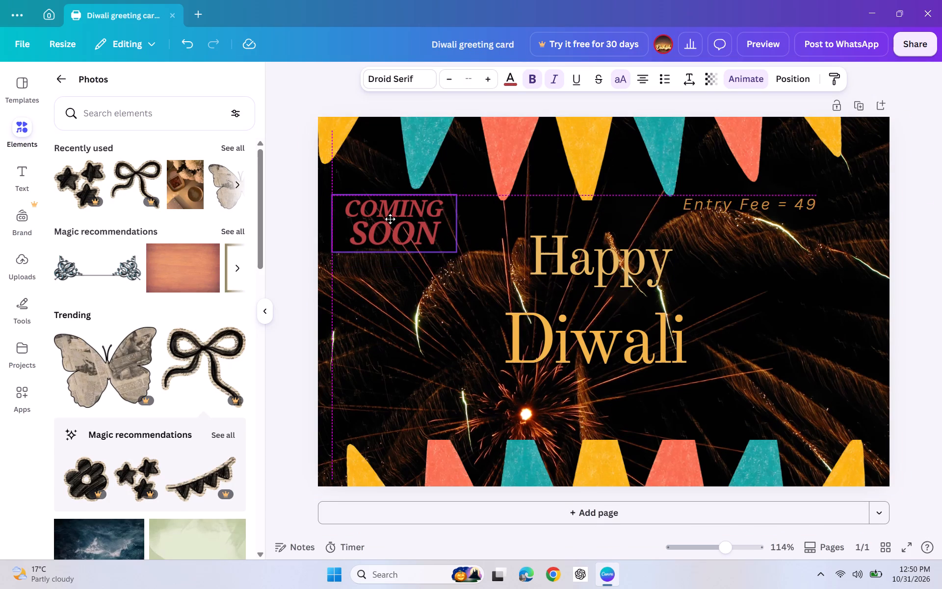
pyautogui.moveTo(390, 219); pyautogui.dragTo(389, 220)
# Move "Happy" slightly down and to the left, and move "Diwali" up close beneath it.
pyautogui.moveTo(565, 268); pyautogui.dragTo(554, 271)
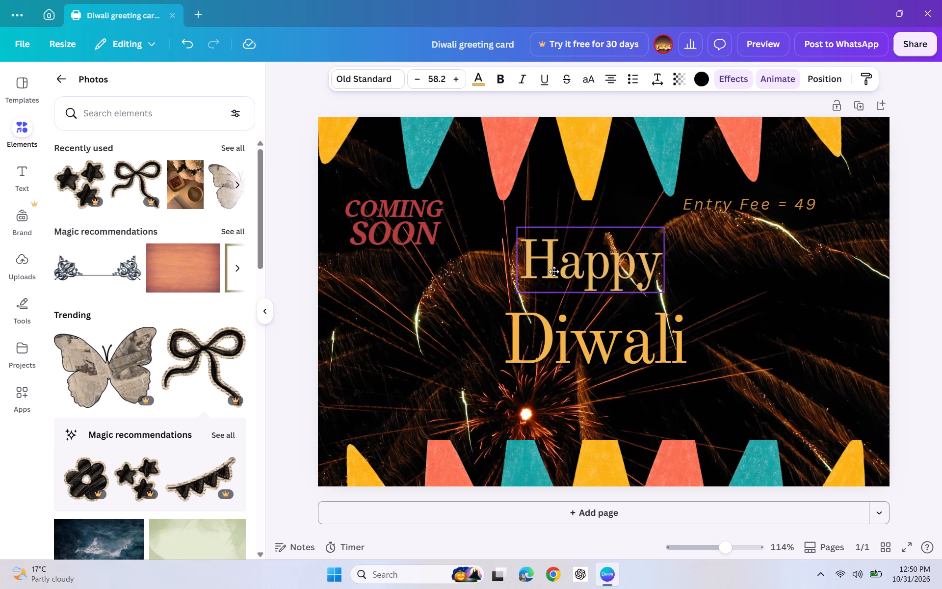
pyautogui.moveTo(554, 271); pyautogui.dragTo(553, 277)
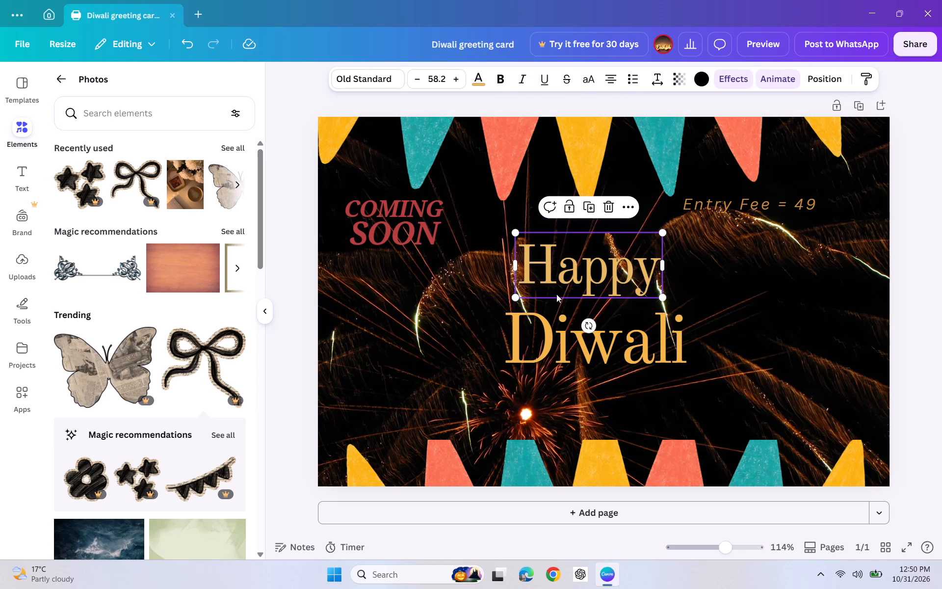
pyautogui.moveTo(566, 330); pyautogui.dragTo(563, 315)
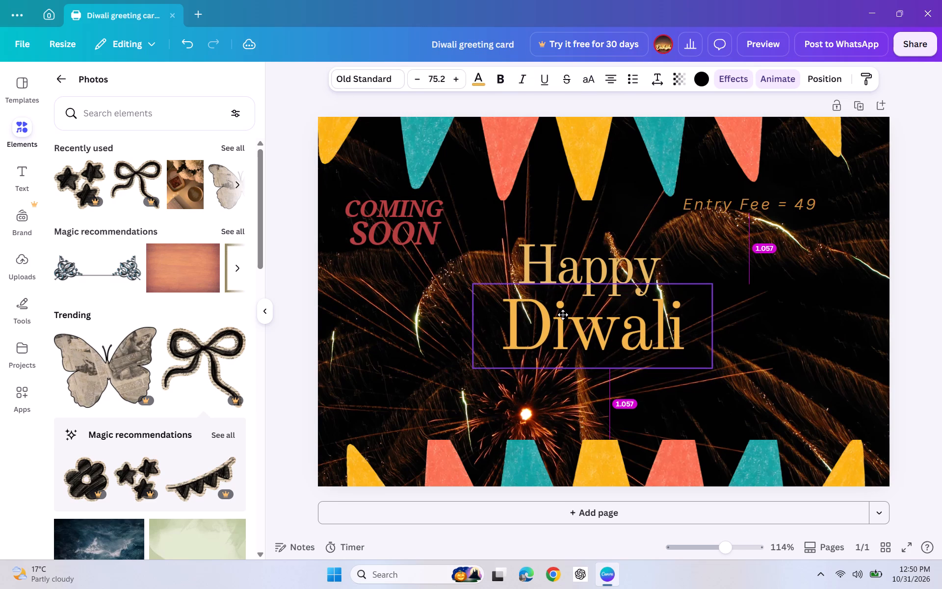
pyautogui.moveTo(563, 315); pyautogui.dragTo(562, 309)
pyautogui.click(737, 300)
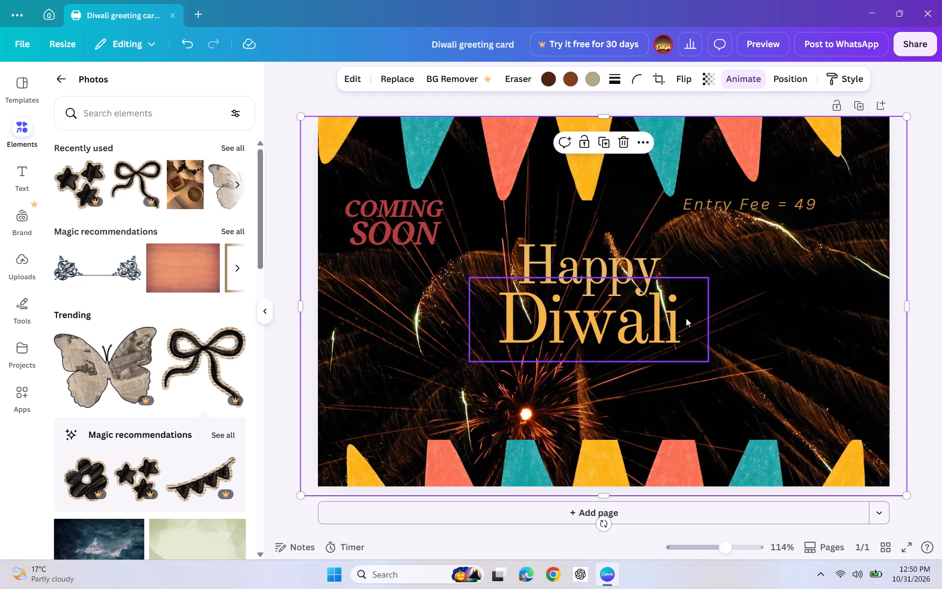
# Shrink "Diwali" slightly and scale "Happy" down to font size 53.5, centred directly above "Diwali".
pyautogui.click(686, 318)
pyautogui.moveTo(708, 276); pyautogui.dragTo(697, 284)
pyautogui.moveTo(628, 271); pyautogui.dragTo(621, 273)
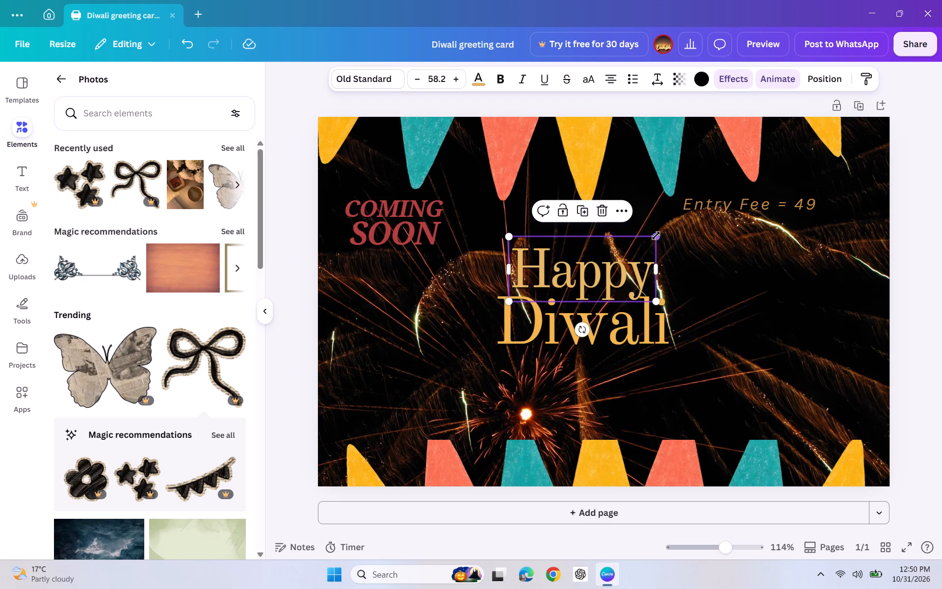
pyautogui.moveTo(656, 236); pyautogui.dragTo(647, 247)
pyautogui.click(609, 259)
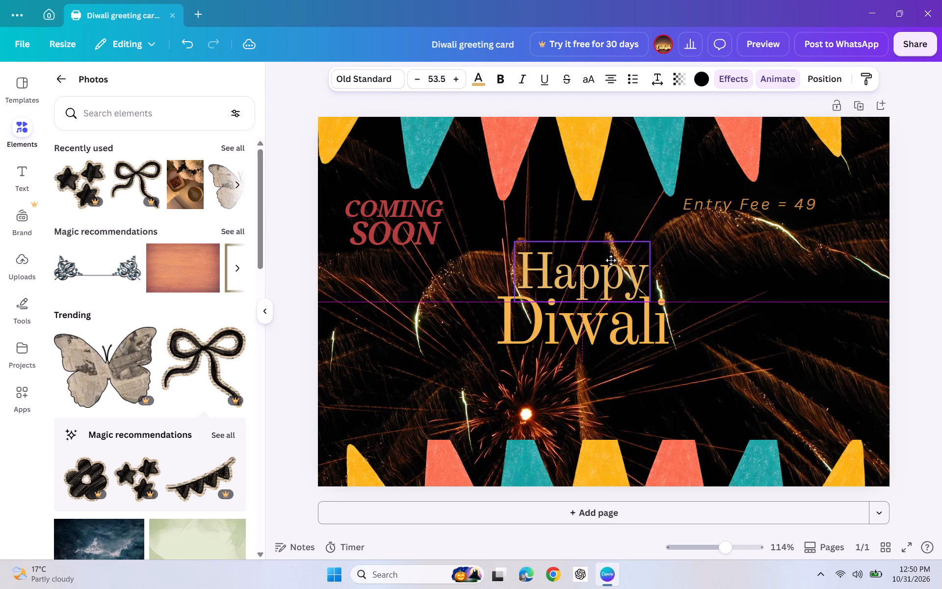
pyautogui.click(702, 239)
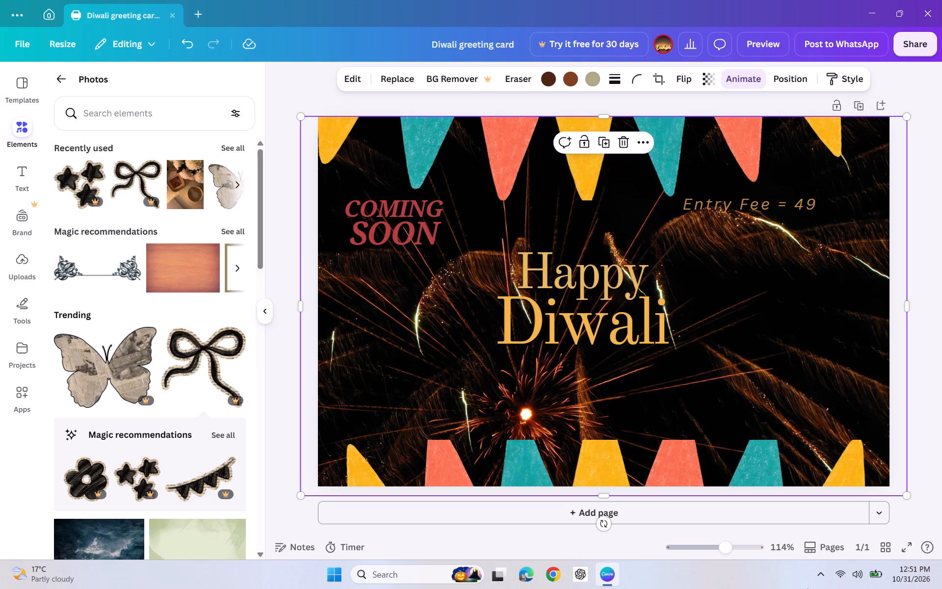
# Search the photo elements for "mela".
pyautogui.scroll(5, 294, 222)
pyautogui.scroll(-6, 246, 247)
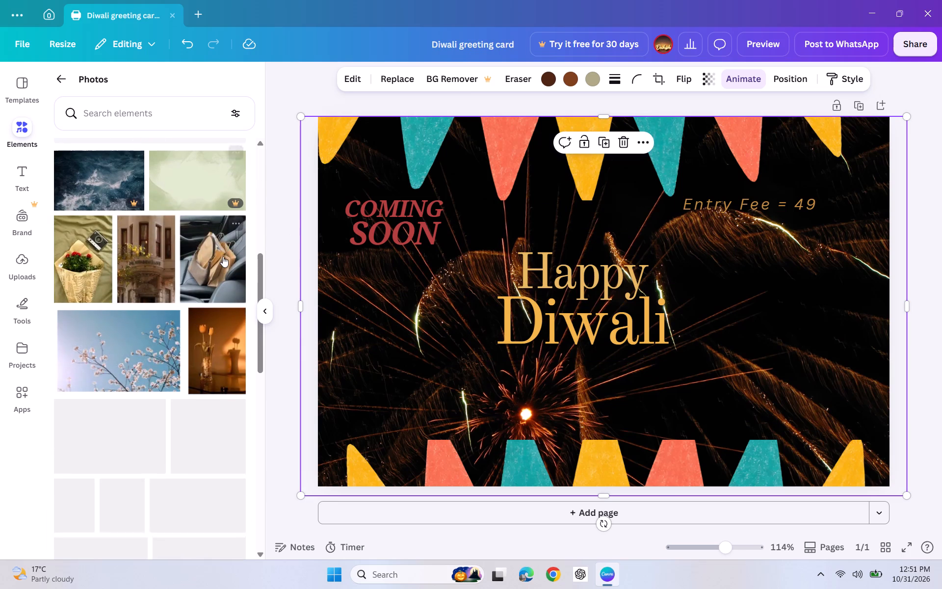
pyautogui.scroll(-6, 221, 247)
pyautogui.scroll(20, 220, 246)
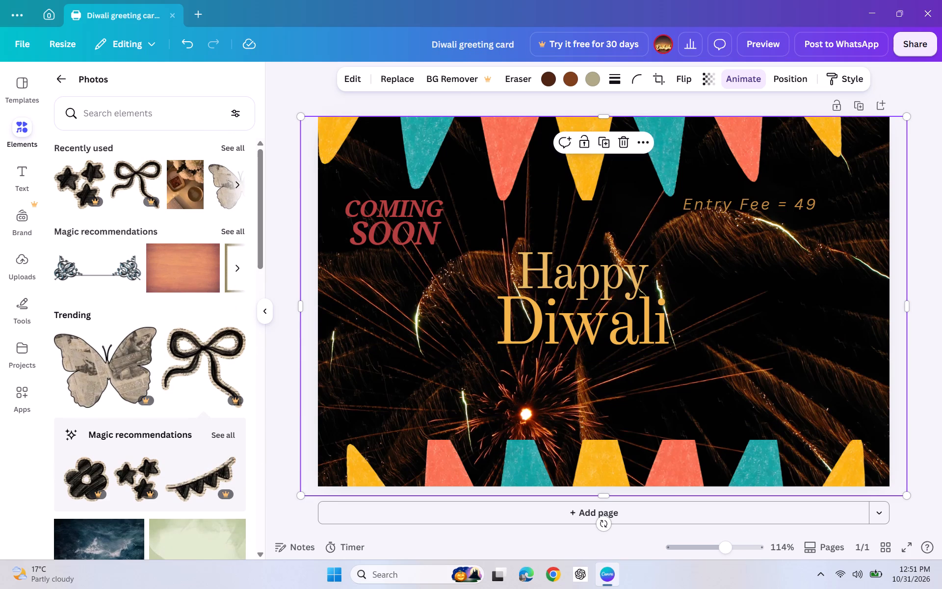
pyautogui.click(192, 119)
pyautogui.press('m')
pyautogui.press('r')
pyautogui.write('kl')
pyautogui.press('s')
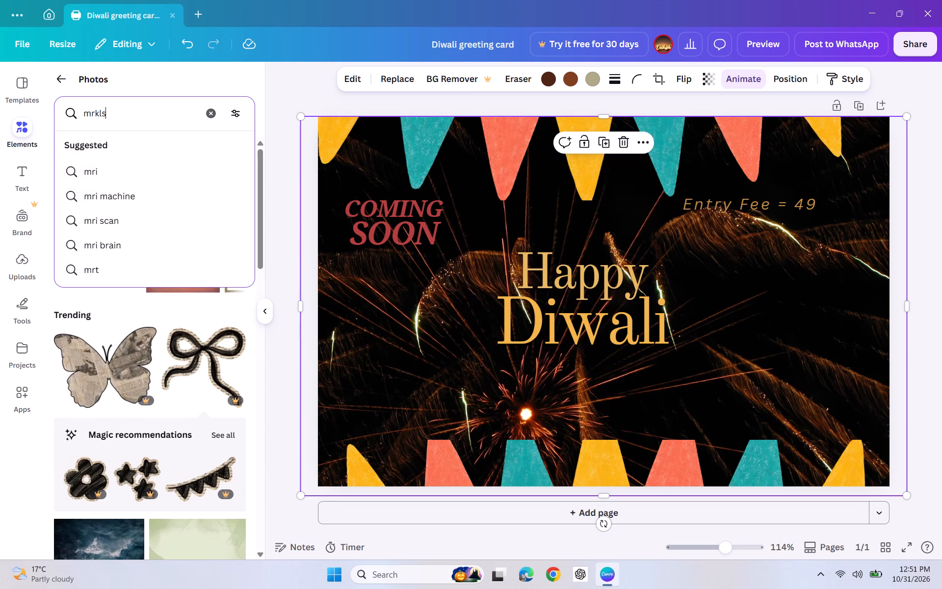
pyautogui.press('BackSpace')
pyautogui.press('BackSpace')
pyautogui.press('BackSpace')
pyautogui.press('BackSpace')
pyautogui.write('el')
pyautogui.press('a')
pyautogui.press('Return')
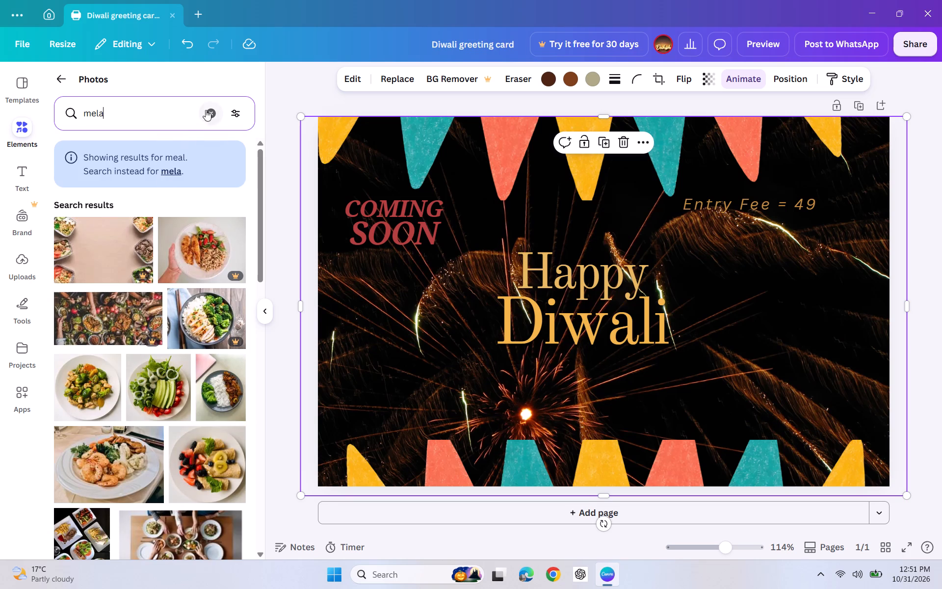
# Search the photo elements for "fair" and add the pink-sunset Ferris wheel photo with the white tent to the card.
pyautogui.click(209, 111)
pyautogui.write('fair')
pyautogui.press('Return')
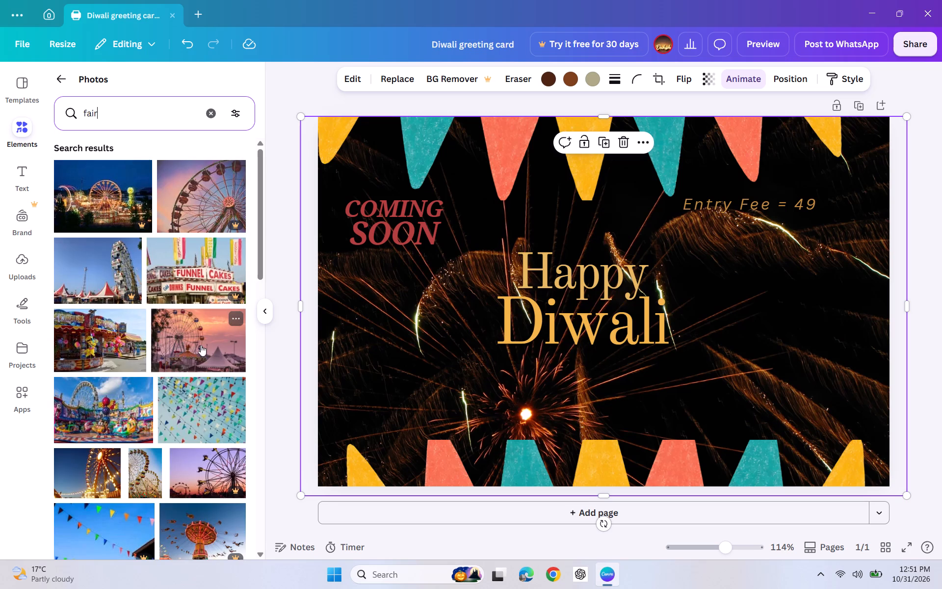
pyautogui.click(166, 336)
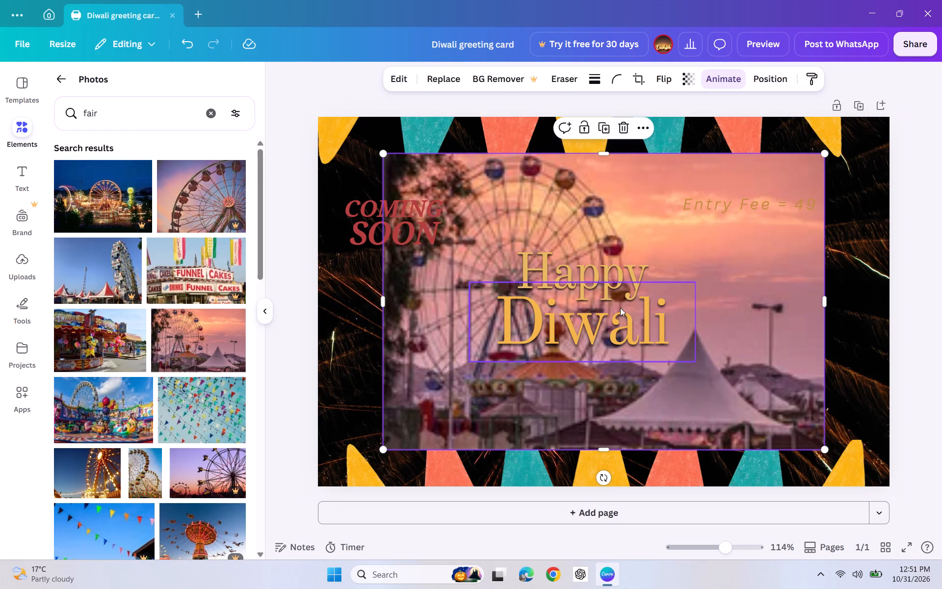
# Shrink the pink-sunset Ferris wheel photo to a small thumbnail and place it directly beneath "COMING SOON", matching that text block's width.
pyautogui.moveTo(762, 262); pyautogui.dragTo(756, 261)
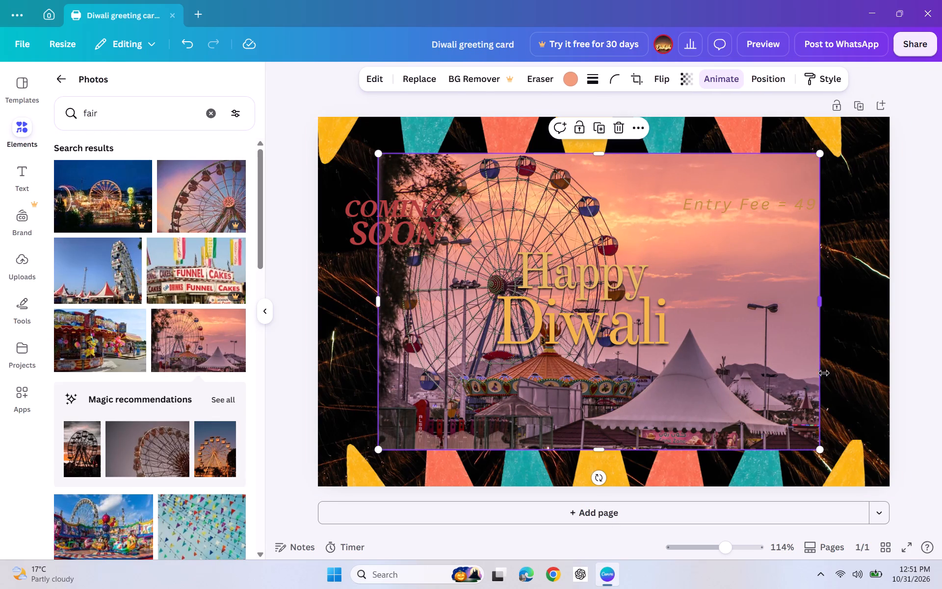
pyautogui.moveTo(820, 450); pyautogui.dragTo(496, 283)
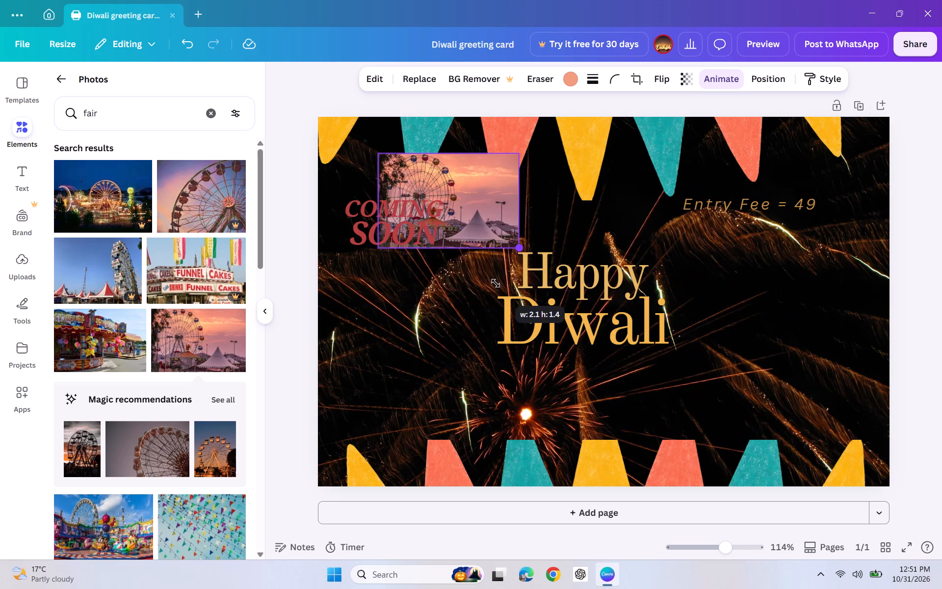
pyautogui.moveTo(496, 283); pyautogui.dragTo(513, 295)
pyautogui.moveTo(469, 221); pyautogui.dragTo(467, 342)
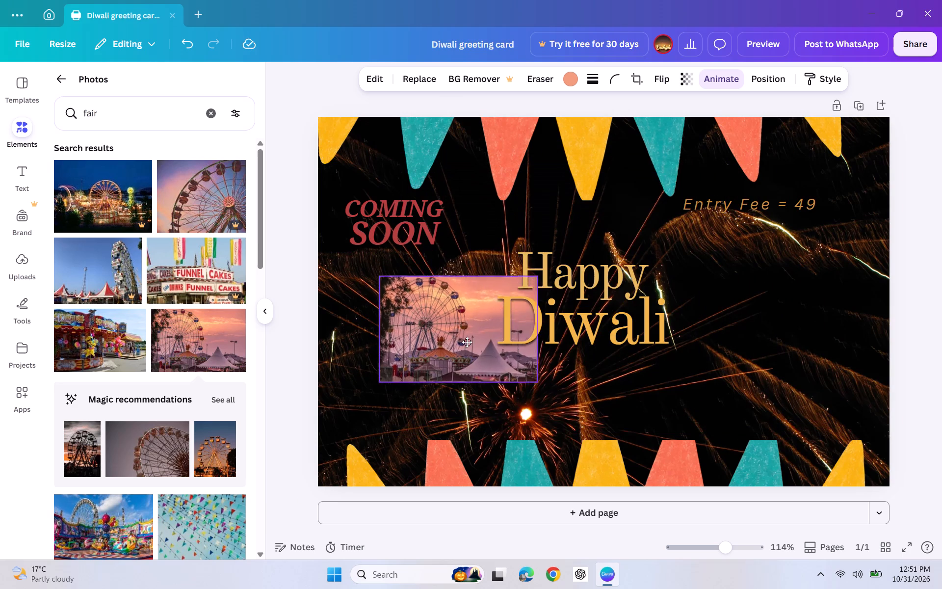
pyautogui.moveTo(467, 342); pyautogui.dragTo(420, 324)
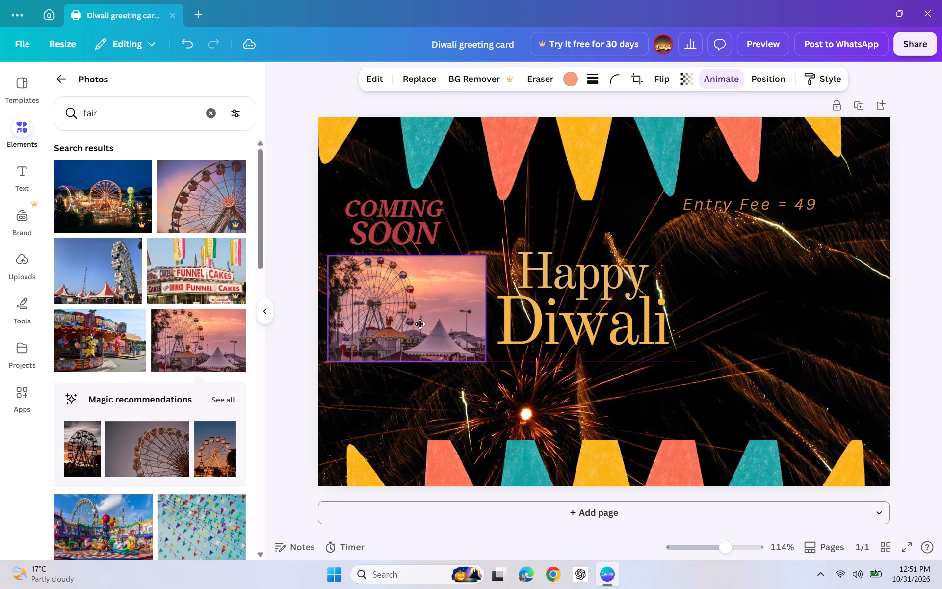
pyautogui.moveTo(420, 324); pyautogui.dragTo(419, 322)
pyautogui.moveTo(489, 362); pyautogui.dragTo(478, 353)
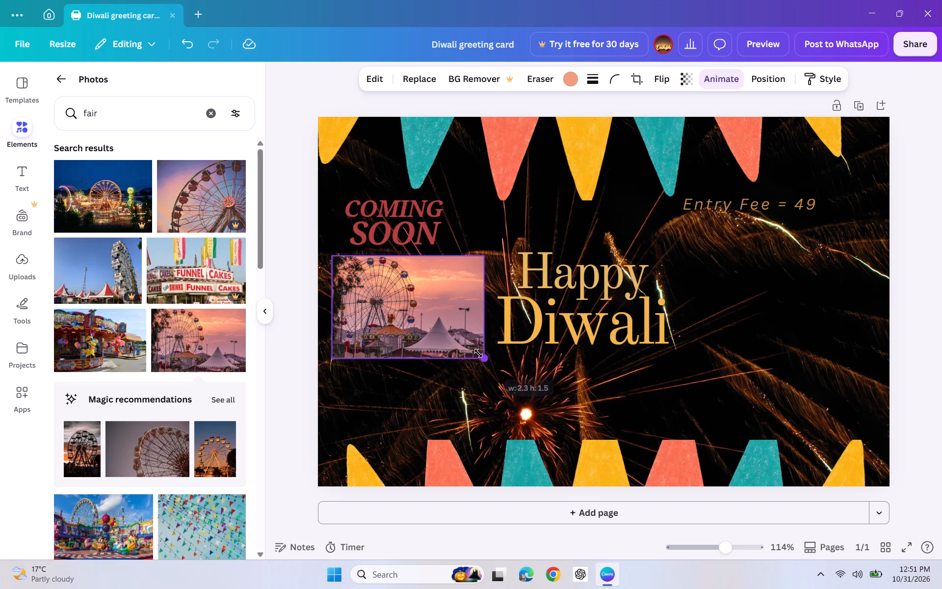
pyautogui.moveTo(478, 353); pyautogui.dragTo(455, 336)
# Enlarge the grouped "COMING SOON" text slightly and move it right, towards "Happy".
pyautogui.click(434, 212)
pyautogui.moveTo(455, 196); pyautogui.dragTo(456, 196)
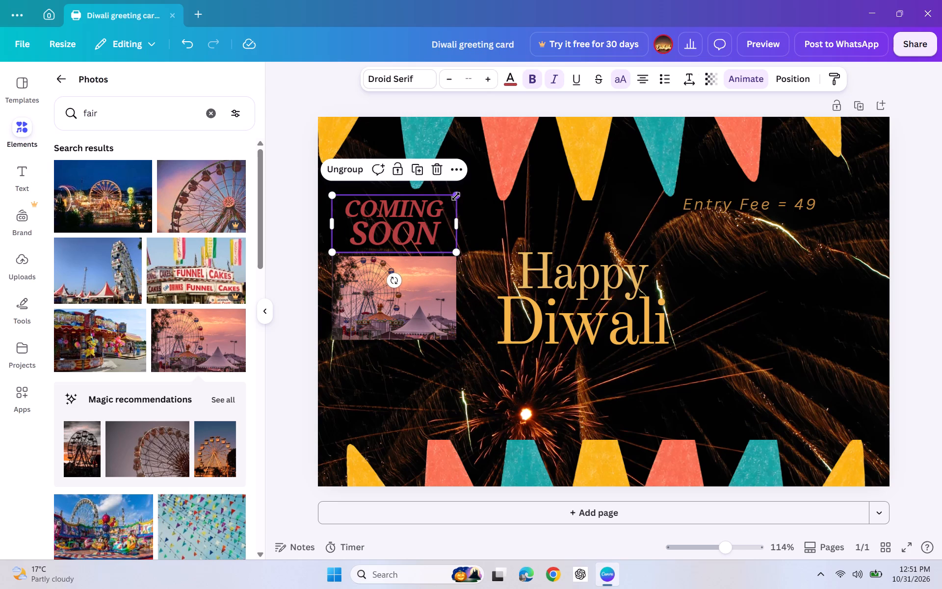
pyautogui.moveTo(456, 196); pyautogui.dragTo(468, 197)
pyautogui.moveTo(428, 224); pyautogui.dragTo(458, 222)
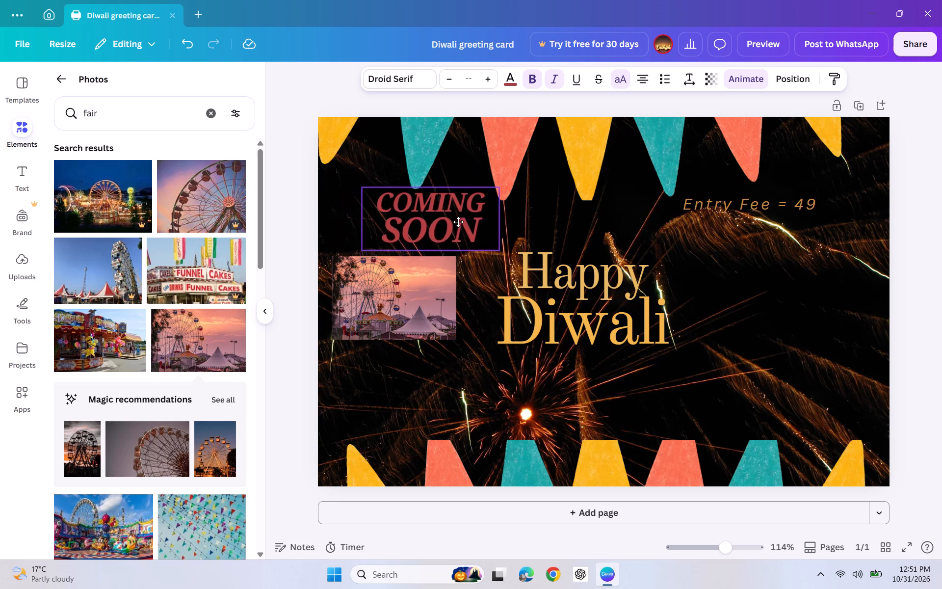
pyautogui.moveTo(458, 222); pyautogui.dragTo(477, 227)
# Move "SOON" out from under "COMING" and set it to the right of that word.
pyautogui.click(473, 237)
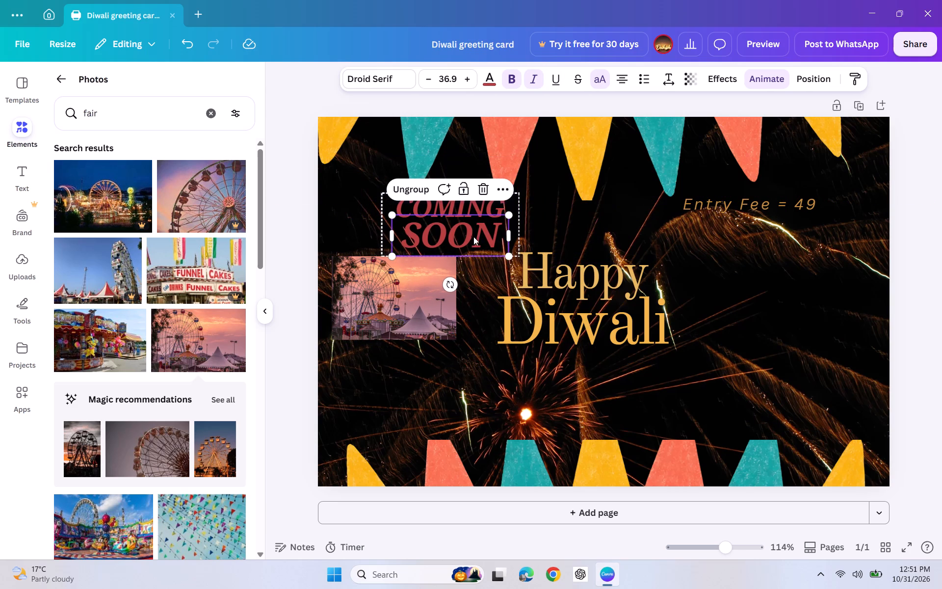
pyautogui.moveTo(477, 237); pyautogui.dragTo(603, 216)
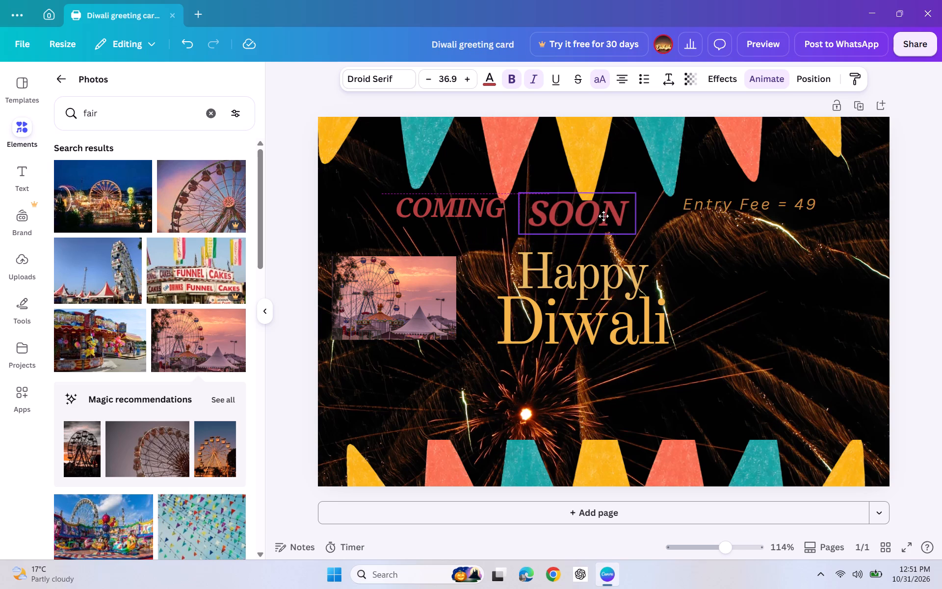
pyautogui.moveTo(603, 216); pyautogui.dragTo(657, 216)
# Move "Entry Fee = 49" to the card's upper-right edge, just below the bunting.
pyautogui.moveTo(757, 205); pyautogui.dragTo(811, 257)
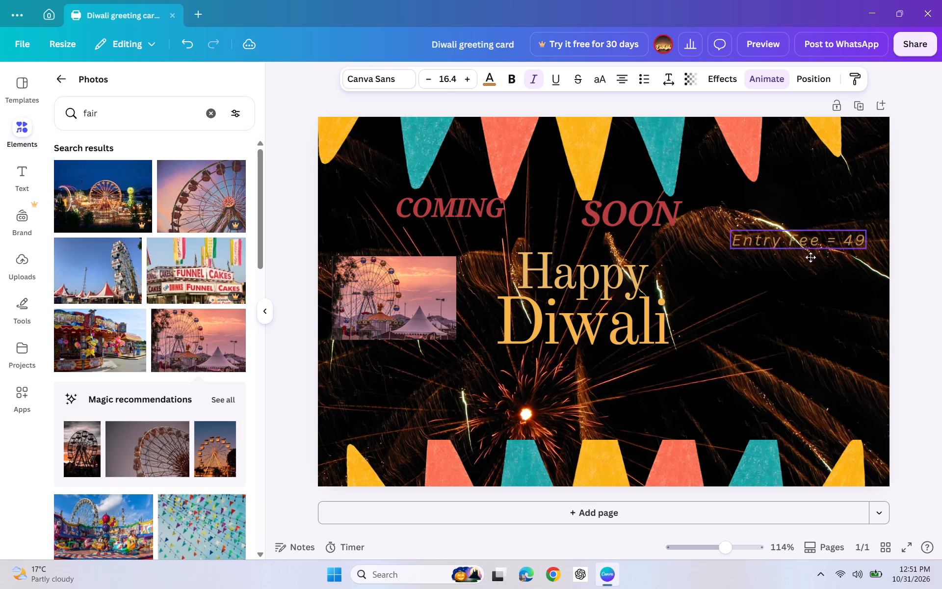
pyautogui.moveTo(811, 257); pyautogui.dragTo(822, 187)
# Bring "COMING" and "SOON" close together on one line above "Happy", vertically centred with each other.
pyautogui.moveTo(632, 220); pyautogui.dragTo(683, 231)
pyautogui.click(547, 214)
pyautogui.moveTo(537, 215); pyautogui.dragTo(578, 223)
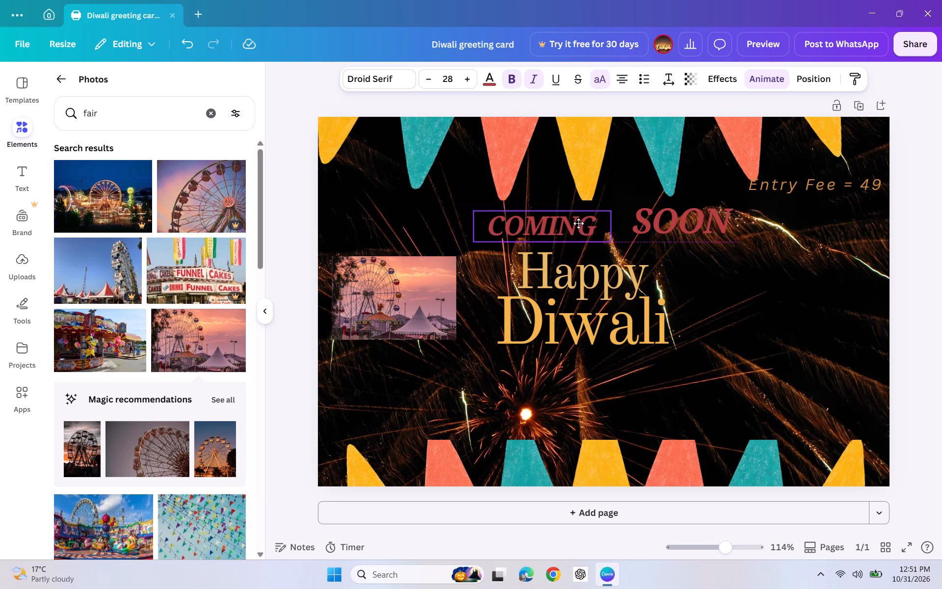
pyautogui.moveTo(578, 223); pyautogui.dragTo(578, 219)
pyautogui.moveTo(646, 225); pyautogui.dragTo(621, 225)
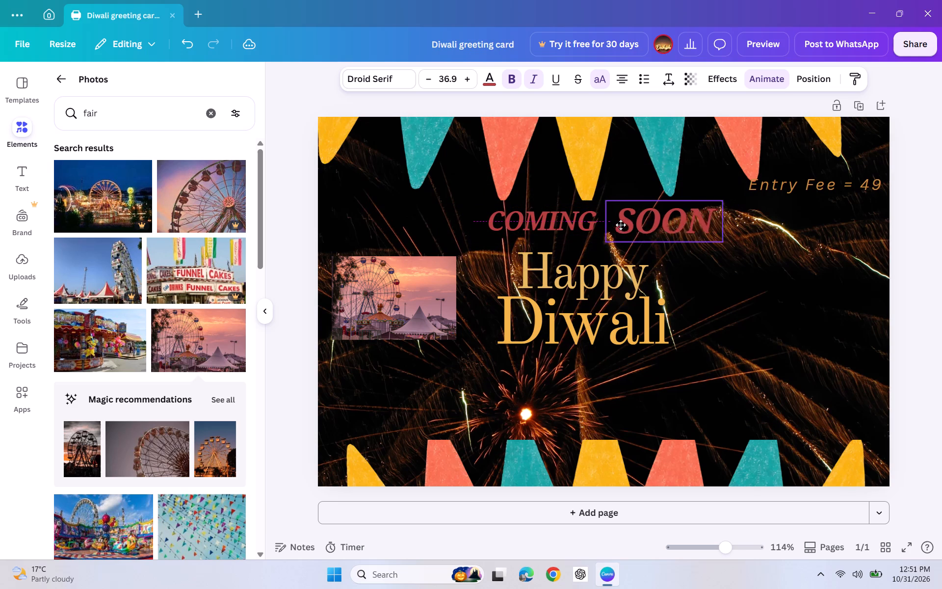
pyautogui.moveTo(621, 225); pyautogui.dragTo(618, 225)
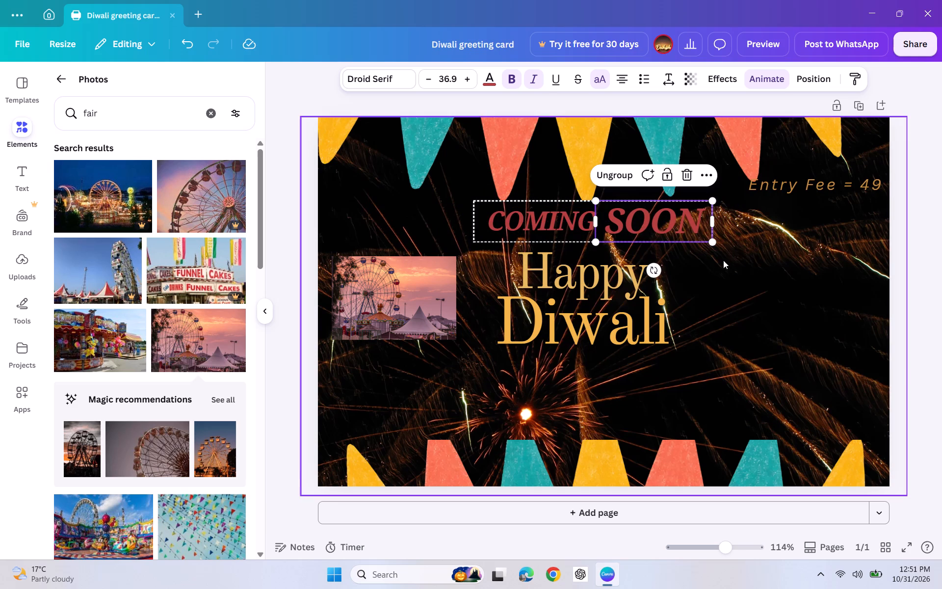
# Remove the italic and bold styling from "SOON".
pyautogui.click(680, 226)
pyautogui.click(657, 226)
pyautogui.click(658, 226)
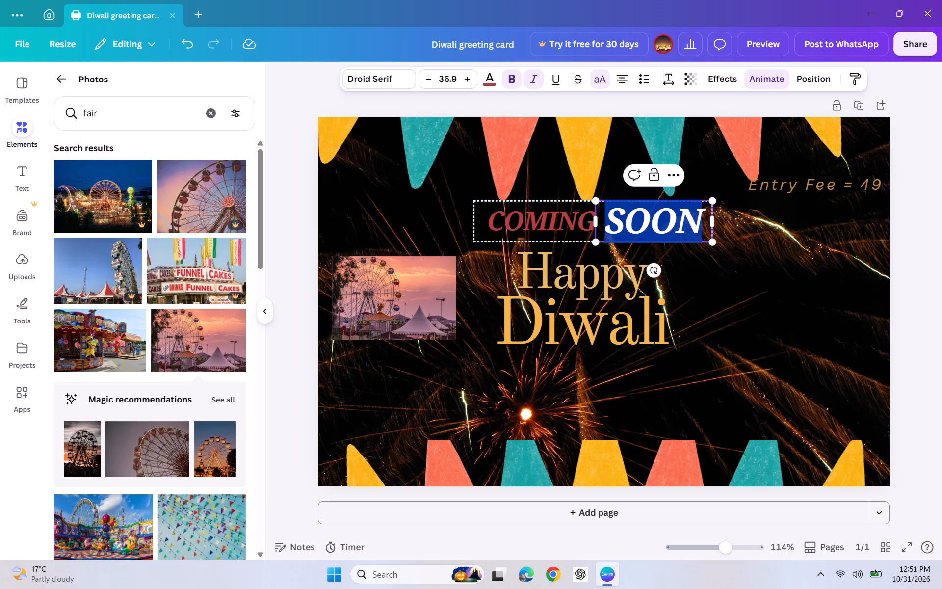
pyautogui.click(680, 172)
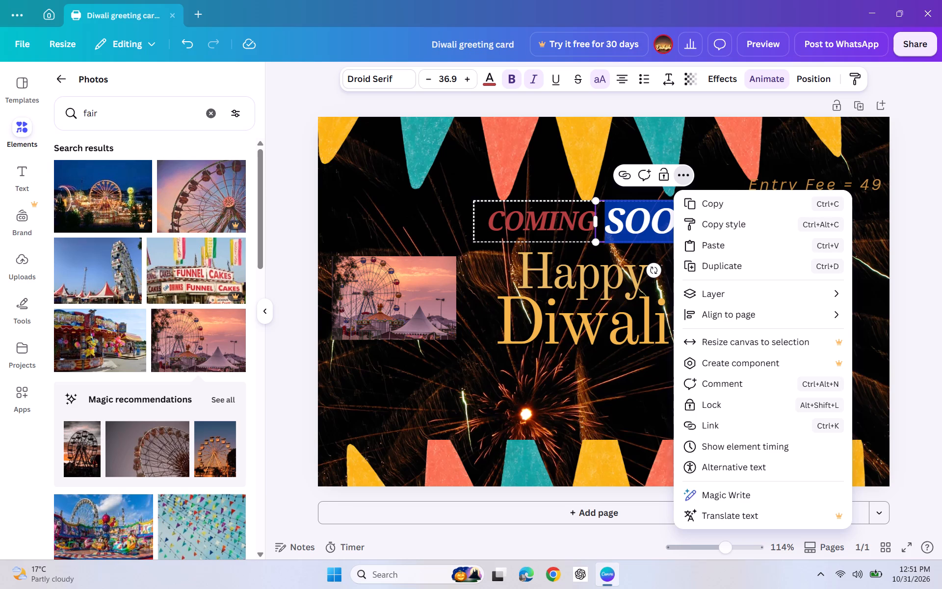
pyautogui.click(646, 229)
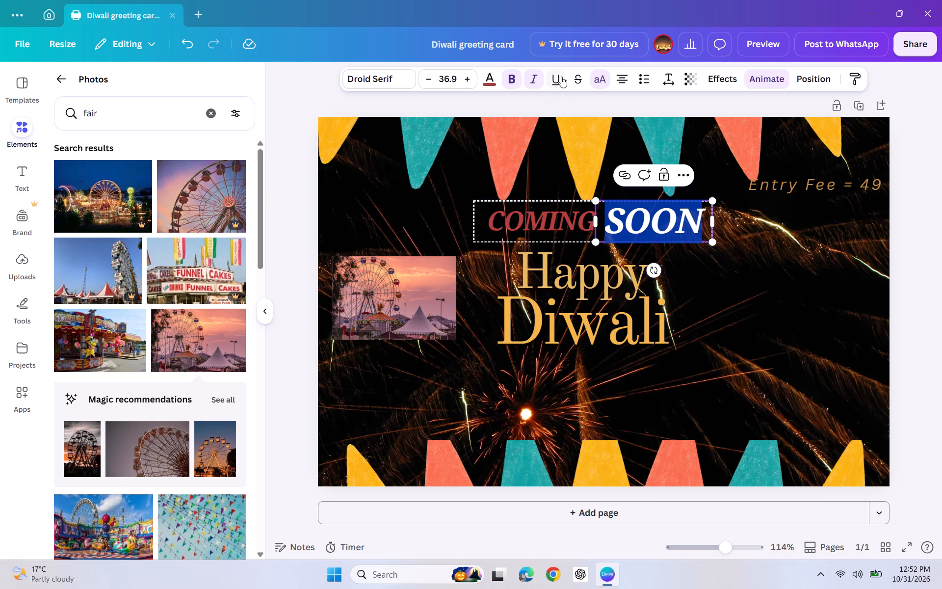
pyautogui.click(532, 78)
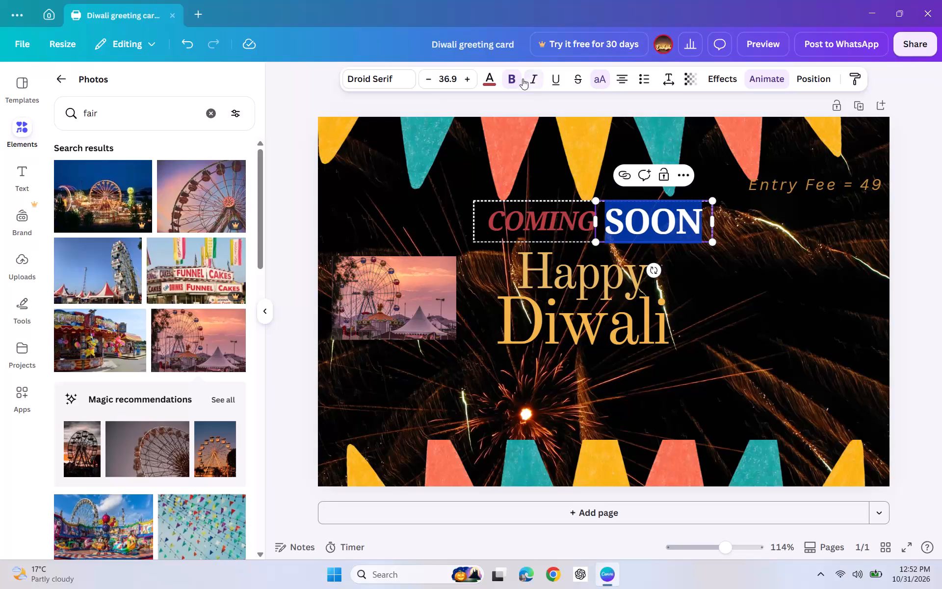
pyautogui.click(512, 78)
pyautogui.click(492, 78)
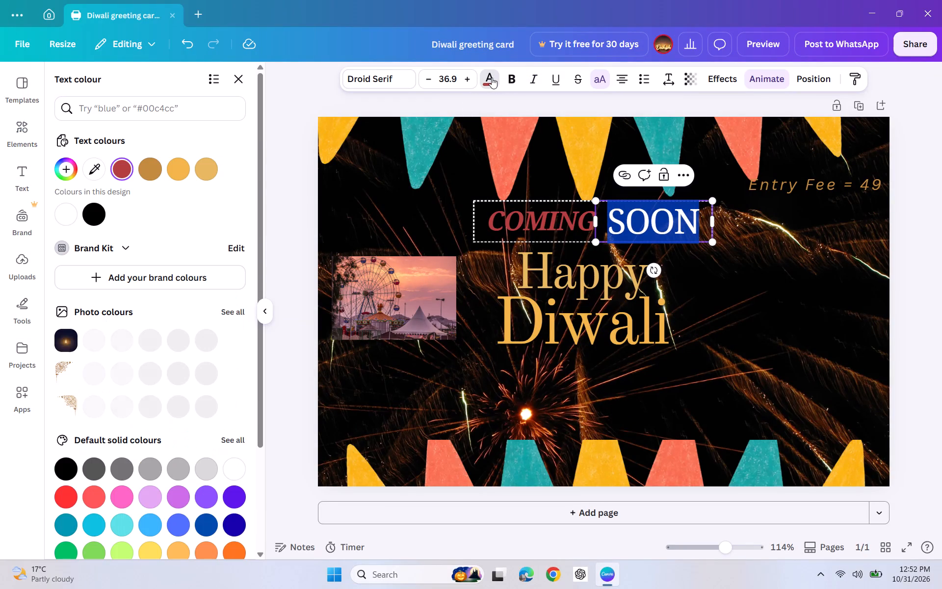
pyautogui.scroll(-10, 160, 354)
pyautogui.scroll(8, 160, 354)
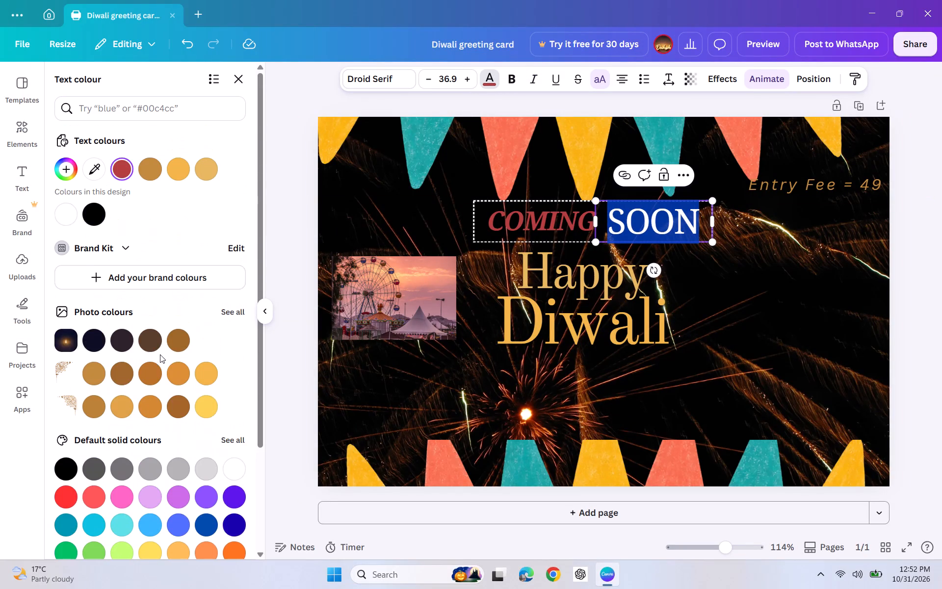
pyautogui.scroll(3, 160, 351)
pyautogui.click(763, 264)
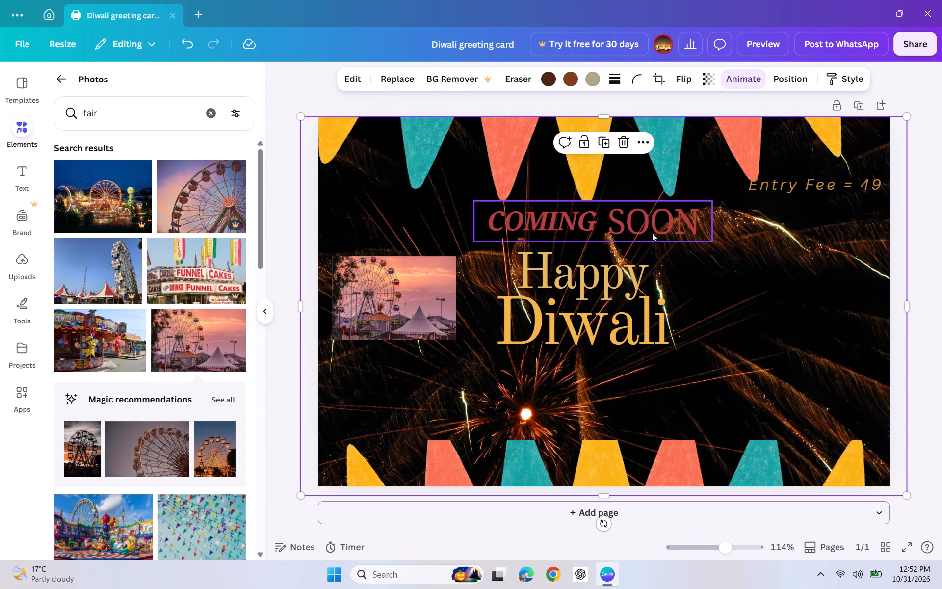
# Scale the one-line "COMING SOON" group up very slightly.
pyautogui.click(628, 224)
pyautogui.click(714, 226)
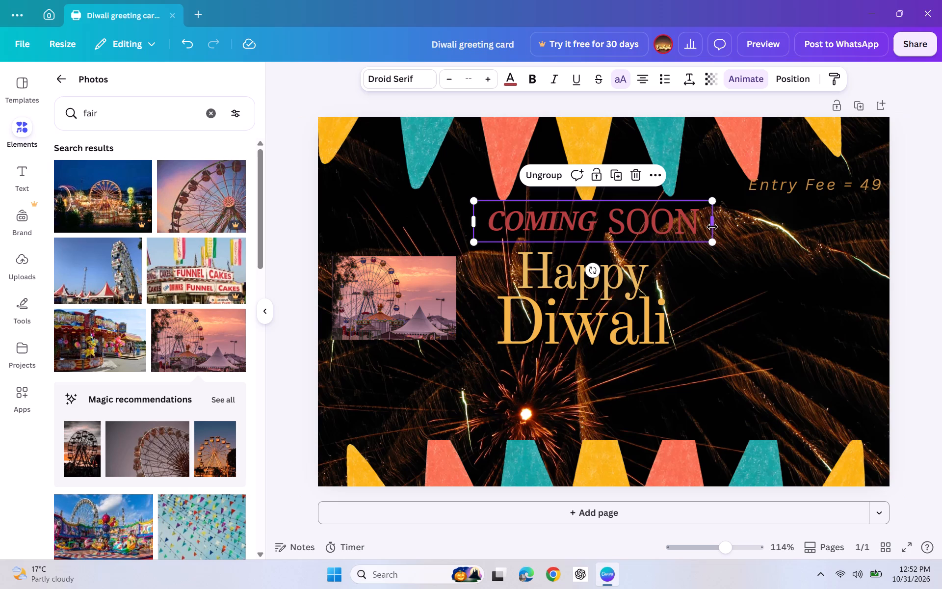
pyautogui.moveTo(711, 200); pyautogui.dragTo(706, 213)
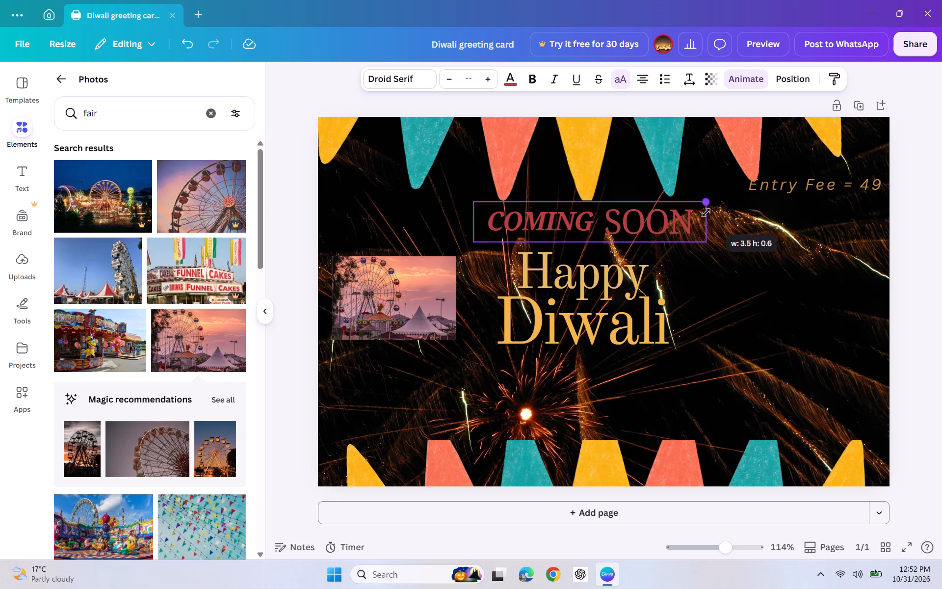
pyautogui.moveTo(706, 213); pyautogui.dragTo(720, 215)
# Move the Ferris wheel photo up beneath the bunting, to the left of "COMING SOON".
pyautogui.moveTo(395, 312); pyautogui.dragTo(391, 253)
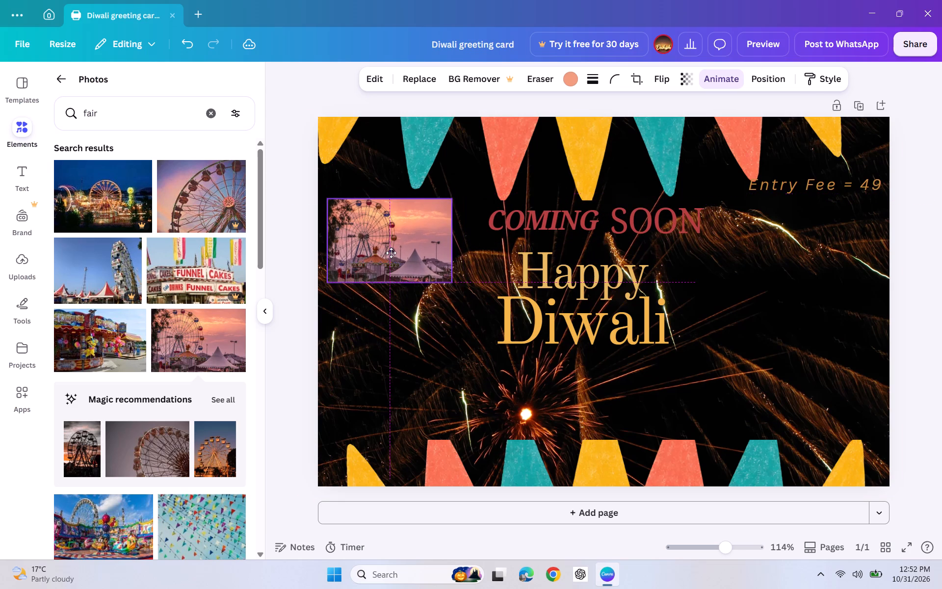
pyautogui.moveTo(391, 253); pyautogui.dragTo(397, 251)
# Add the photo of multicoloured pennant strings against a pale blue sky from the "fair" results to the card.
pyautogui.scroll(-4, 129, 306)
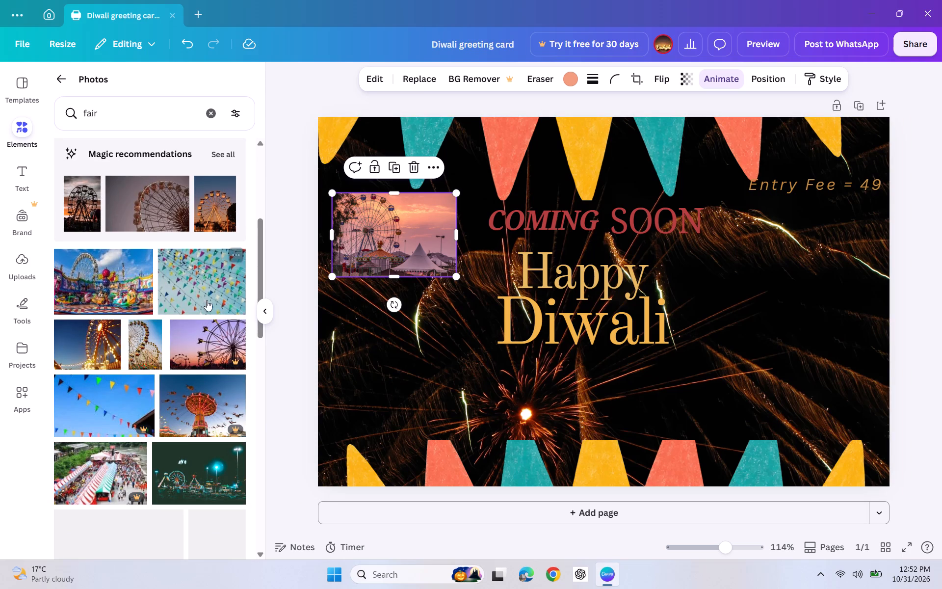
pyautogui.moveTo(212, 292); pyautogui.dragTo(355, 317)
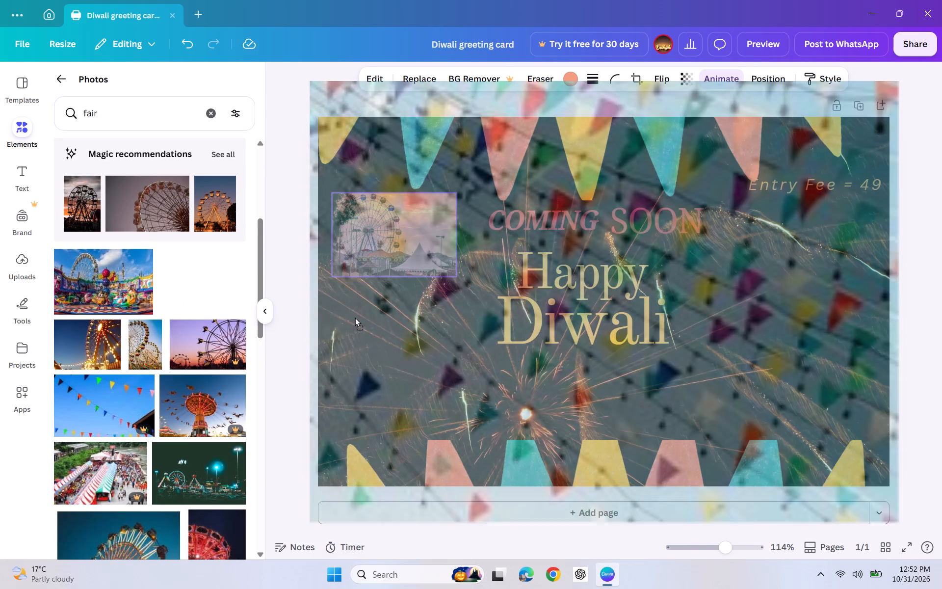
pyautogui.moveTo(355, 317); pyautogui.dragTo(258, 356)
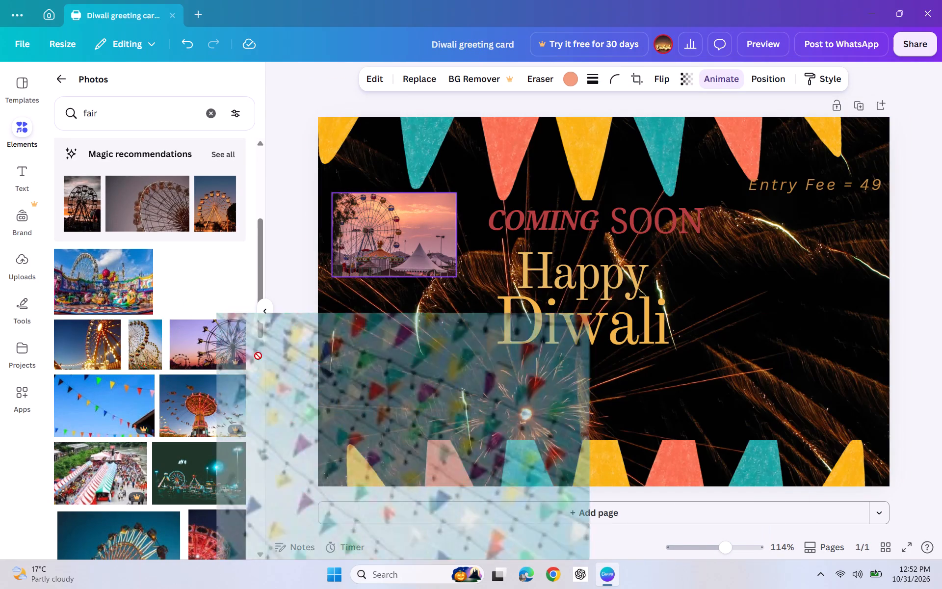
pyautogui.moveTo(258, 356); pyautogui.dragTo(287, 333)
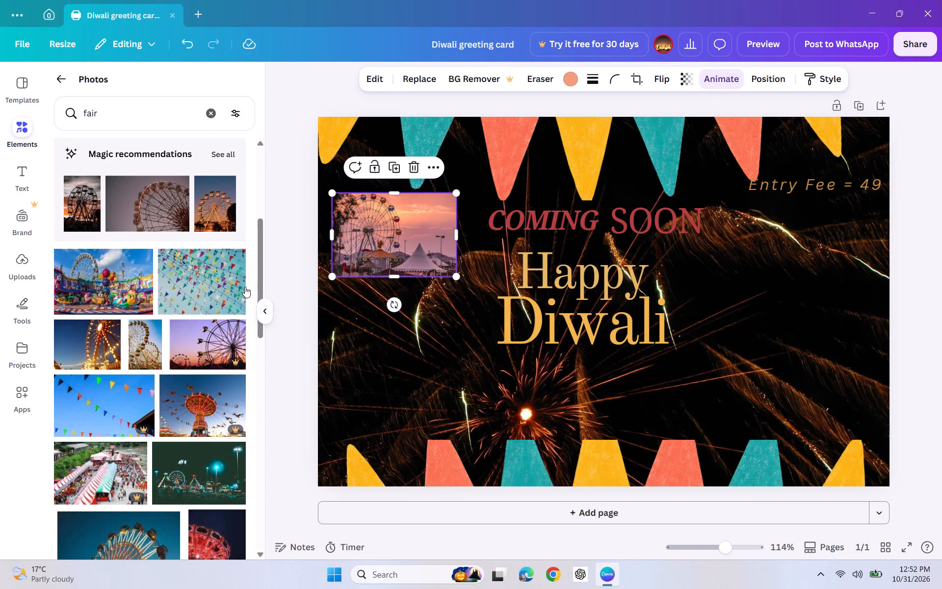
pyautogui.moveTo(244, 287); pyautogui.dragTo(308, 310)
pyautogui.click(310, 310)
pyautogui.click(197, 273)
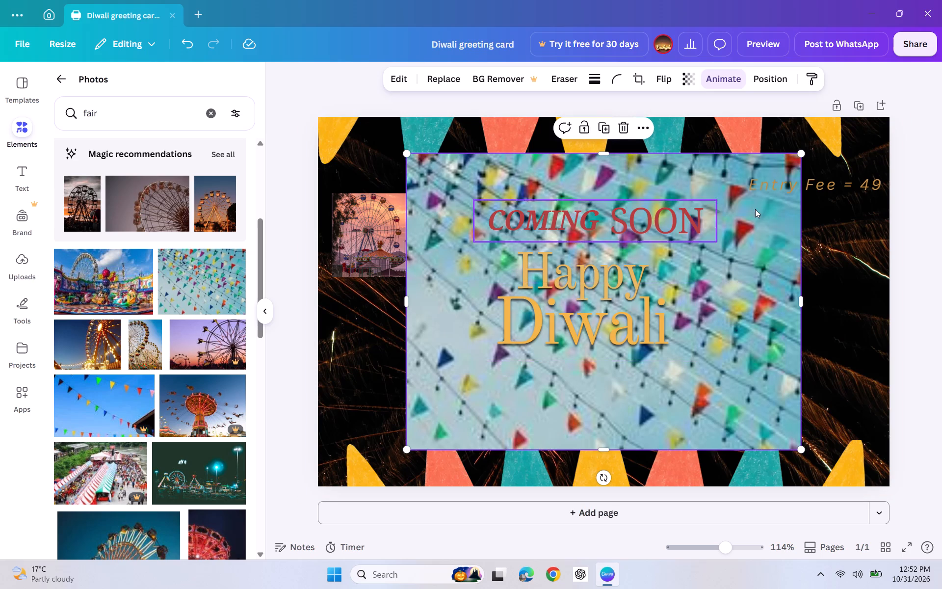
# Shrink the pennant photo to the Ferris wheel photo's width and place it directly beneath that photo with a small gap.
pyautogui.moveTo(797, 151); pyautogui.dragTo(525, 303)
pyautogui.moveTo(445, 345); pyautogui.dragTo(353, 276)
pyautogui.moveTo(383, 295); pyautogui.dragTo(401, 310)
pyautogui.moveTo(479, 285); pyautogui.dragTo(450, 305)
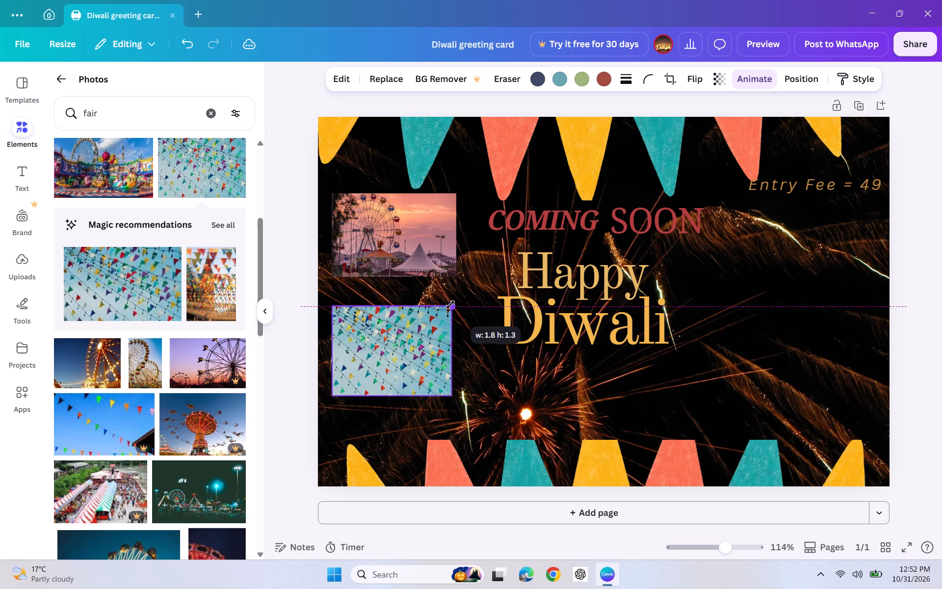
pyautogui.moveTo(450, 305); pyautogui.dragTo(450, 305)
pyautogui.moveTo(408, 333); pyautogui.dragTo(412, 317)
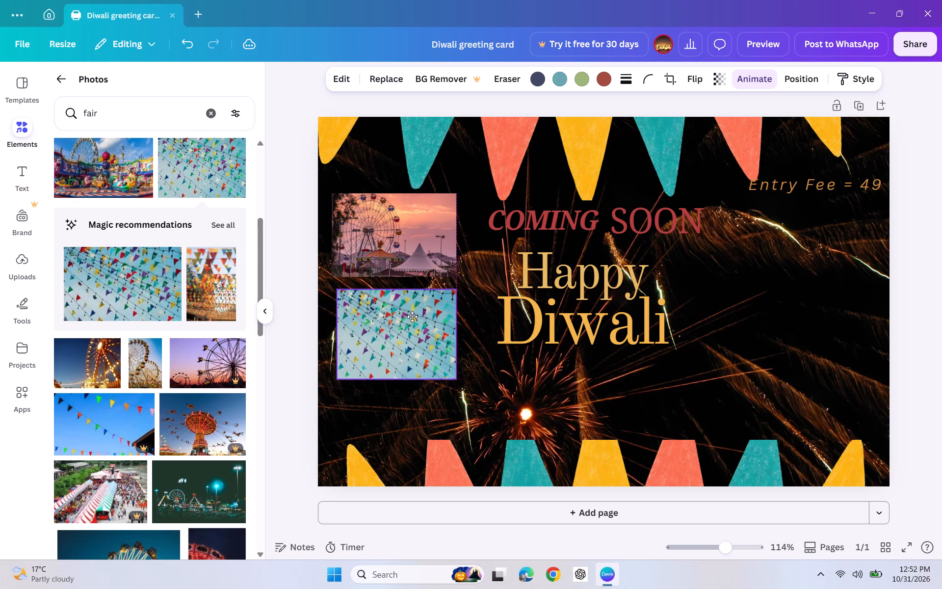
pyautogui.moveTo(412, 317); pyautogui.dragTo(407, 314)
pyautogui.click(451, 289)
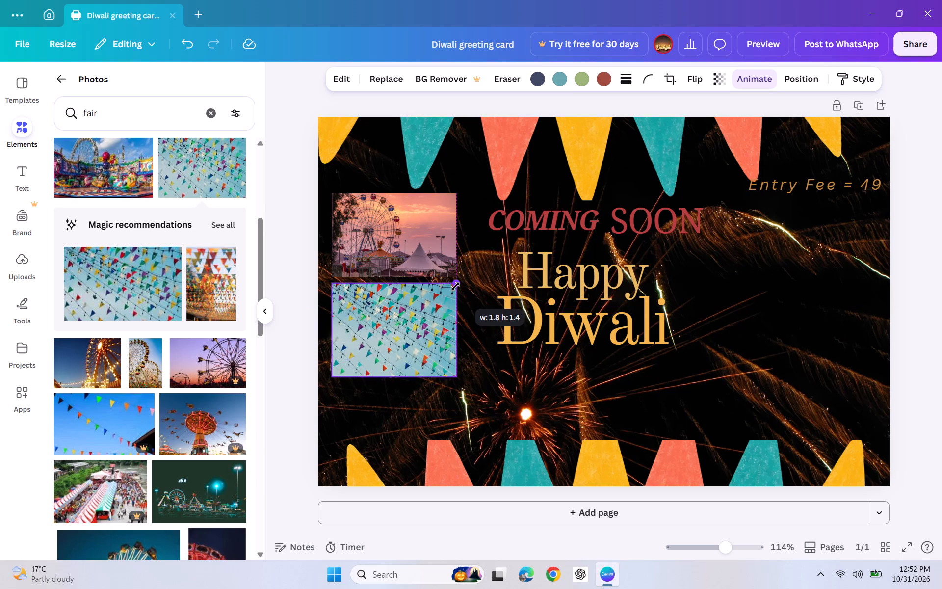
pyautogui.click(295, 353)
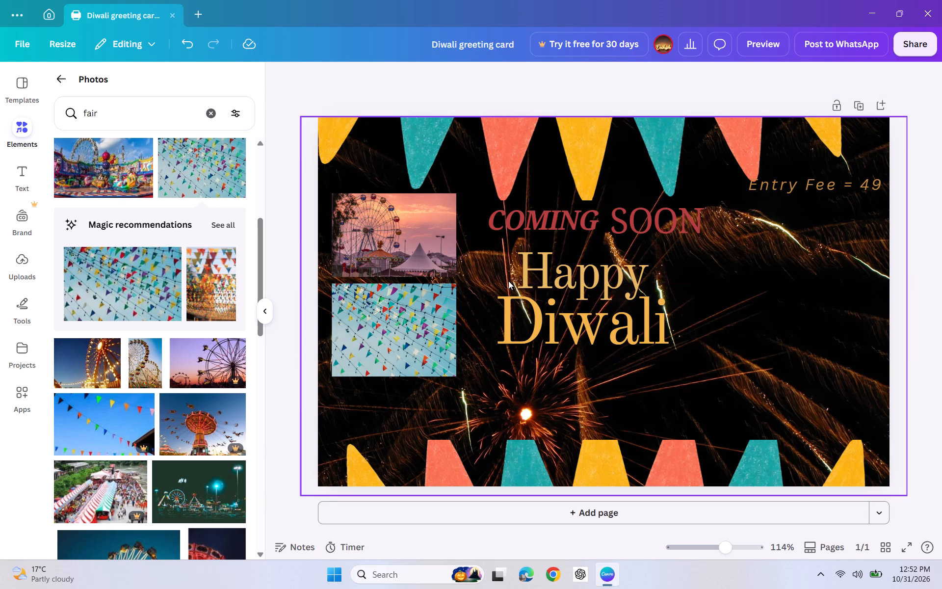
# Add the black-and-white photo of a swing ride and Ferris wheel from the "fair" results to the card.
pyautogui.scroll(-5, 160, 418)
pyautogui.scroll(-4, 229, 296)
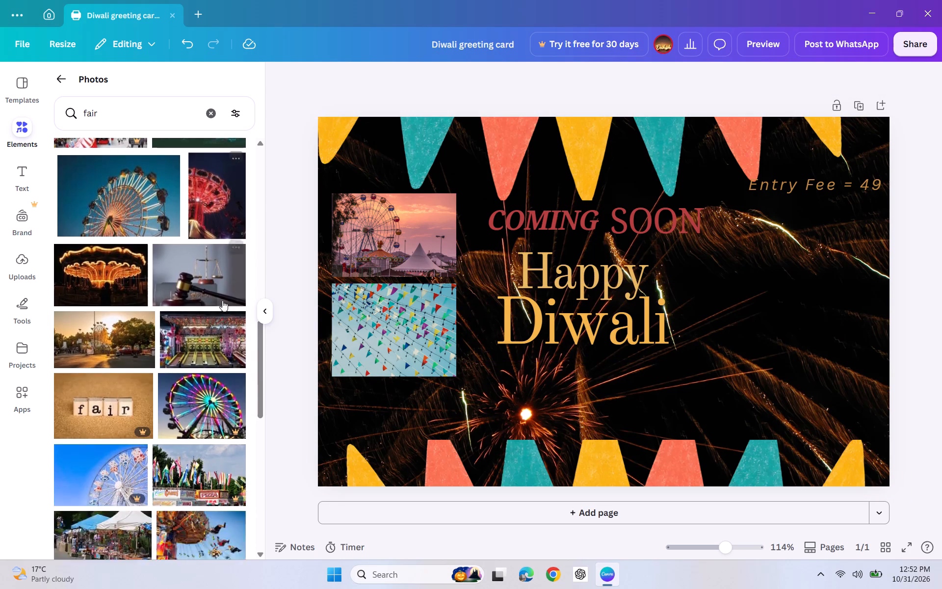
pyautogui.scroll(-1, 222, 300)
pyautogui.scroll(-6, 154, 327)
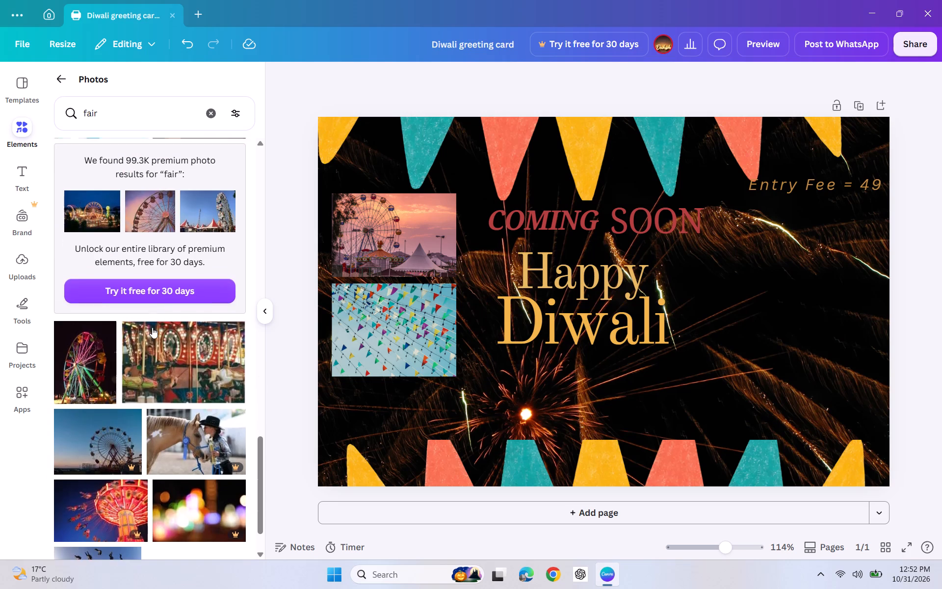
pyautogui.scroll(-6, 152, 327)
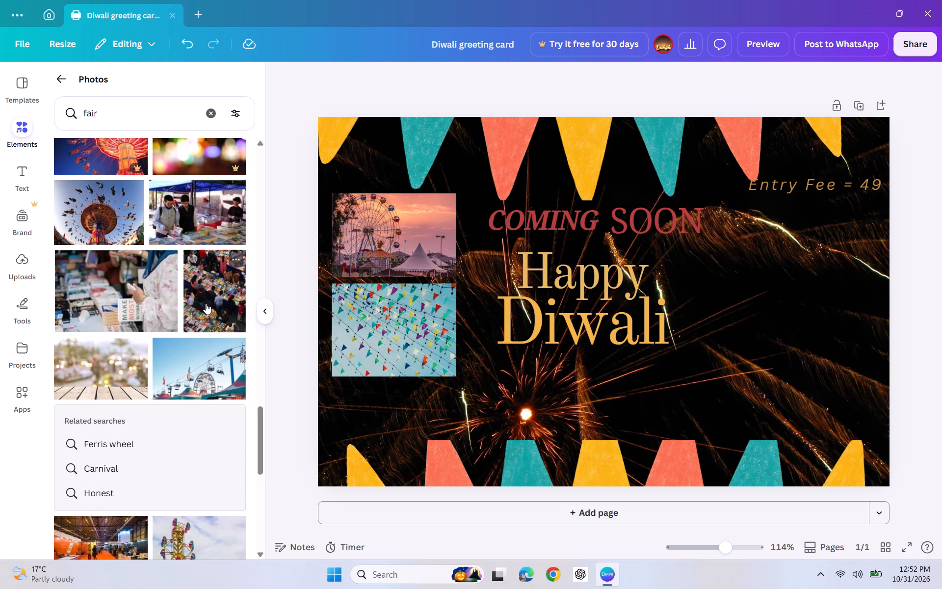
pyautogui.scroll(-4, 198, 306)
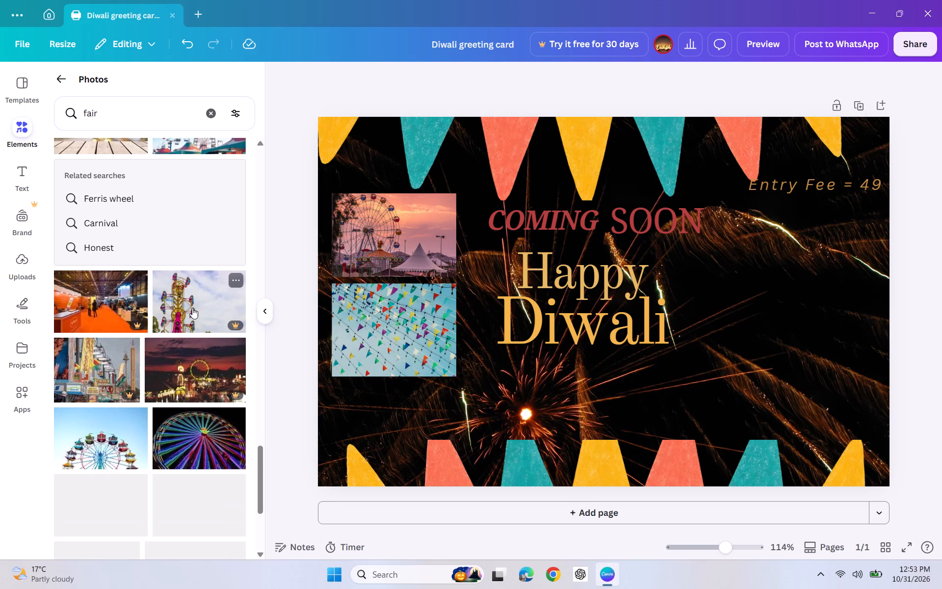
pyautogui.scroll(-2, 192, 308)
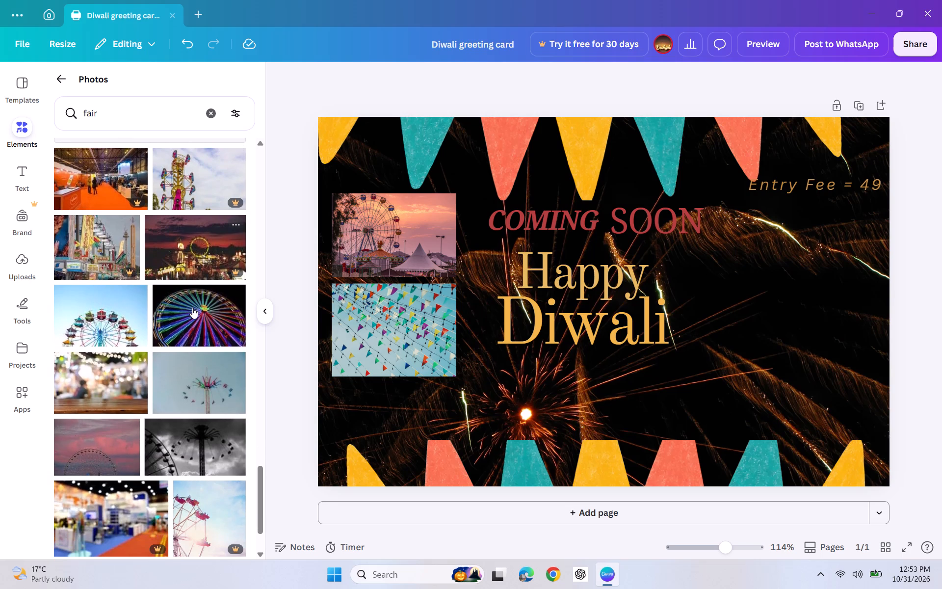
pyautogui.click(190, 428)
# Shrink the black-and-white ride photo to about 1.5 by 0.8 and place it directly beneath the pennant photo, above the bottom bunting.
pyautogui.moveTo(848, 163); pyautogui.dragTo(655, 287)
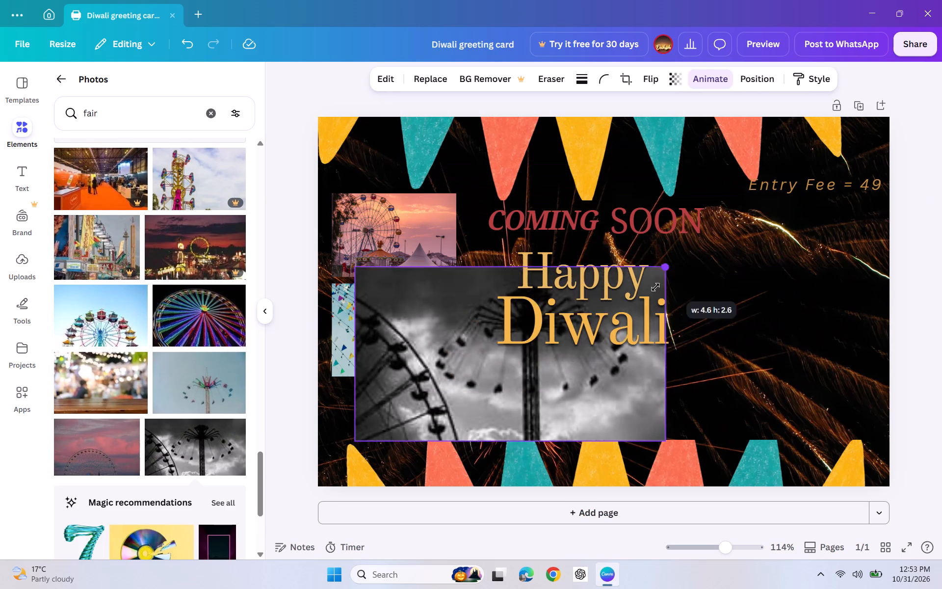
pyautogui.moveTo(655, 287); pyautogui.dragTo(442, 369)
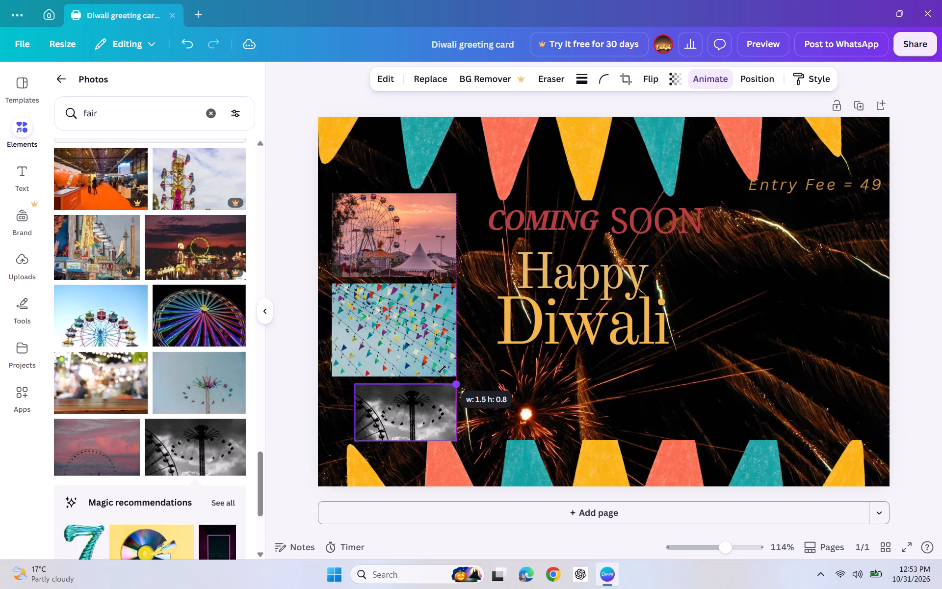
pyautogui.moveTo(442, 369); pyautogui.dragTo(442, 369)
pyautogui.moveTo(405, 402); pyautogui.dragTo(395, 399)
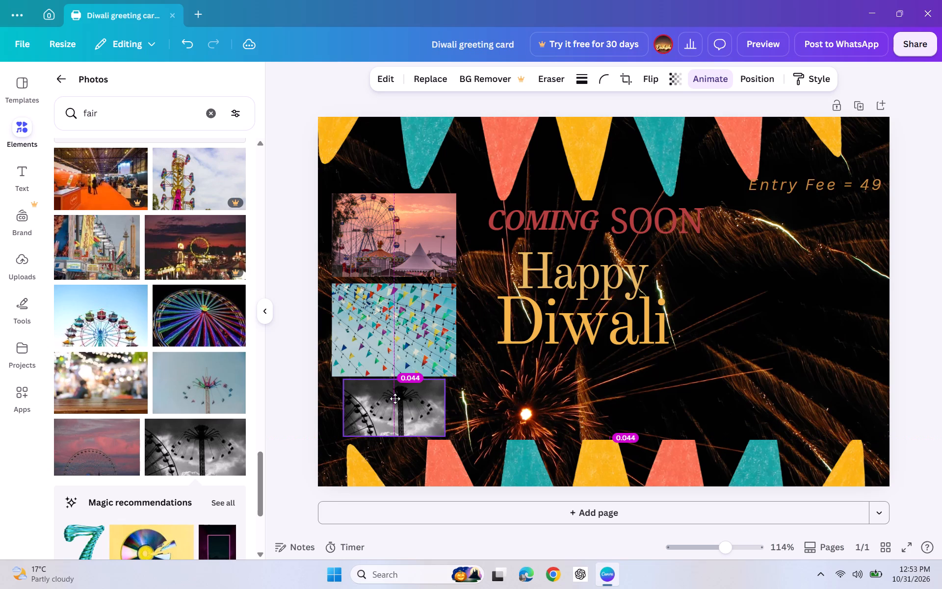
pyautogui.moveTo(395, 399); pyautogui.dragTo(390, 399)
pyautogui.click(291, 354)
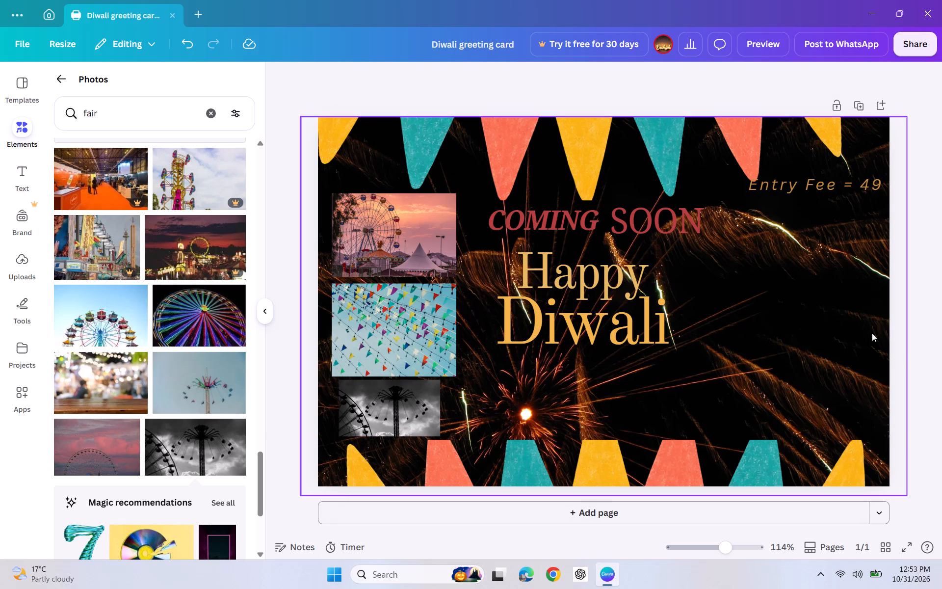
# Add the photo of the lit "OLD TIME" carousel from the "fair" results to the card.
pyautogui.scroll(-9, 145, 357)
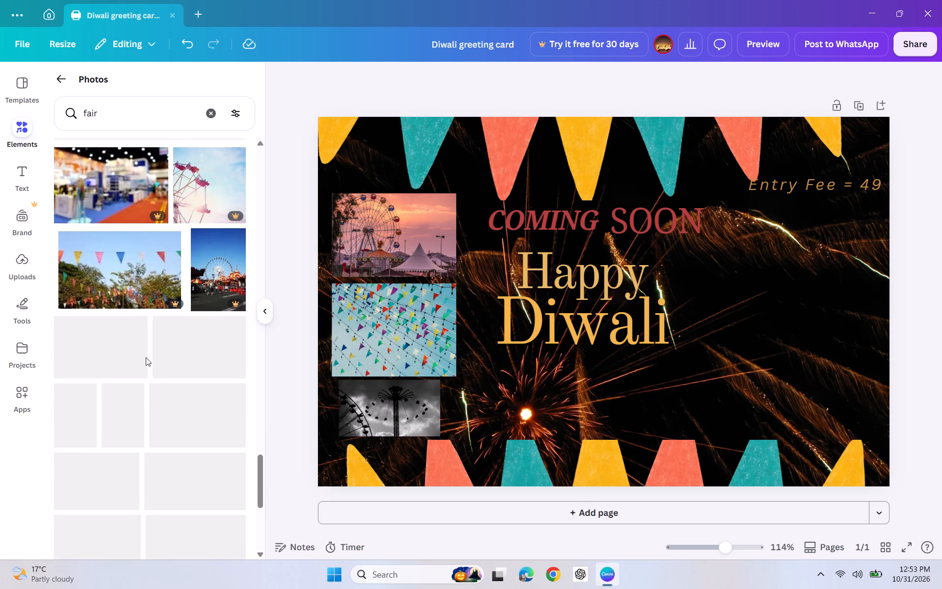
pyautogui.scroll(-1, 165, 322)
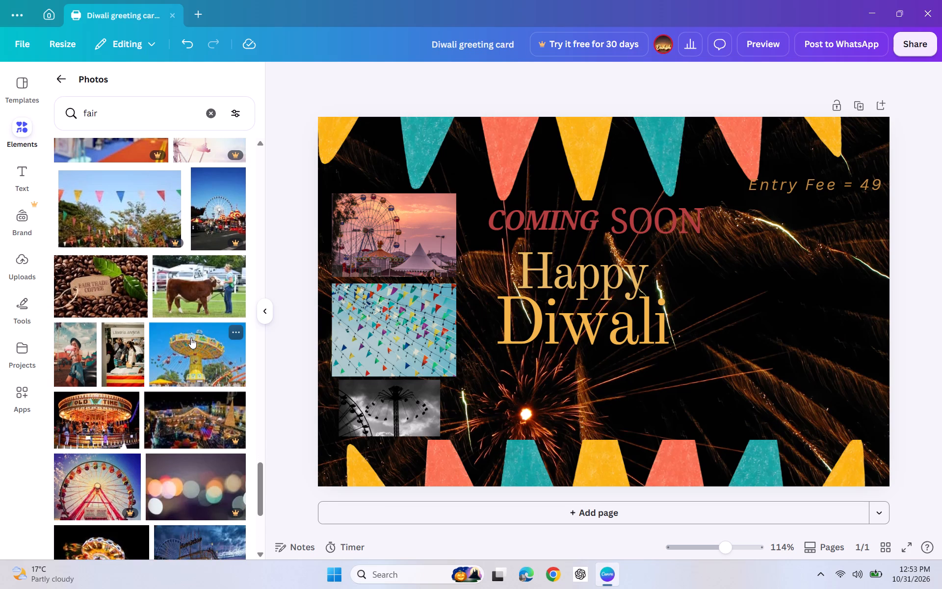
pyautogui.moveTo(108, 404); pyautogui.dragTo(706, 172)
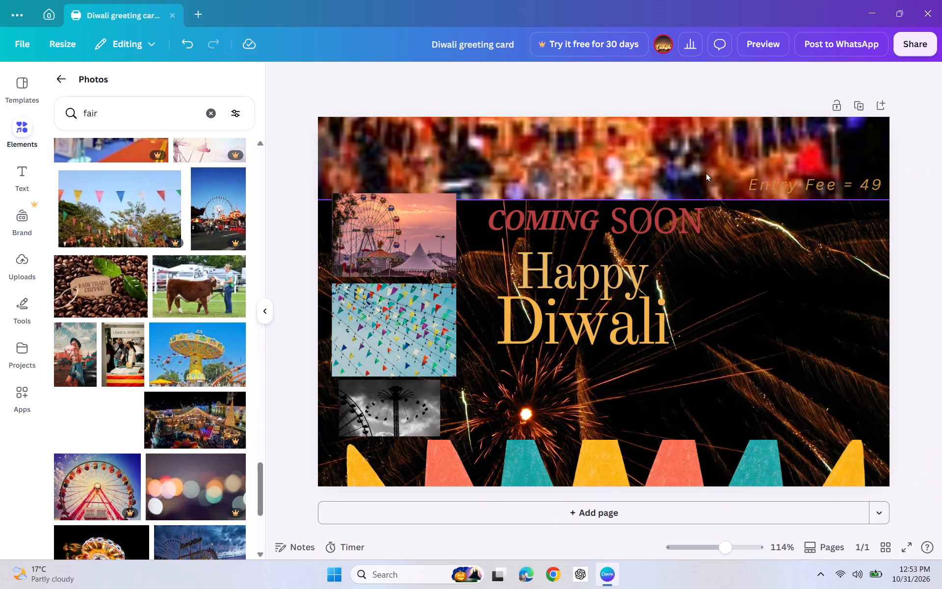
pyautogui.moveTo(706, 172); pyautogui.dragTo(90, 362)
pyautogui.click(97, 407)
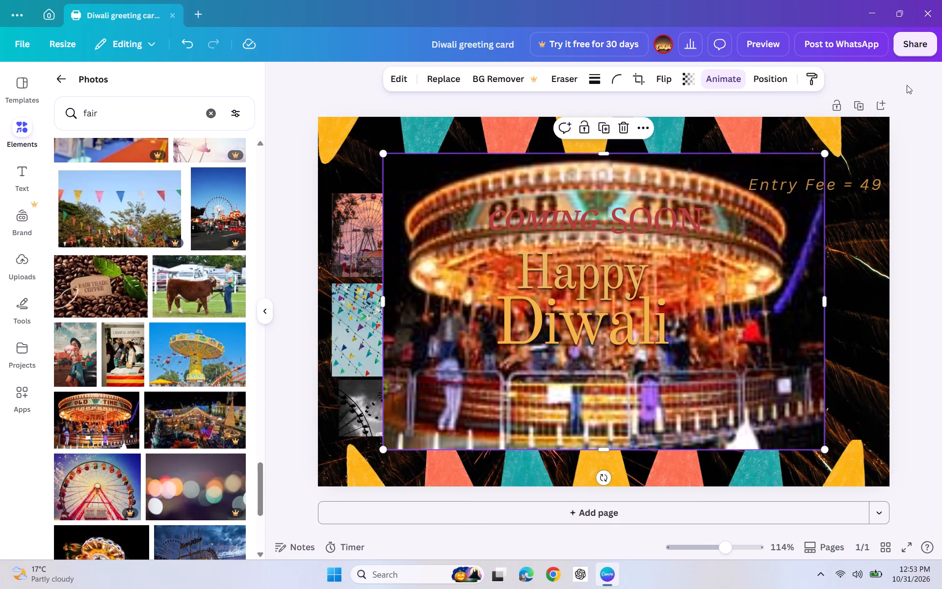
# Shrink the carousel photo to well under half its size and move it to the right of "Happy Diwali", below "Entry Fee = 49".
pyautogui.moveTo(826, 151); pyautogui.dragTo(606, 311)
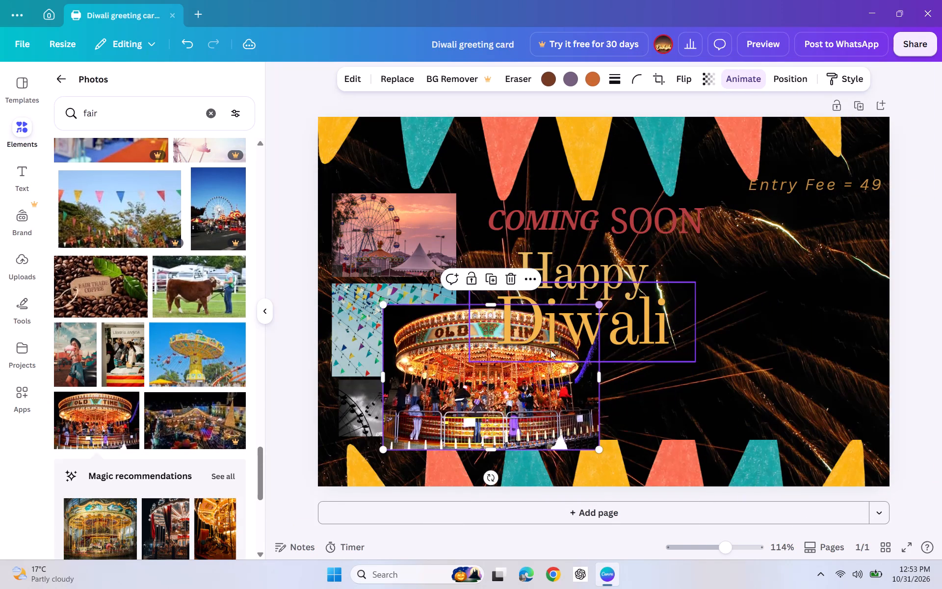
pyautogui.moveTo(509, 378); pyautogui.dragTo(778, 281)
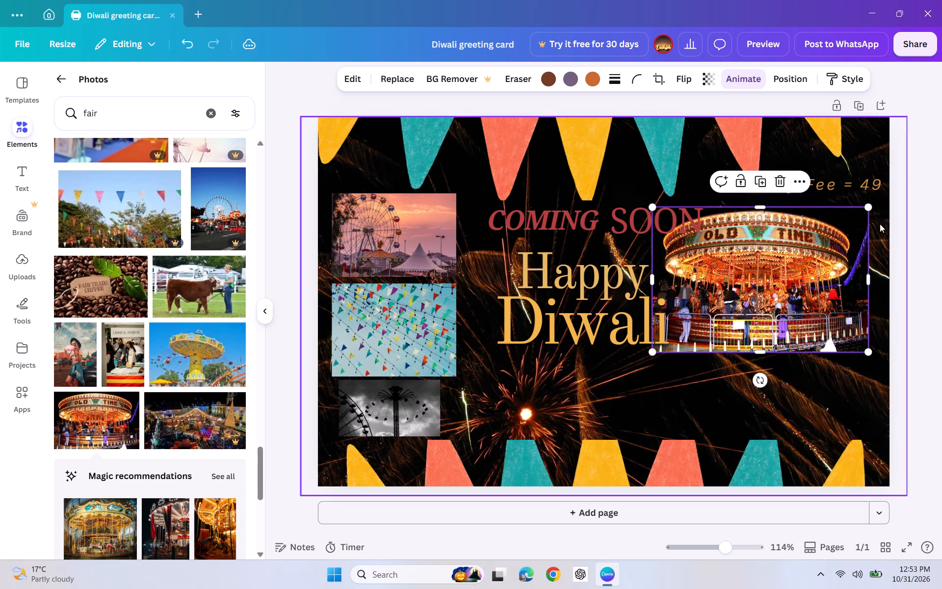
pyautogui.moveTo(869, 207); pyautogui.dragTo(822, 239)
pyautogui.moveTo(767, 266); pyautogui.dragTo(820, 246)
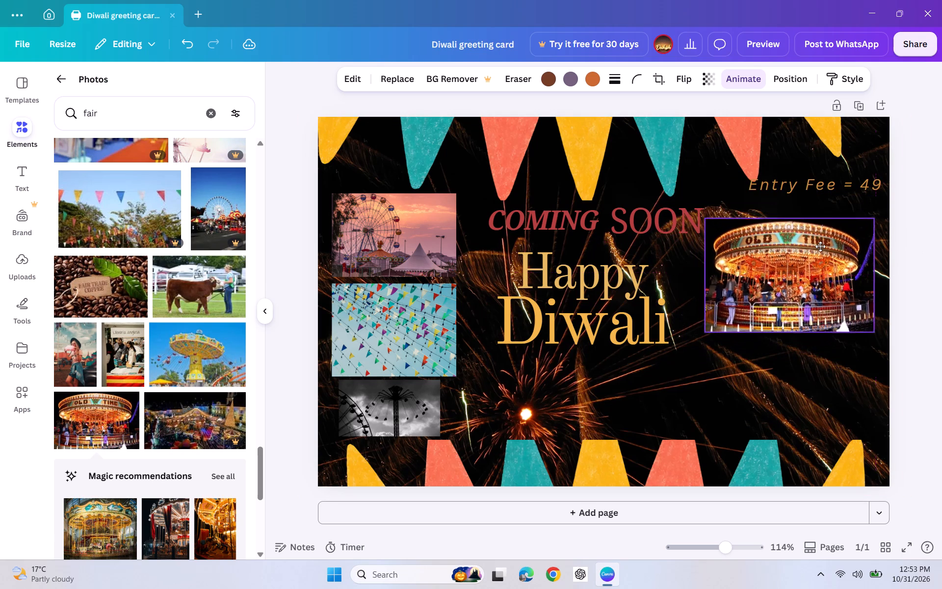
pyautogui.moveTo(820, 246); pyautogui.dragTo(819, 240)
pyautogui.click(795, 220)
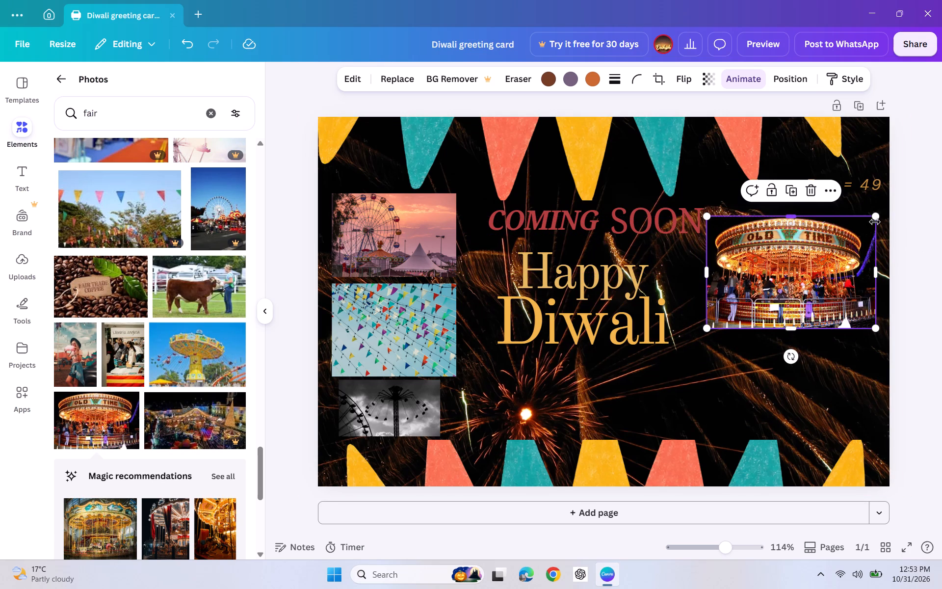
# Reduce the carousel photo slightly more and fit it directly under "Entry Fee = 49", clear of "COMING SOON".
pyautogui.moveTo(877, 214); pyautogui.dragTo(852, 234)
pyautogui.moveTo(795, 267); pyautogui.dragTo(809, 250)
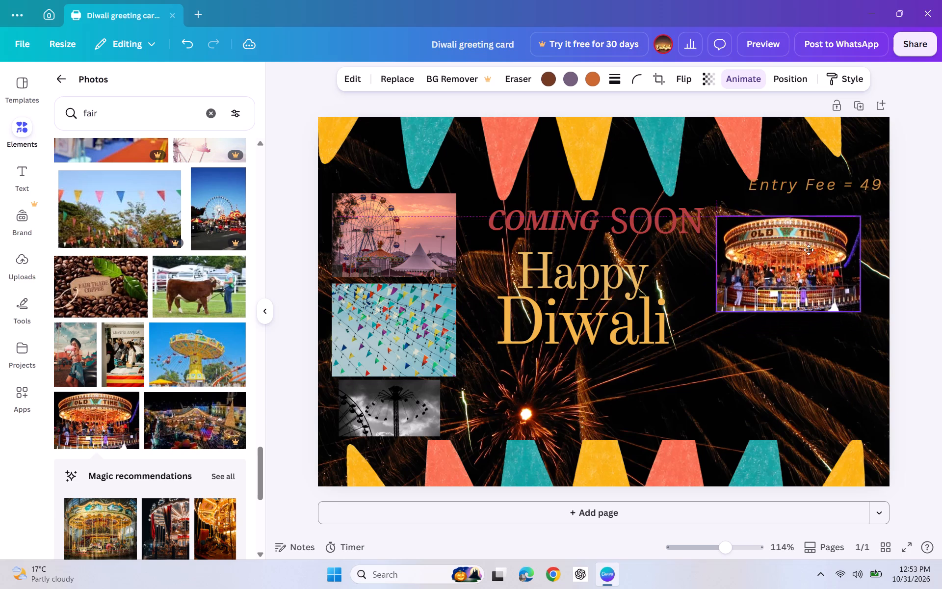
pyautogui.moveTo(809, 250); pyautogui.dragTo(822, 237)
pyautogui.moveTo(877, 200); pyautogui.dragTo(869, 205)
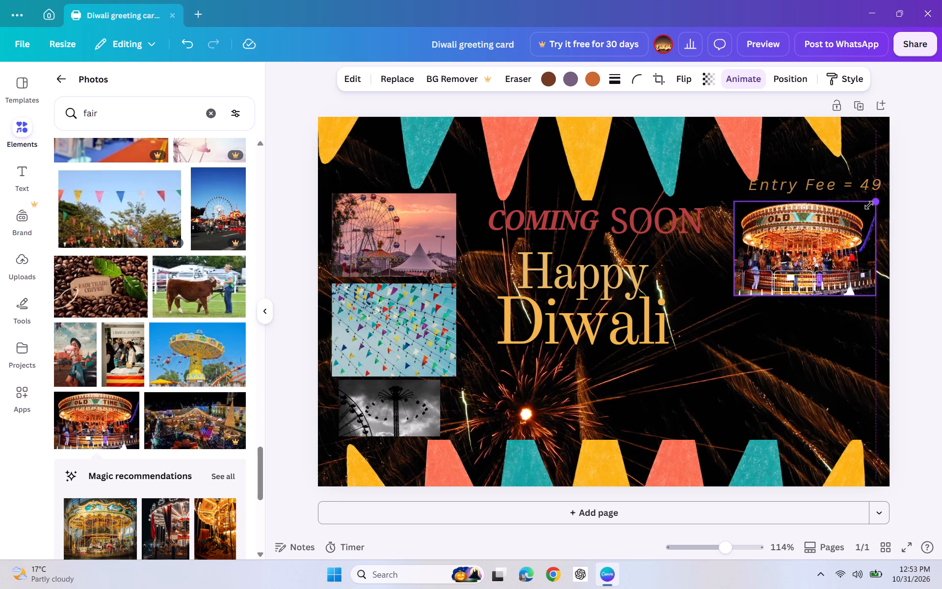
pyautogui.moveTo(869, 205); pyautogui.dragTo(858, 212)
pyautogui.moveTo(836, 223); pyautogui.dragTo(844, 211)
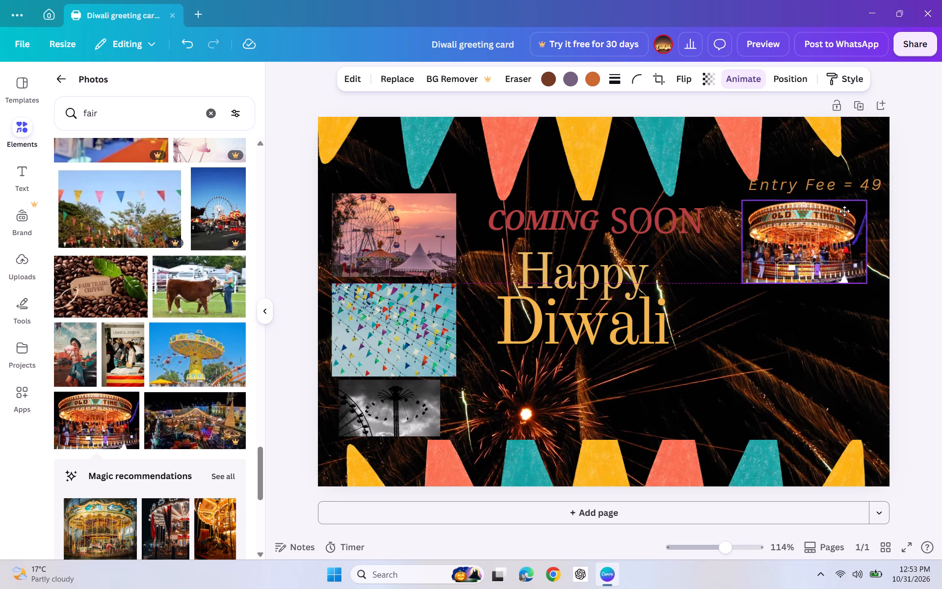
pyautogui.moveTo(844, 211); pyautogui.dragTo(839, 214)
pyautogui.moveTo(863, 205); pyautogui.dragTo(865, 204)
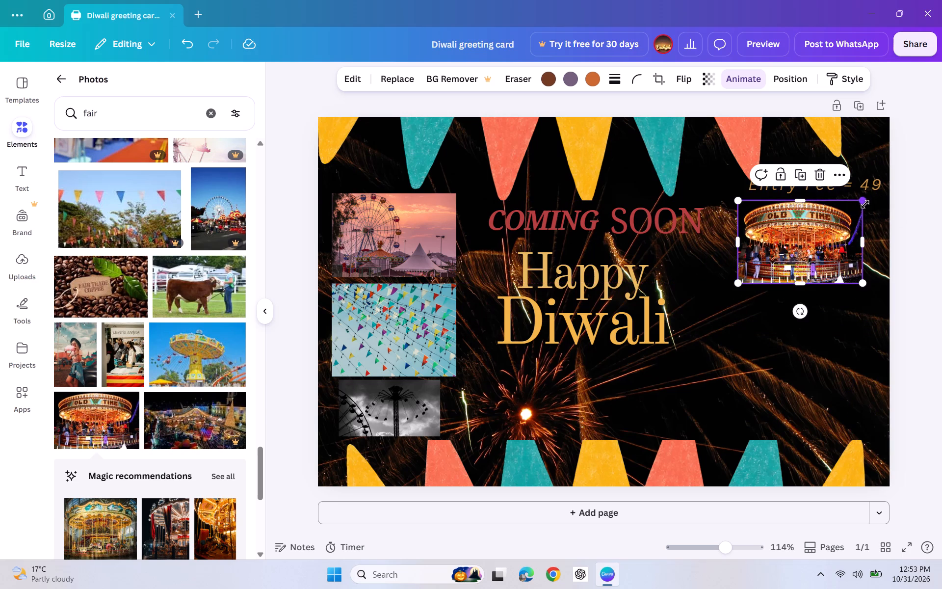
pyautogui.moveTo(865, 204); pyautogui.dragTo(868, 206)
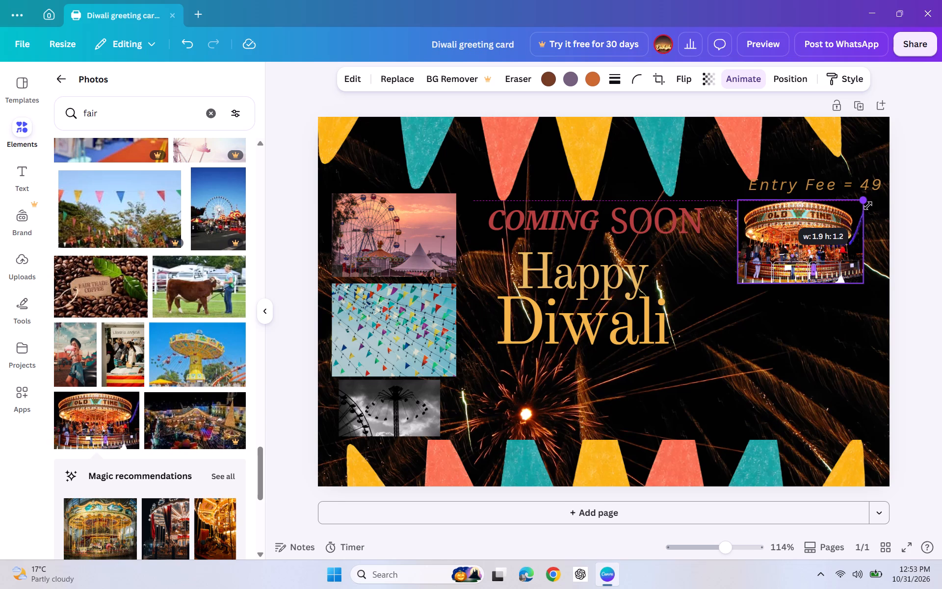
pyautogui.moveTo(868, 206); pyautogui.dragTo(879, 201)
pyautogui.click(843, 230)
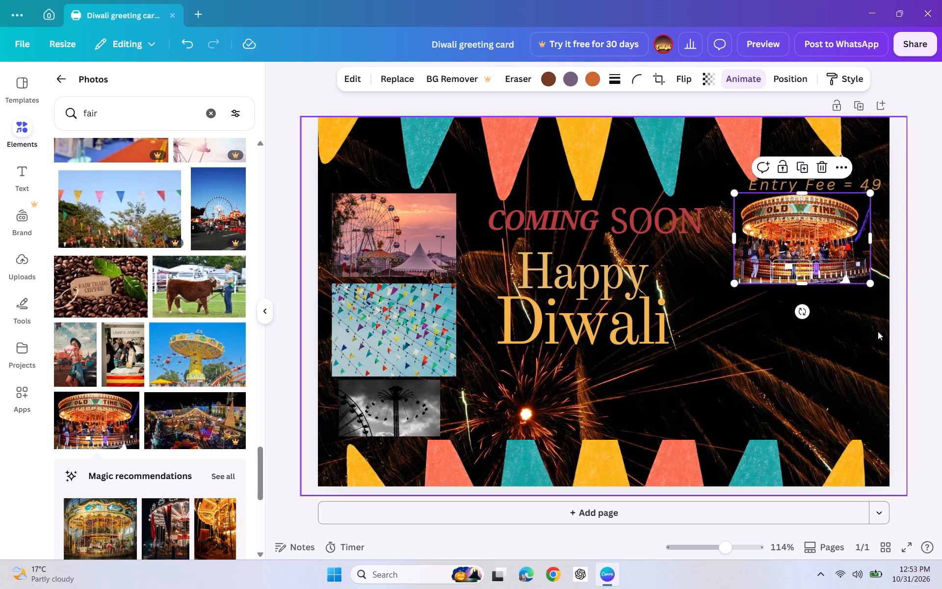
pyautogui.click(774, 363)
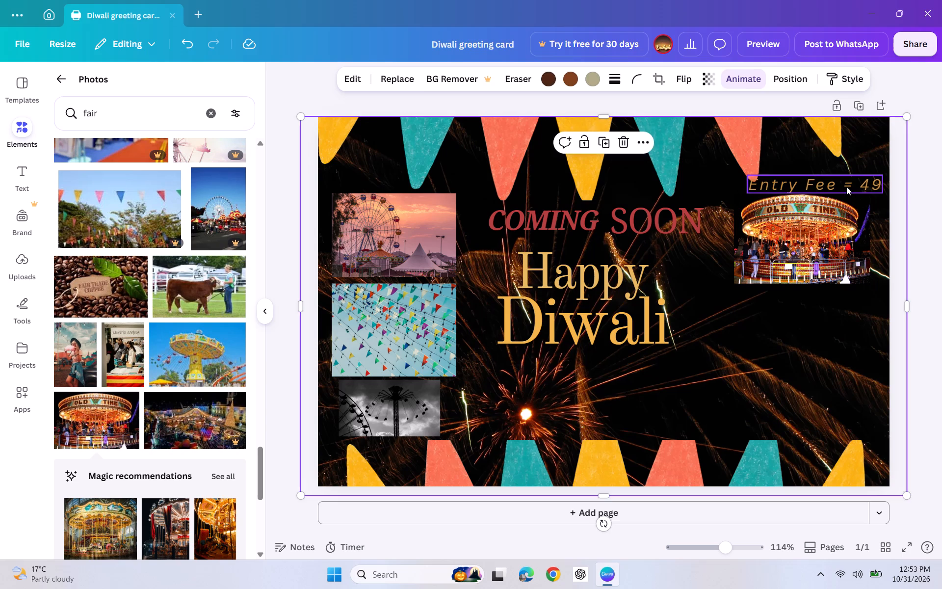
# Make the word "Entry" bold in the "Entry Fee = 49" text.
pyautogui.click(846, 187)
pyautogui.click(827, 179)
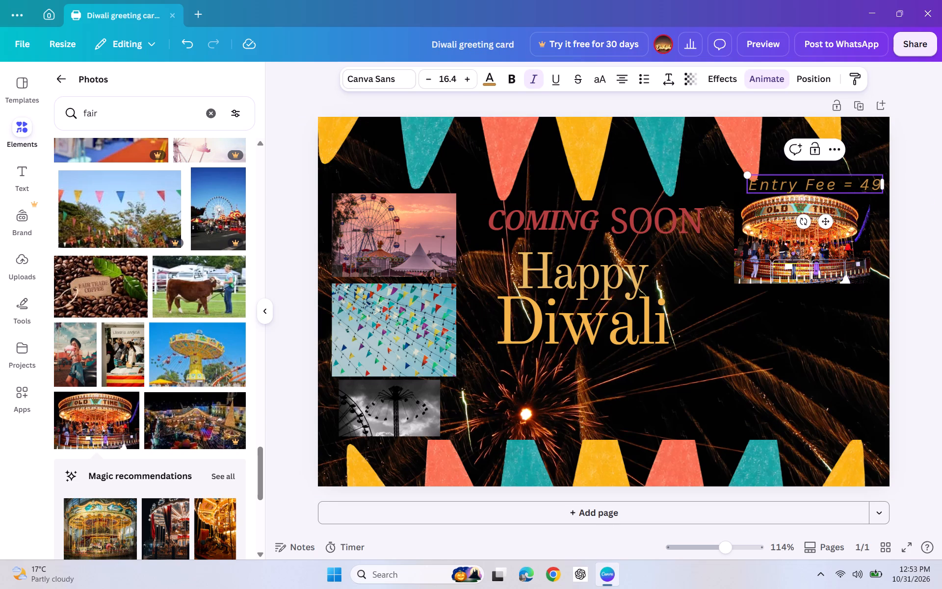
pyautogui.click(832, 182)
pyautogui.moveTo(823, 186); pyautogui.dragTo(808, 188)
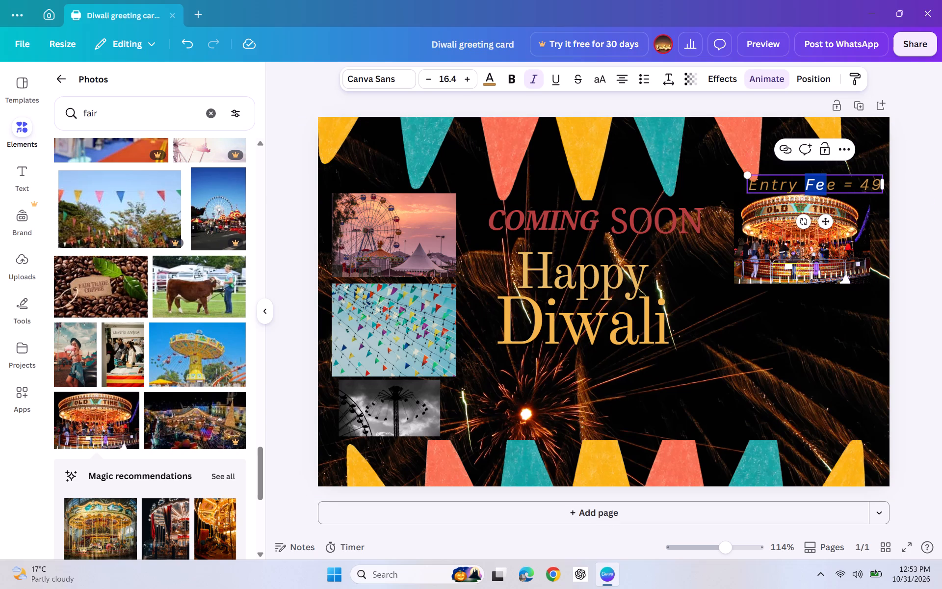
pyautogui.moveTo(752, 181); pyautogui.dragTo(800, 185)
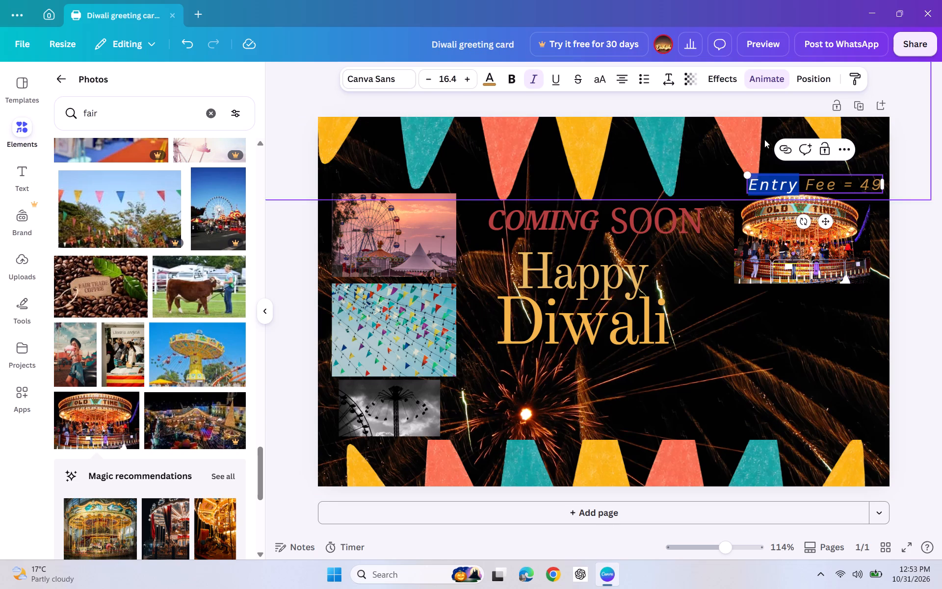
pyautogui.click(511, 79)
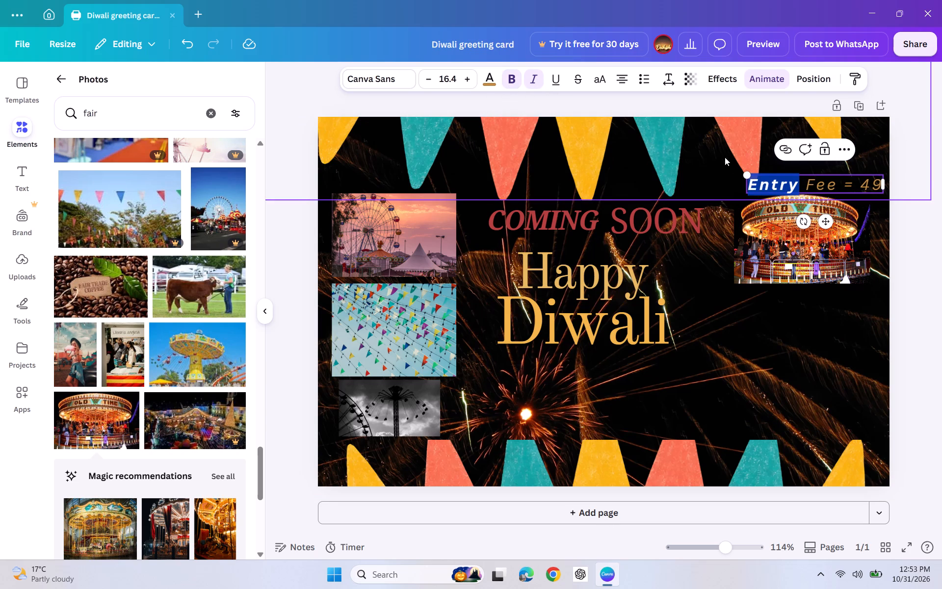
pyautogui.click(708, 164)
# Recolour the "Entry Fee = 49" text, trying a brown photo colour and solid purple before applying the default purple-to-yellow gradient.
pyautogui.click(819, 186)
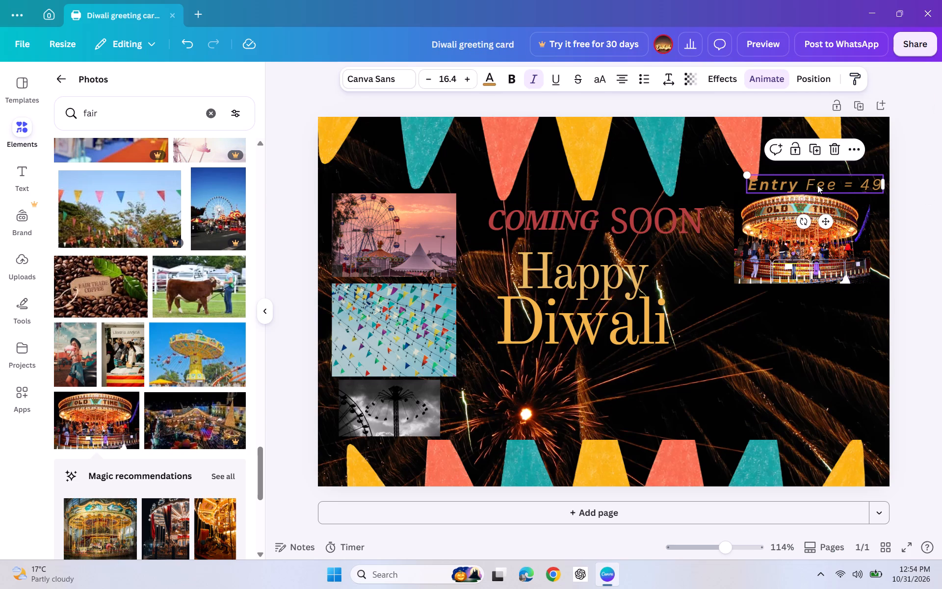
pyautogui.click(493, 84)
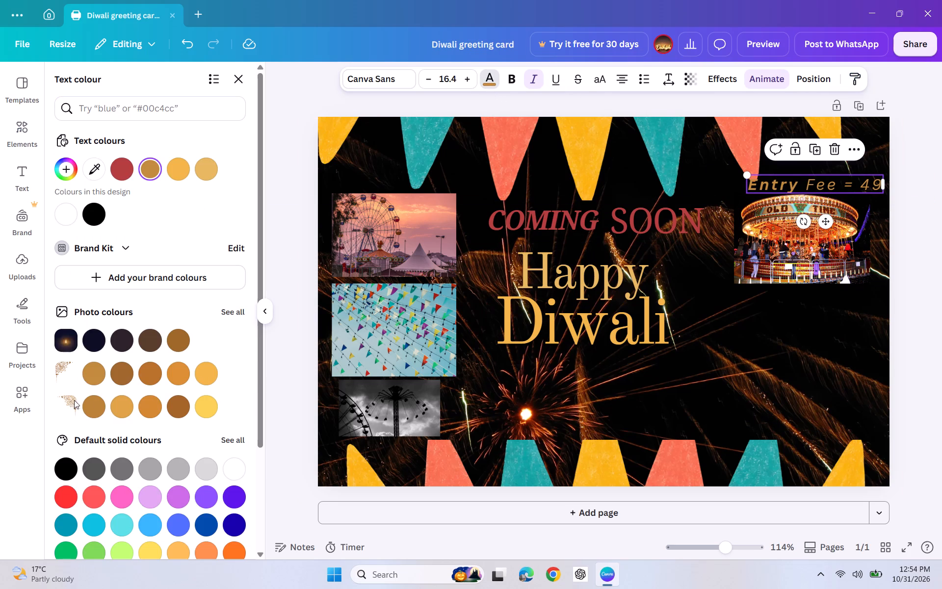
pyautogui.click(97, 406)
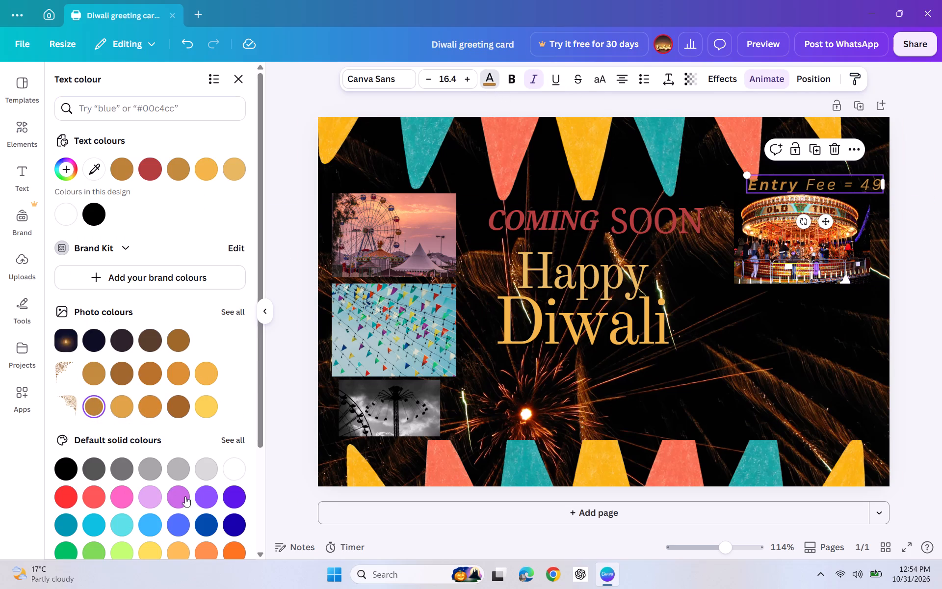
pyautogui.click(207, 492)
pyautogui.scroll(-4, 177, 496)
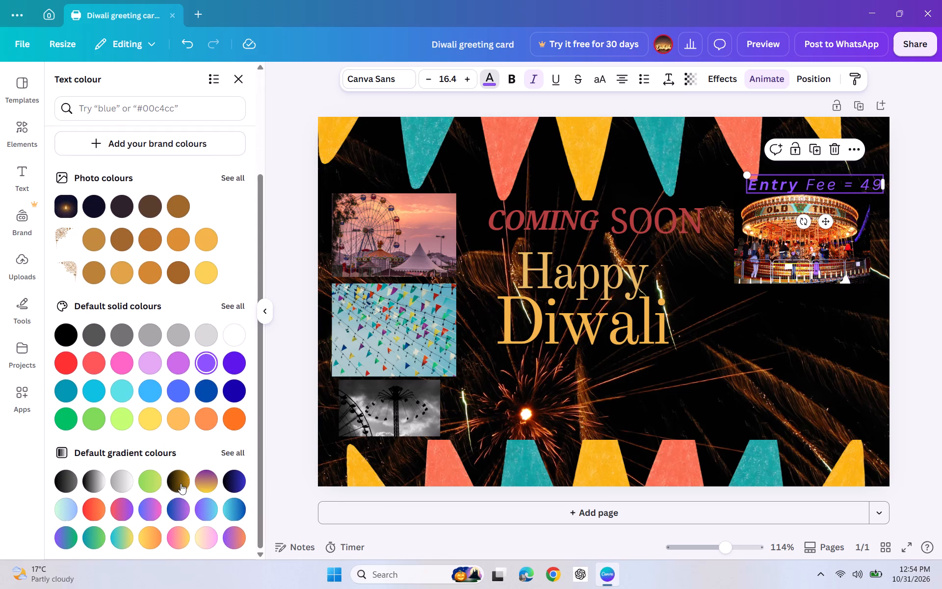
pyautogui.click(197, 482)
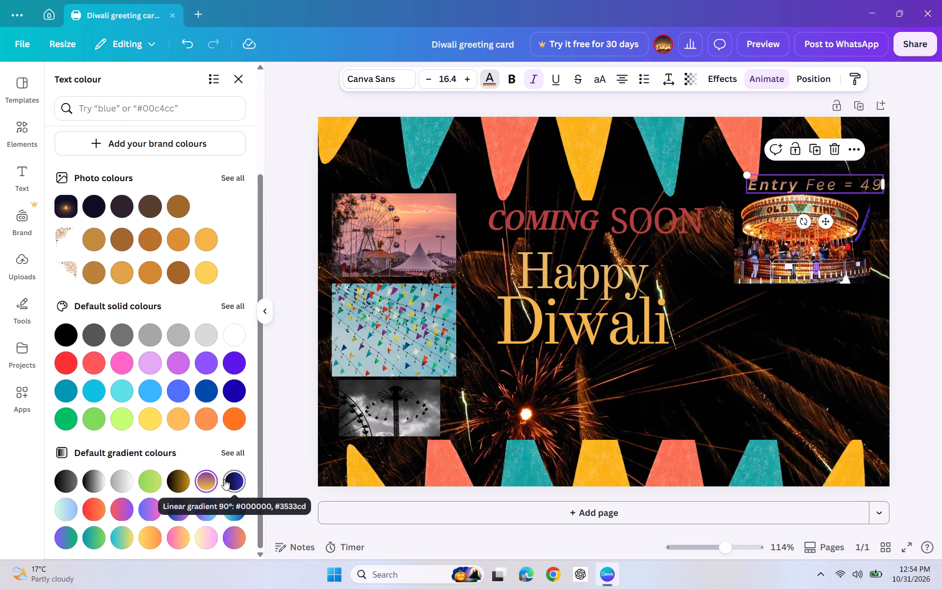
pyautogui.click(828, 345)
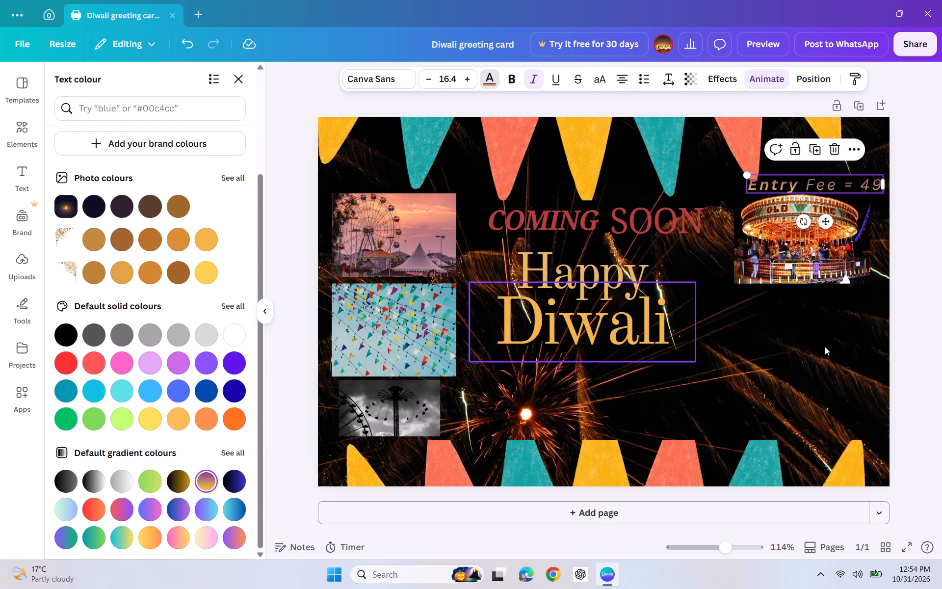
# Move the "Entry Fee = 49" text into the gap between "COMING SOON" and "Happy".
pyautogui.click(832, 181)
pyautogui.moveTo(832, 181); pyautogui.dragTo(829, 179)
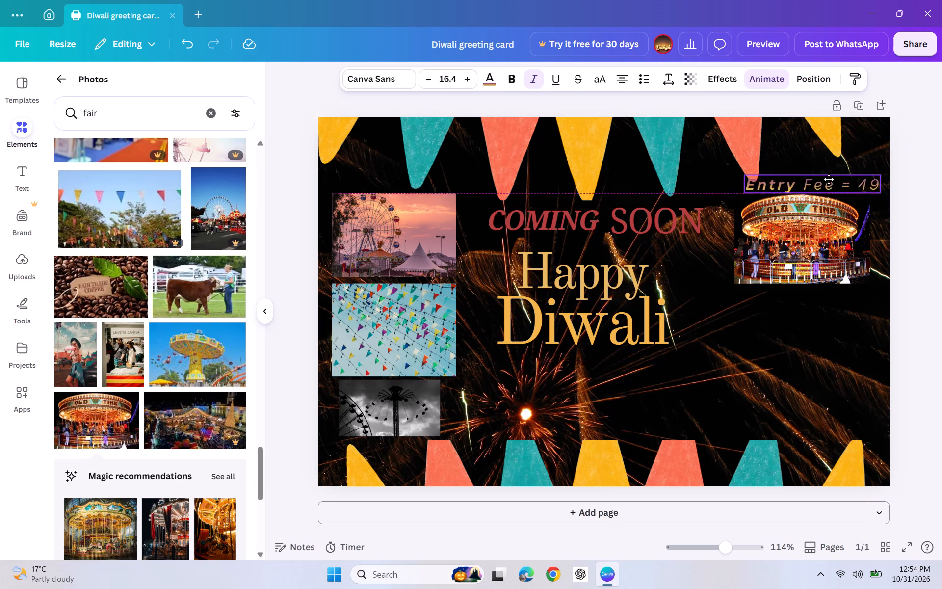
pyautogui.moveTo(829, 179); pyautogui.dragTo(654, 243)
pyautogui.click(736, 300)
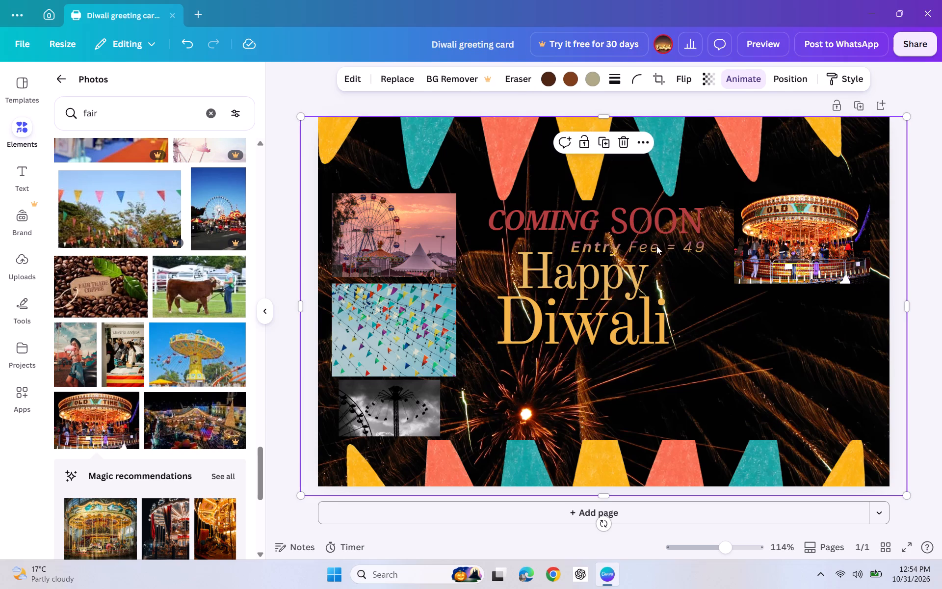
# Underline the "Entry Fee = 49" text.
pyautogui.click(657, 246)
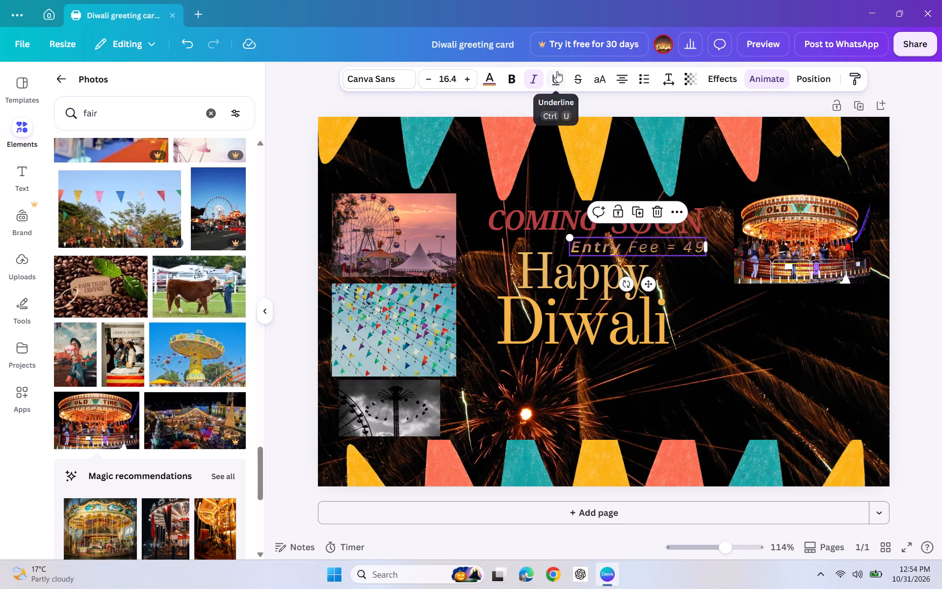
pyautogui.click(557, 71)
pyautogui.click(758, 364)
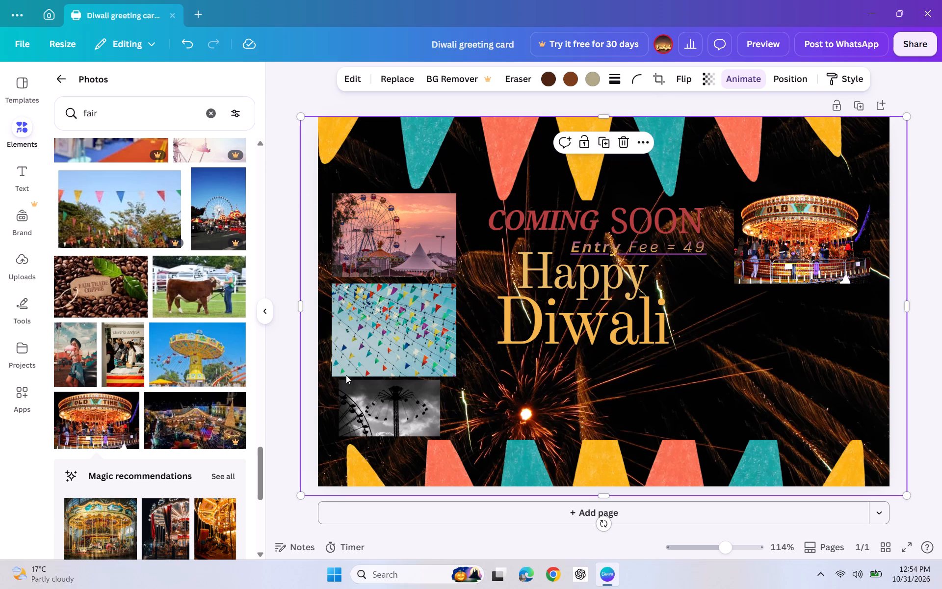
# Move the "Entry Fee = 49" text below "Diwali", and nudge "COMING SOON" slightly down and to the left.
pyautogui.click(658, 252)
pyautogui.moveTo(668, 250); pyautogui.dragTo(609, 393)
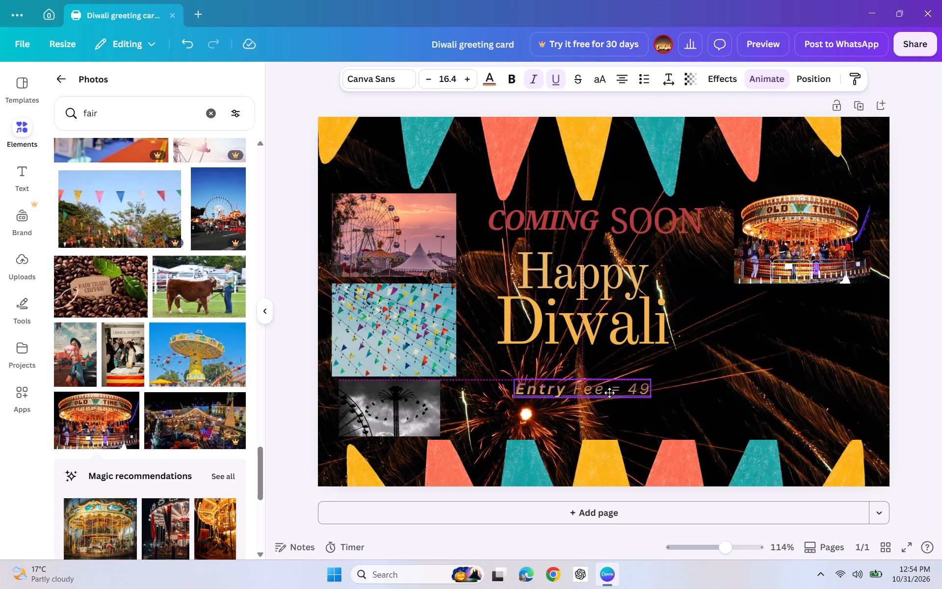
pyautogui.moveTo(609, 393); pyautogui.dragTo(607, 393)
pyautogui.moveTo(608, 224); pyautogui.dragTo(604, 229)
pyautogui.click(574, 394)
pyautogui.moveTo(643, 389); pyautogui.dragTo(652, 397)
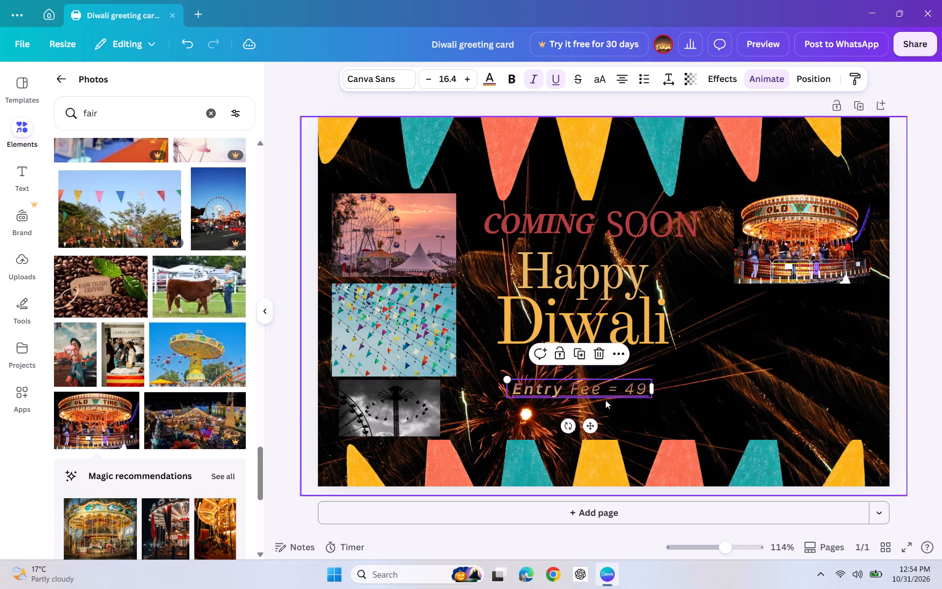
pyautogui.moveTo(579, 392); pyautogui.dragTo(582, 384)
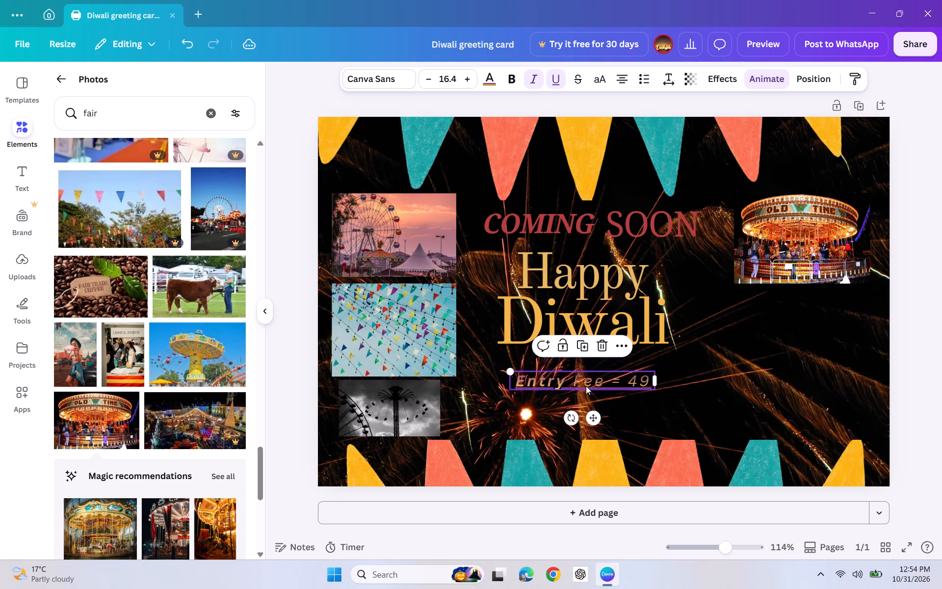
# Enlarge the "Entry Fee = 49" text proportionally to a font size of about 21.1.
pyautogui.moveTo(508, 369); pyautogui.dragTo(494, 356)
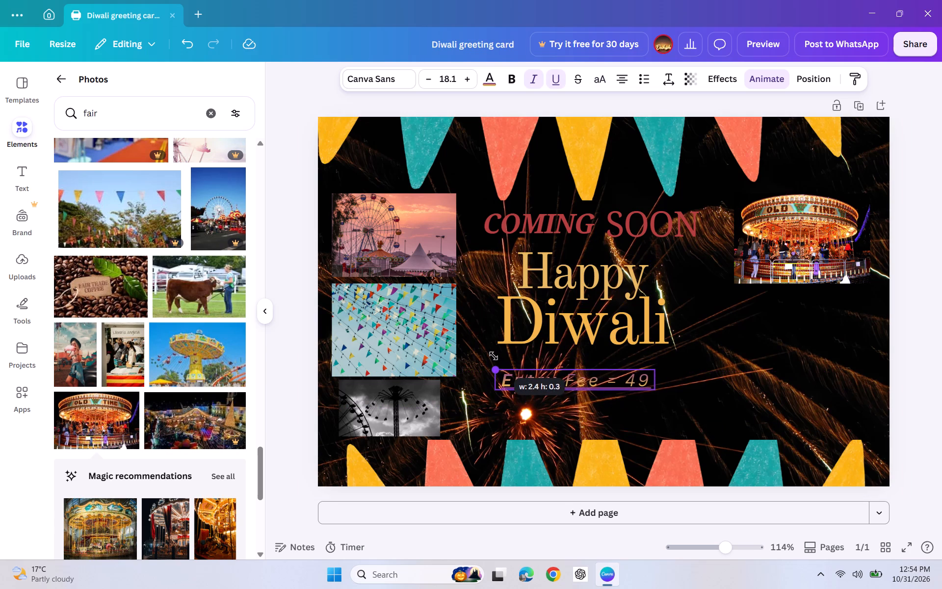
pyautogui.moveTo(494, 356); pyautogui.dragTo(484, 351)
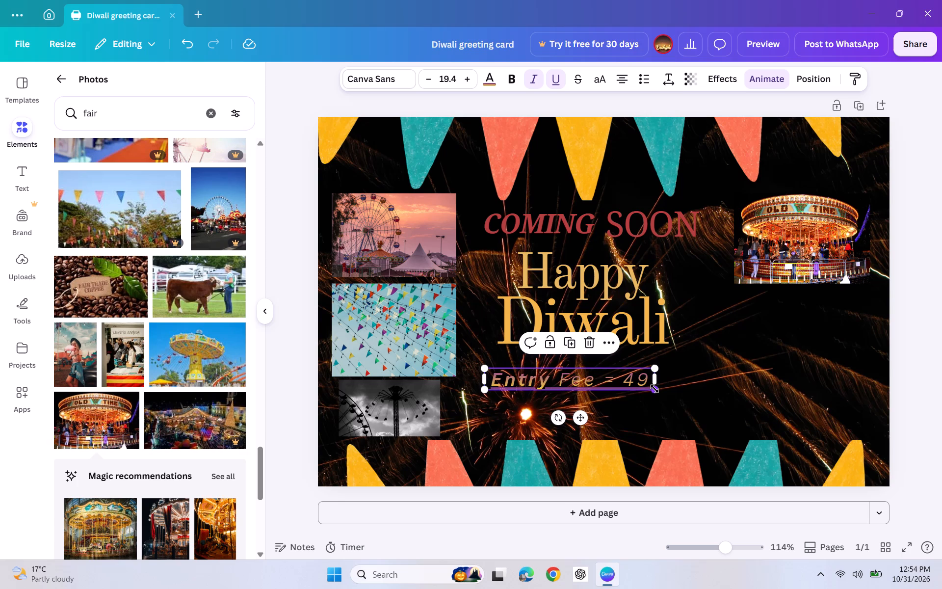
pyautogui.moveTo(654, 389); pyautogui.dragTo(694, 405)
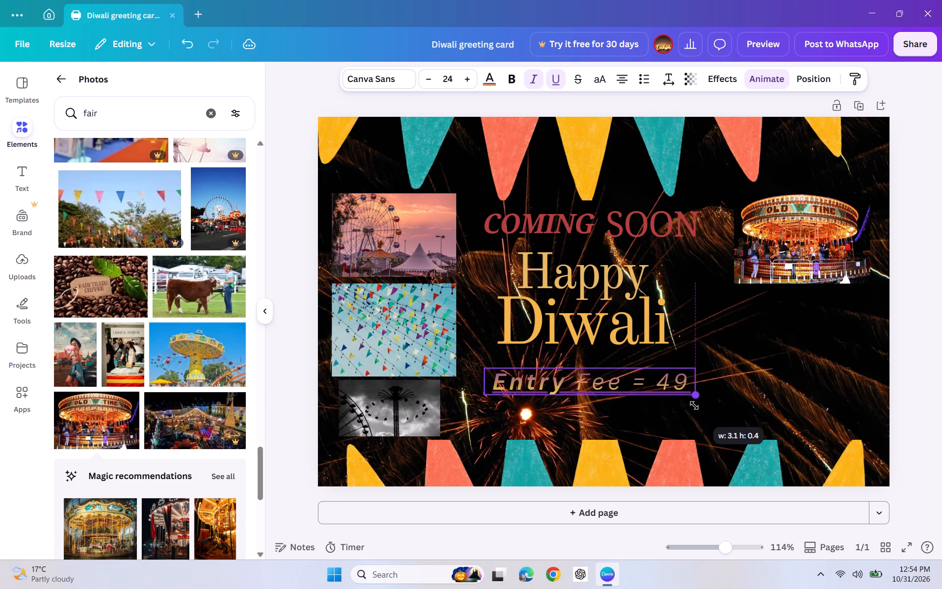
pyautogui.moveTo(694, 405); pyautogui.dragTo(665, 426)
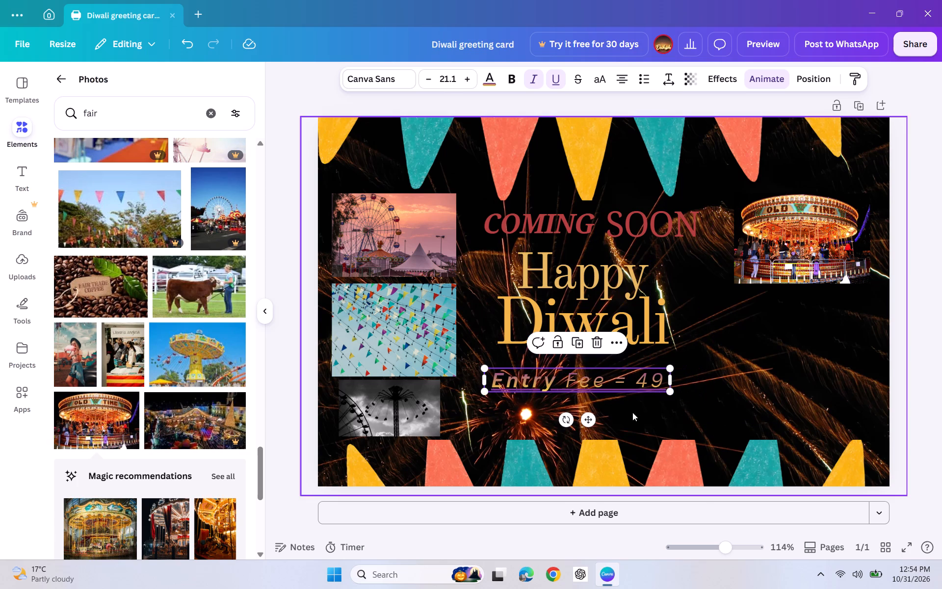
# Move "Entry Fee = 49" up slightly and line it up directly beneath "Diwali".
pyautogui.moveTo(620, 402); pyautogui.dragTo(619, 391)
pyautogui.doubleClick(619, 375)
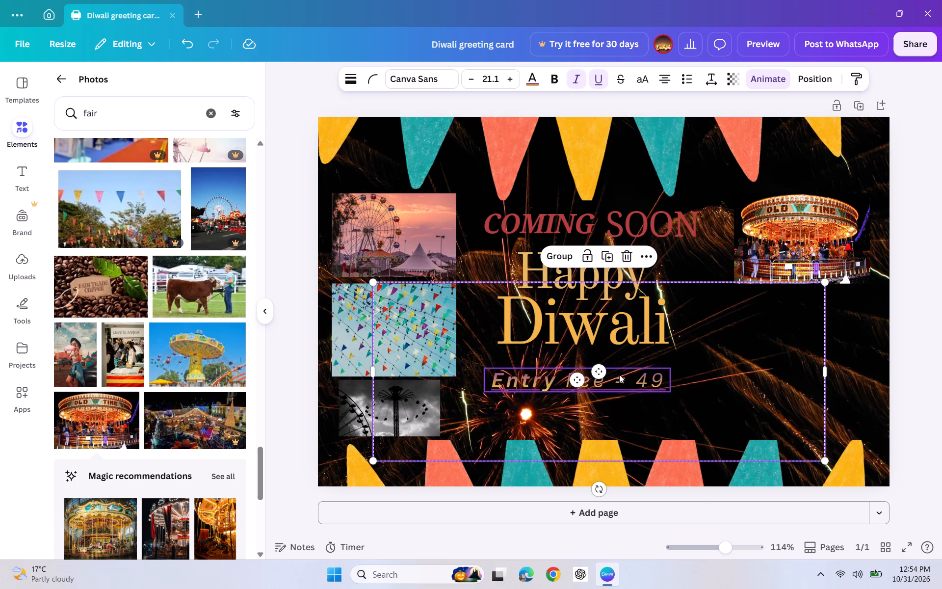
pyautogui.click(645, 402)
pyautogui.moveTo(626, 378); pyautogui.dragTo(627, 370)
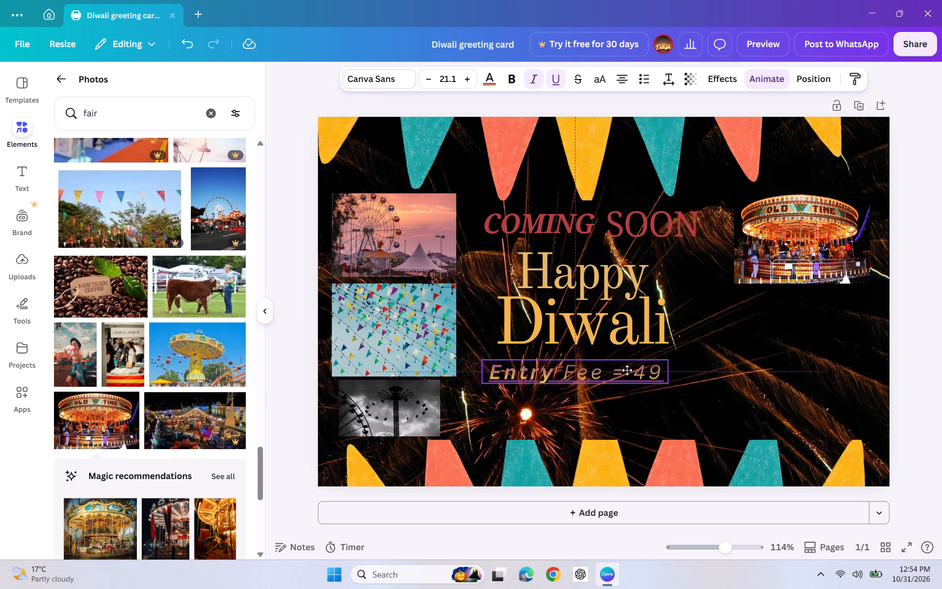
pyautogui.moveTo(627, 370); pyautogui.dragTo(633, 371)
pyautogui.click(672, 361)
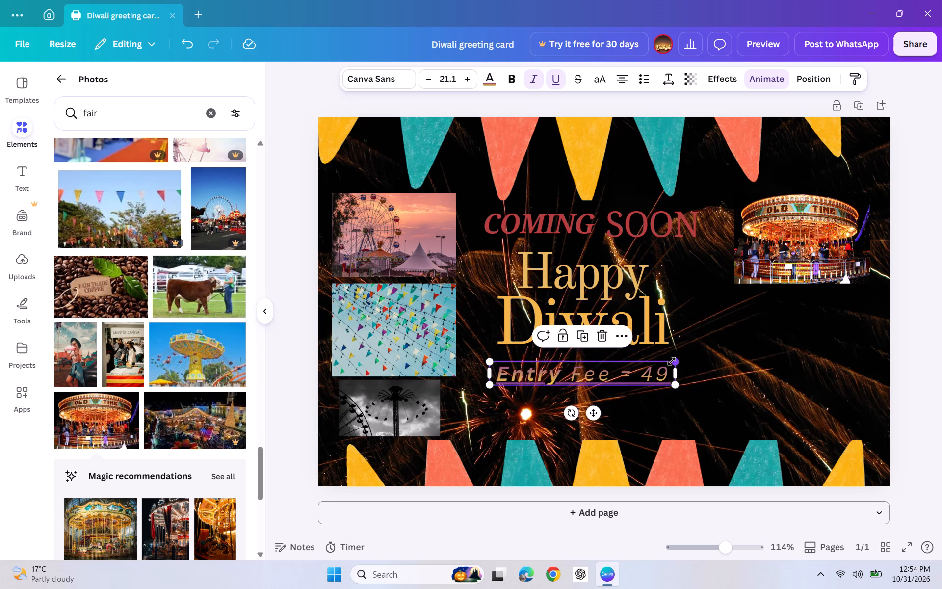
# Recolour "Entry Fee = 49", trying grey, blue and purple-green gradients before applying the pale yellow-to-pink default gradient.
pyautogui.click(495, 79)
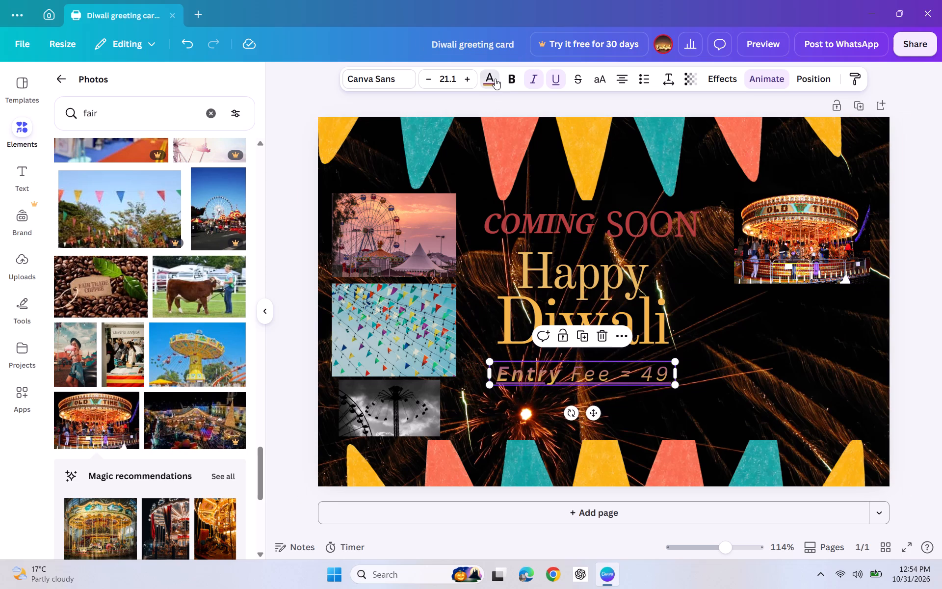
pyautogui.scroll(-3, 136, 443)
pyautogui.scroll(-3, 181, 462)
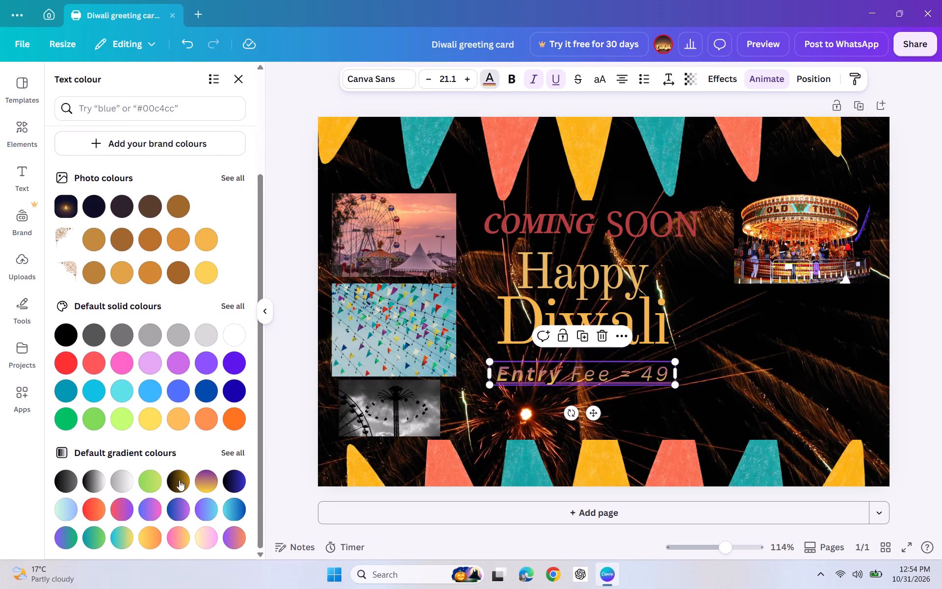
pyautogui.click(179, 480)
pyautogui.click(115, 479)
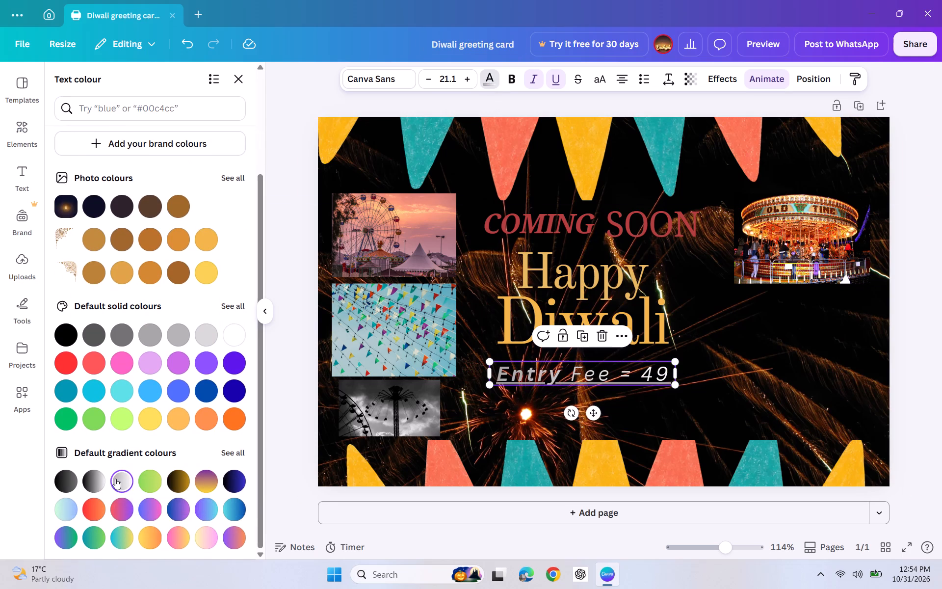
pyautogui.click(231, 515)
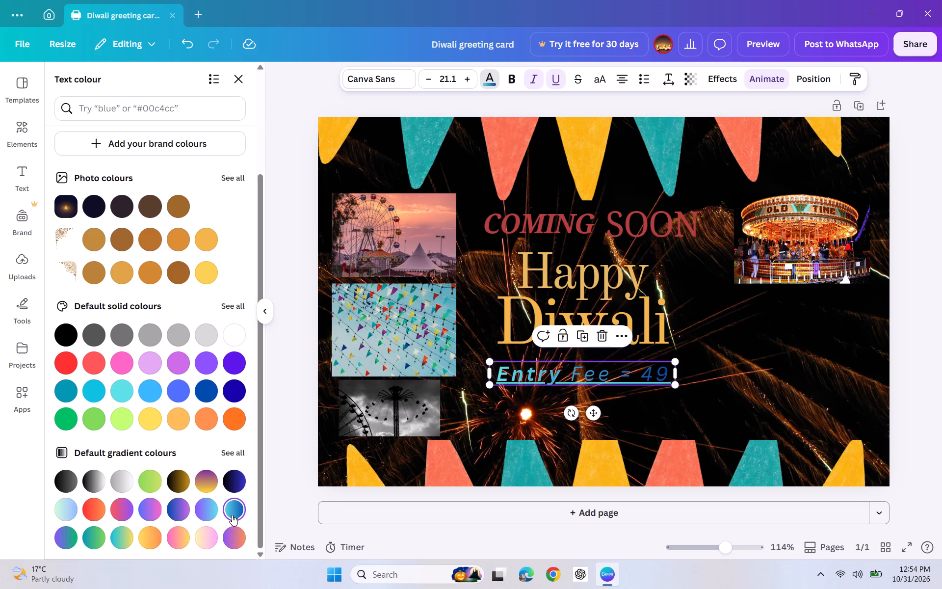
pyautogui.click(84, 534)
pyautogui.click(64, 535)
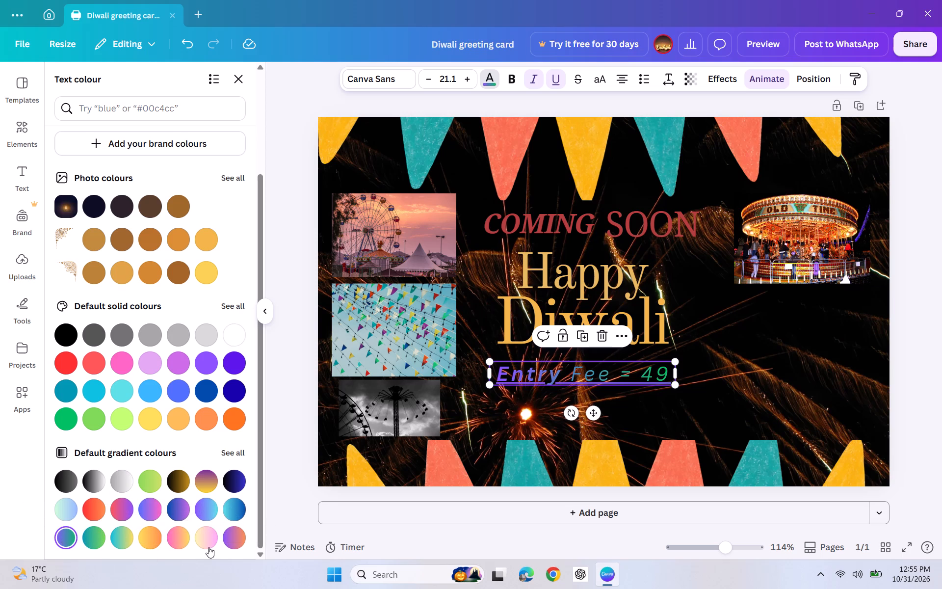
pyautogui.click(209, 546)
pyautogui.click(523, 412)
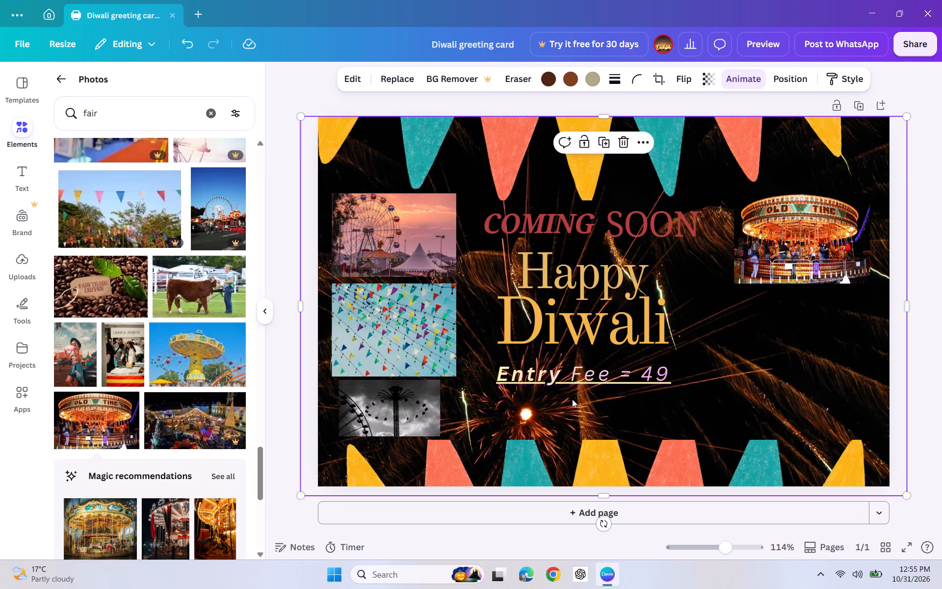
# Shrink "Entry Fee = 49" to a font size of about 19.7 and recentre it close under "Diwali".
pyautogui.click(650, 377)
pyautogui.click(660, 375)
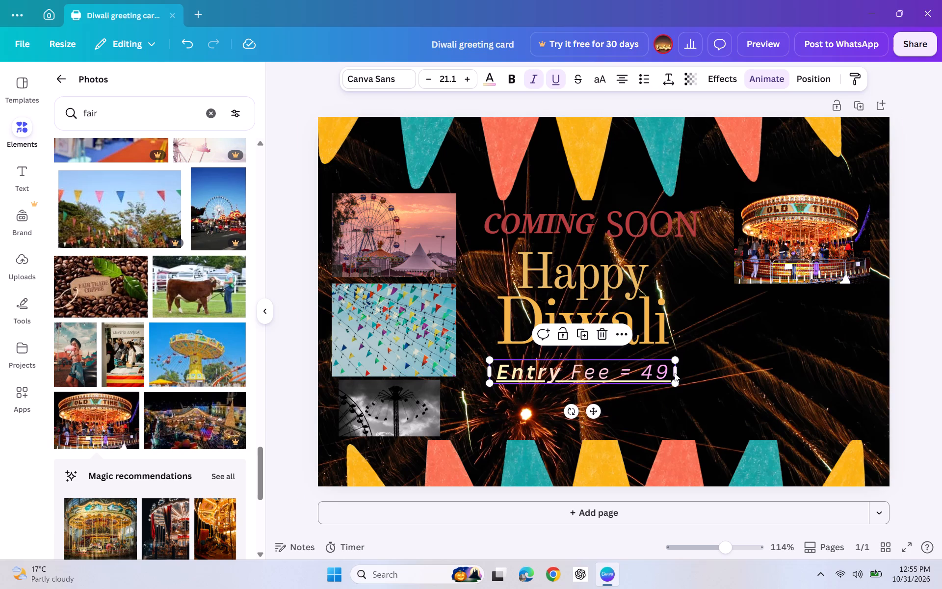
pyautogui.click(675, 373)
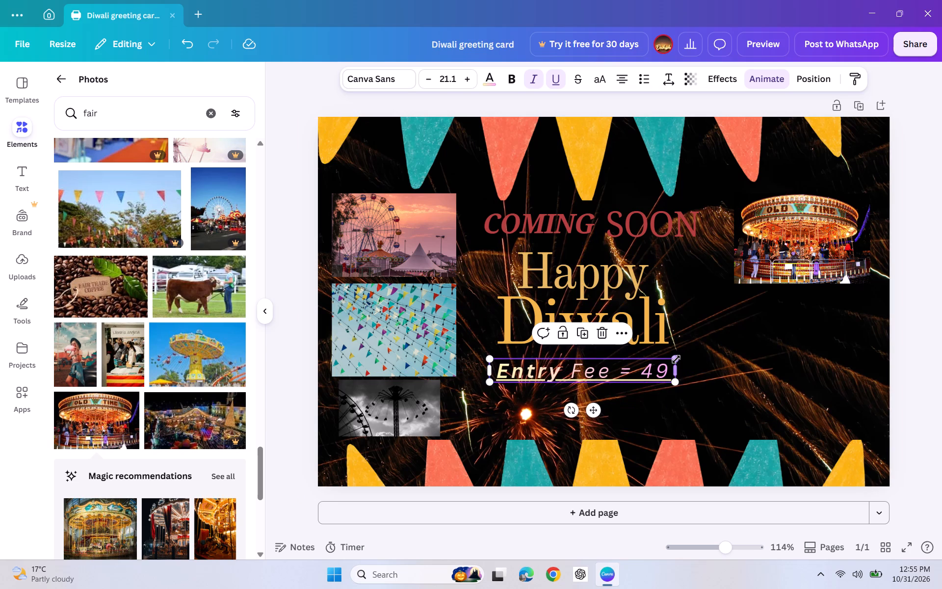
pyautogui.moveTo(676, 359); pyautogui.dragTo(674, 360)
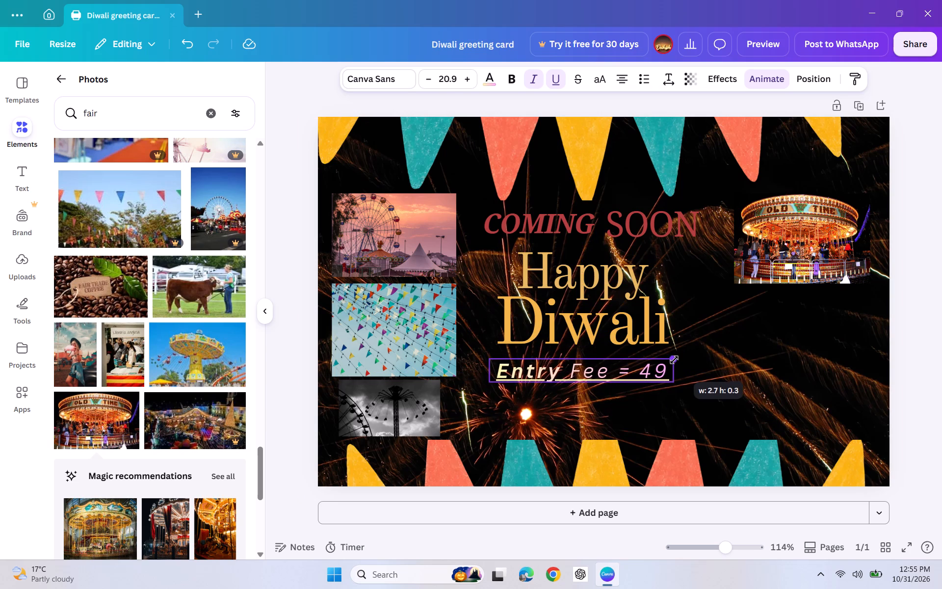
pyautogui.moveTo(674, 360); pyautogui.dragTo(670, 365)
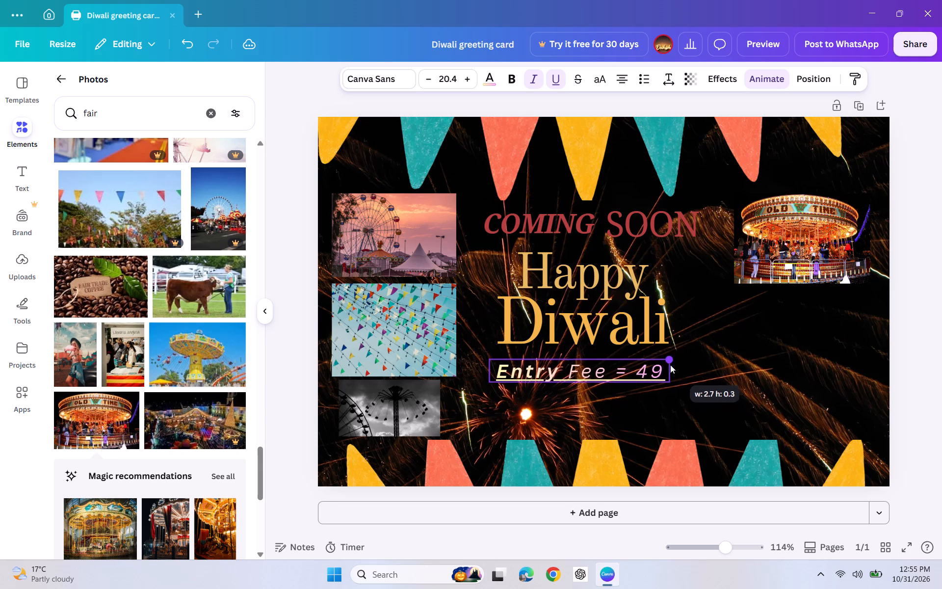
pyautogui.moveTo(670, 365); pyautogui.dragTo(665, 371)
pyautogui.moveTo(645, 377); pyautogui.dragTo(649, 374)
pyautogui.click(742, 412)
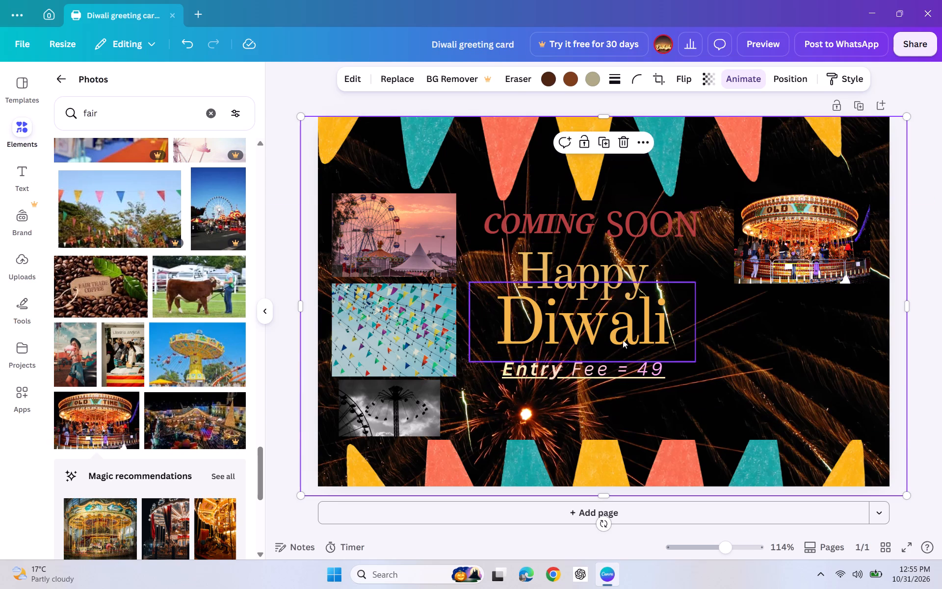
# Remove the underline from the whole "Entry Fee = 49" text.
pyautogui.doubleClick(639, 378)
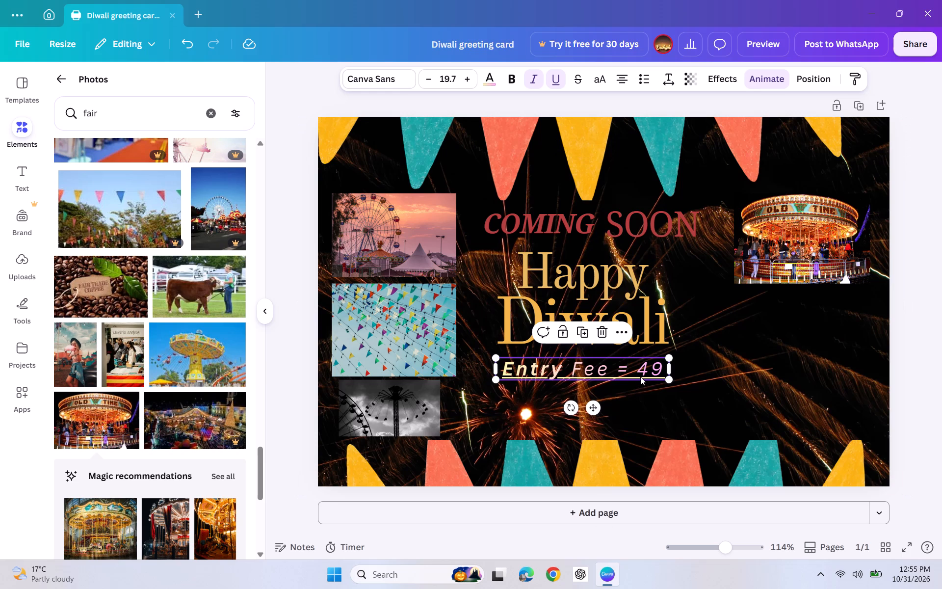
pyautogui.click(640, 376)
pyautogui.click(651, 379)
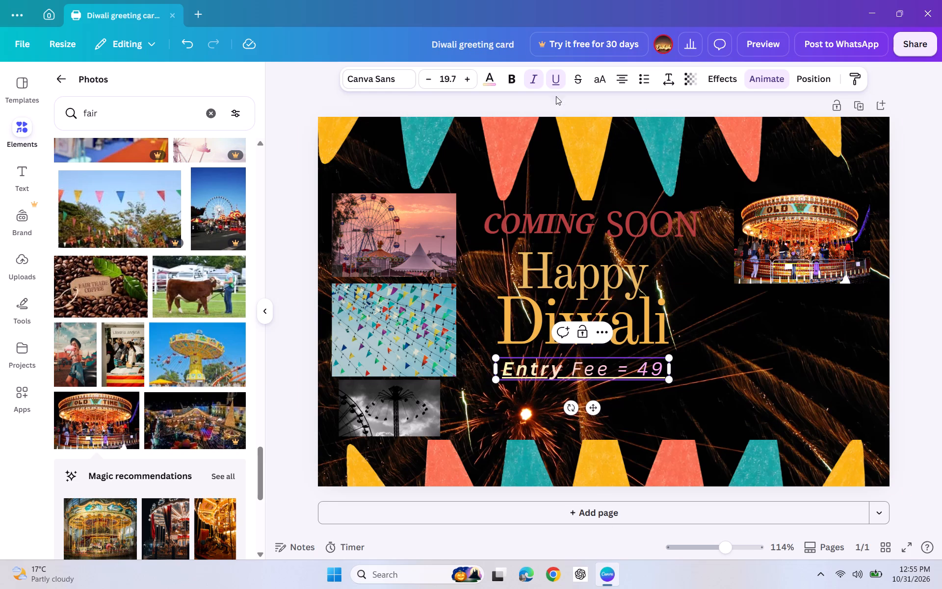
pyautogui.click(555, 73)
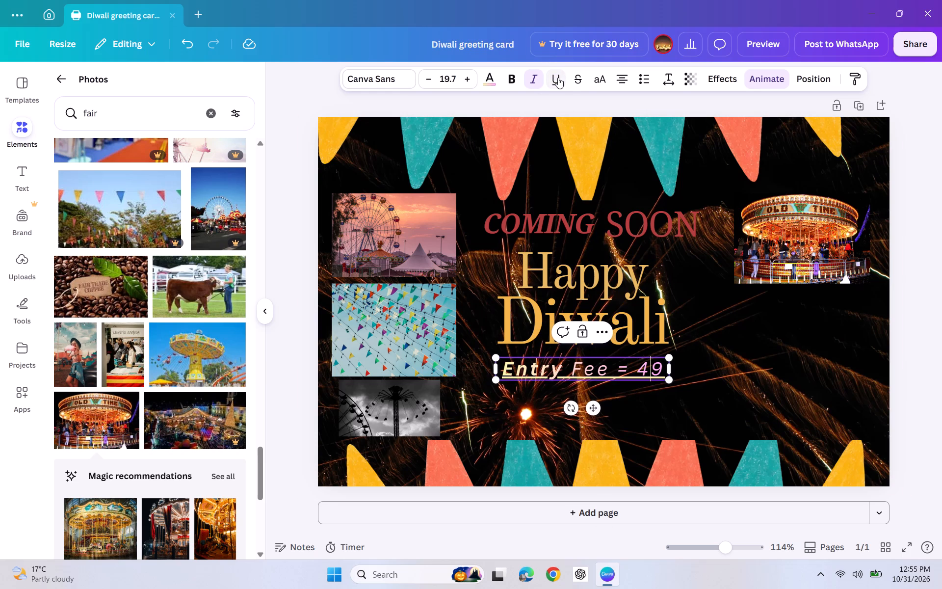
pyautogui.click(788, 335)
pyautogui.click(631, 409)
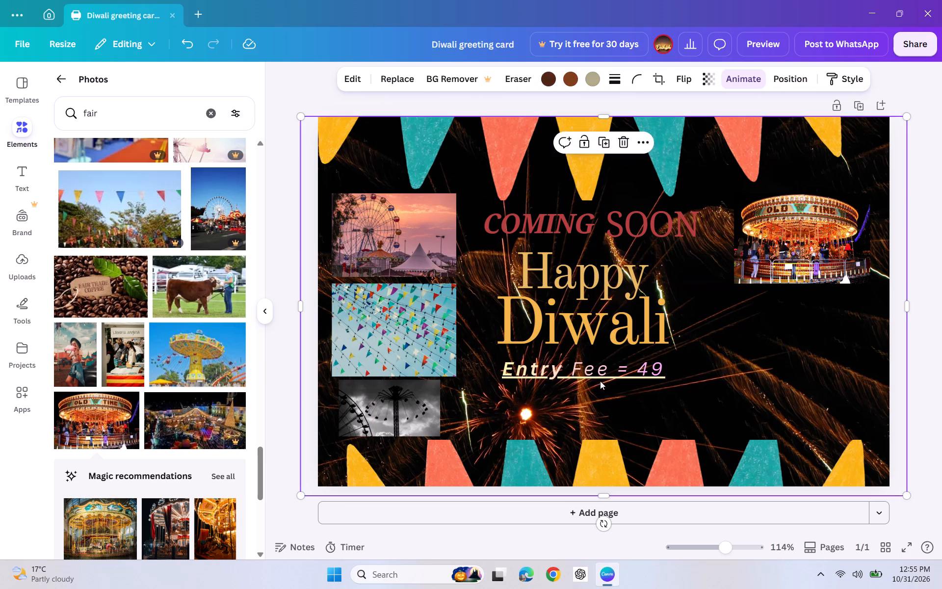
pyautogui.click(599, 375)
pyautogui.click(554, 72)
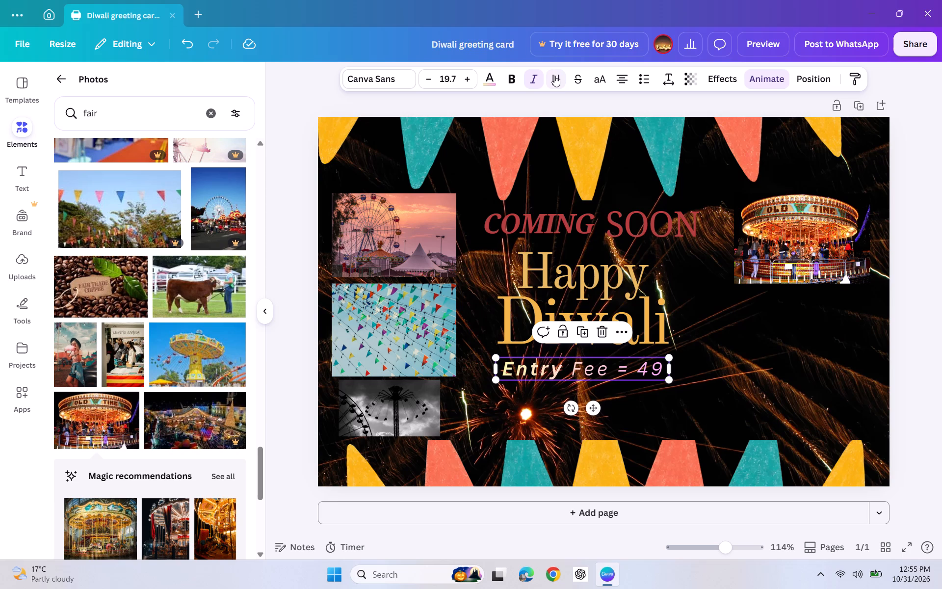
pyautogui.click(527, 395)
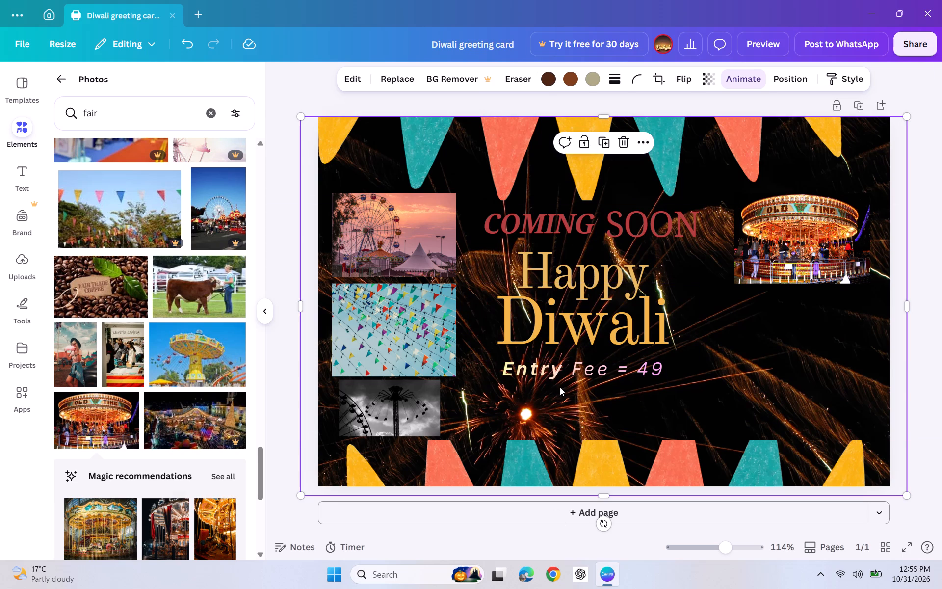
# Shift the "Entry Fee = 49" text slightly to the right beneath "Diwali".
pyautogui.moveTo(504, 364); pyautogui.dragTo(547, 366)
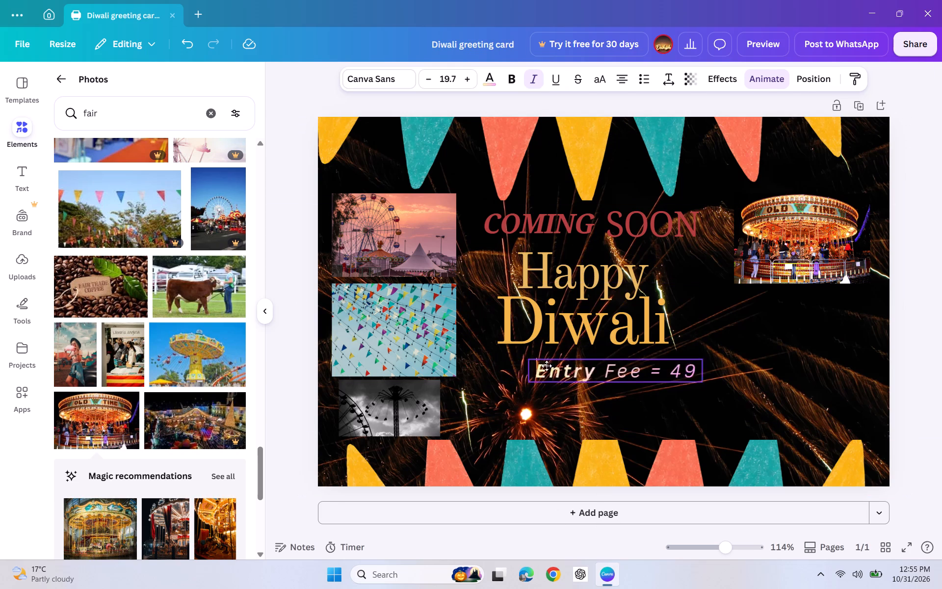
pyautogui.moveTo(547, 366); pyautogui.dragTo(513, 363)
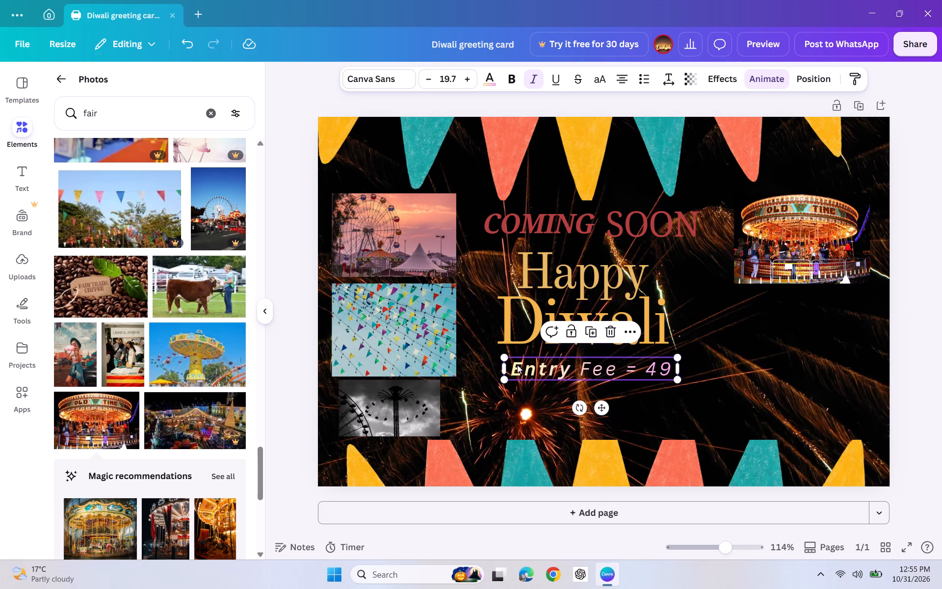
pyautogui.moveTo(513, 364); pyautogui.dragTo(553, 364, button='right')
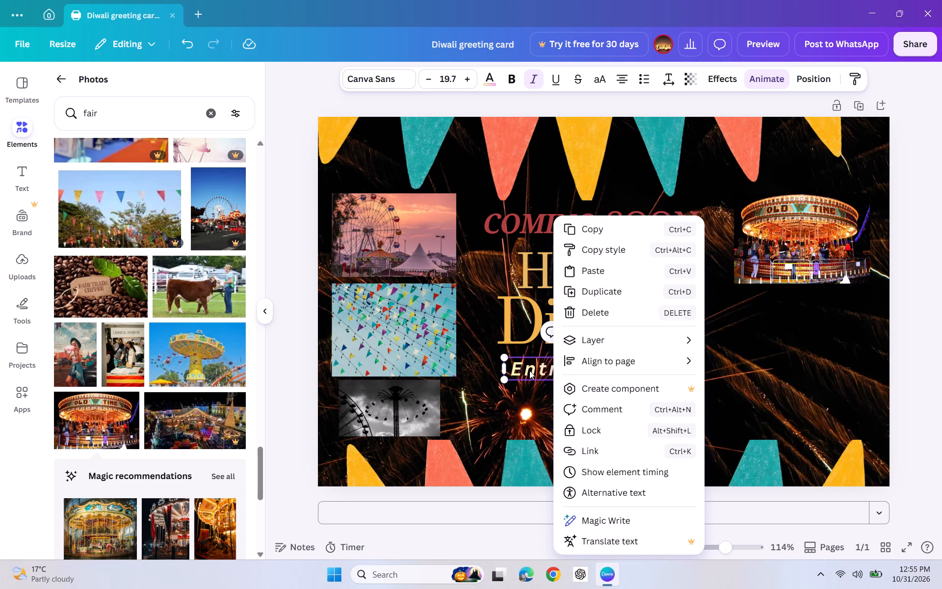
pyautogui.click(507, 392)
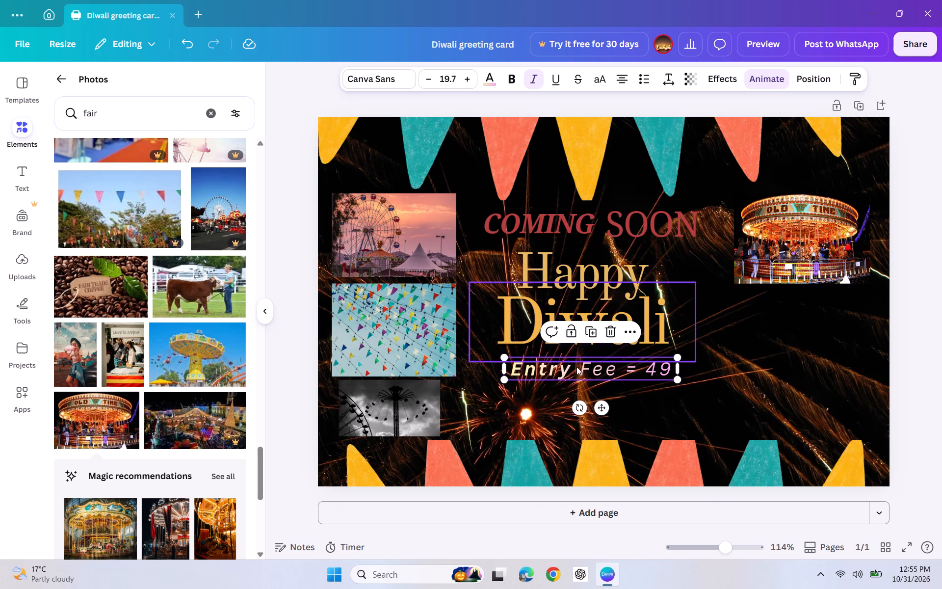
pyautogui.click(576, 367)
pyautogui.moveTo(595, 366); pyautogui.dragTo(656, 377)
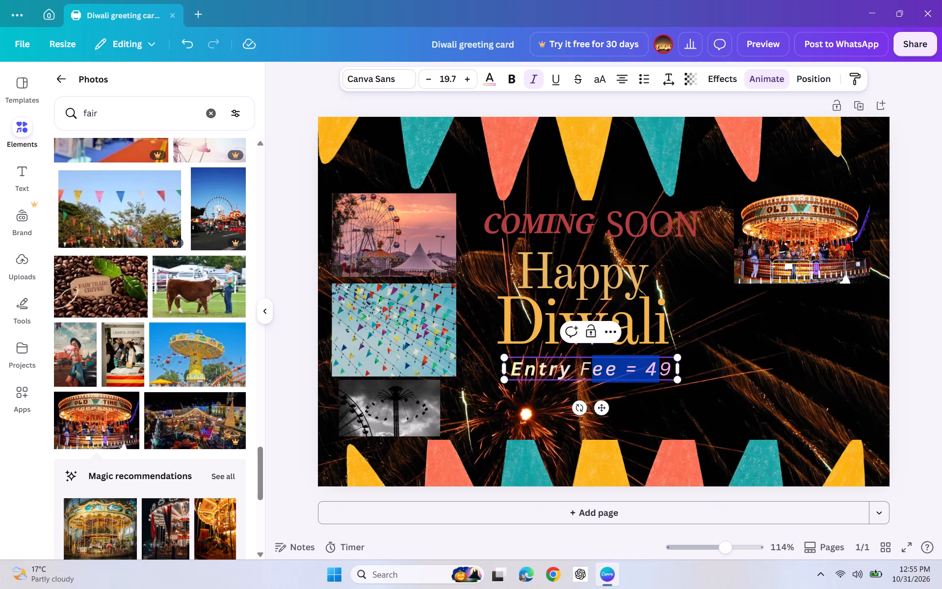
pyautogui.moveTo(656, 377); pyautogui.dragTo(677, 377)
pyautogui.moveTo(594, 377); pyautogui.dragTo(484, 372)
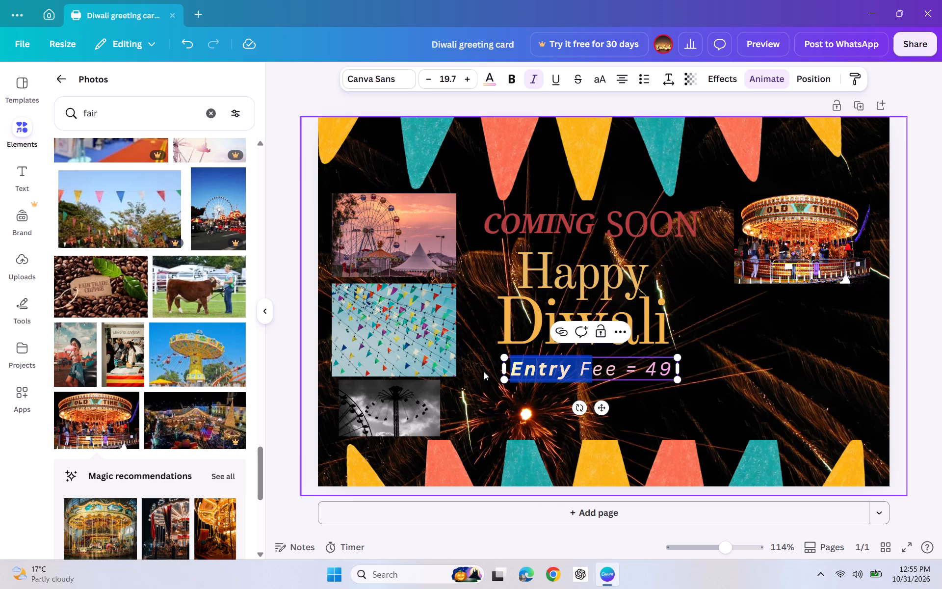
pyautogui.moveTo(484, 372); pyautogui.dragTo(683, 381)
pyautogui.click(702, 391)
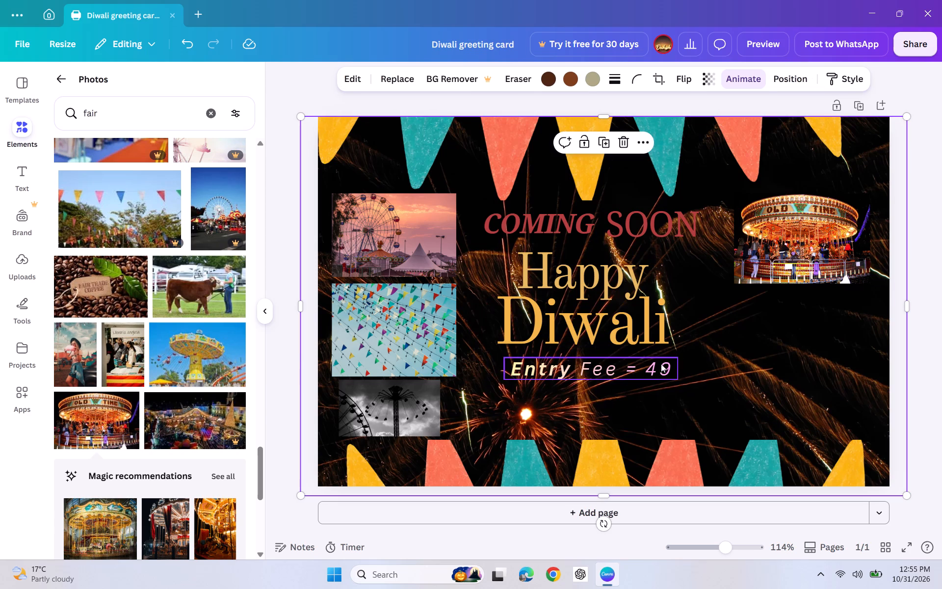
# Nudge the "Entry Fee = 49" text slightly lower beneath "Diwali".
pyautogui.click(670, 364)
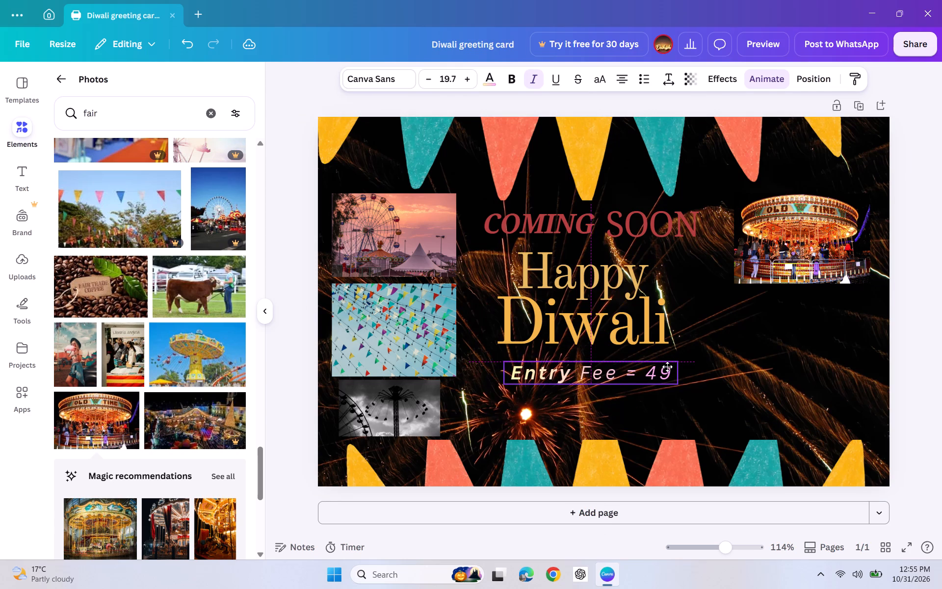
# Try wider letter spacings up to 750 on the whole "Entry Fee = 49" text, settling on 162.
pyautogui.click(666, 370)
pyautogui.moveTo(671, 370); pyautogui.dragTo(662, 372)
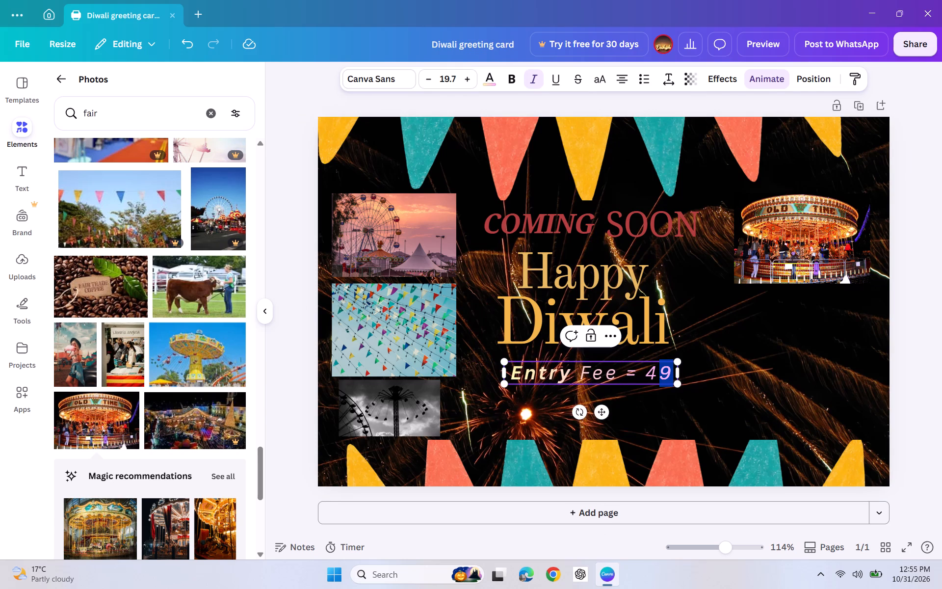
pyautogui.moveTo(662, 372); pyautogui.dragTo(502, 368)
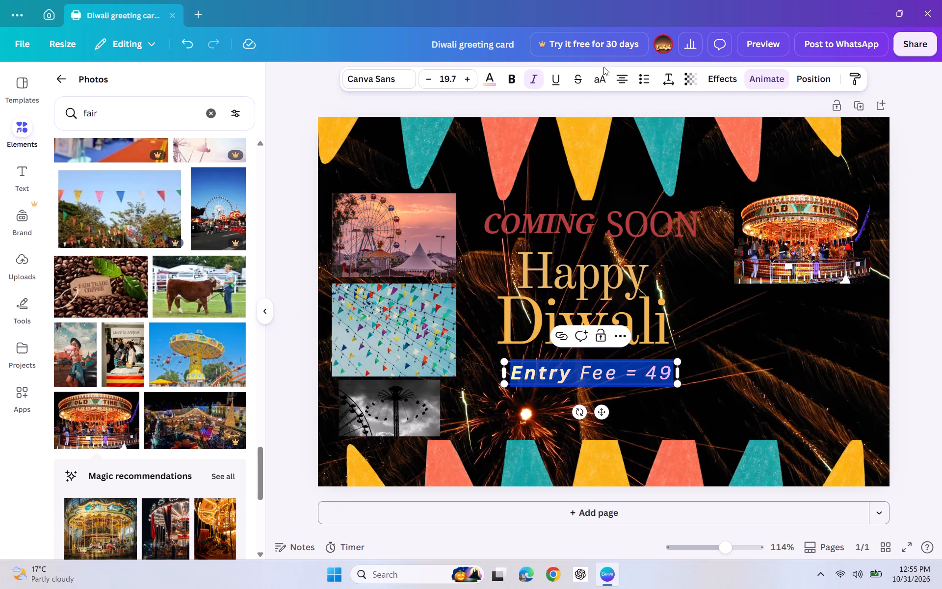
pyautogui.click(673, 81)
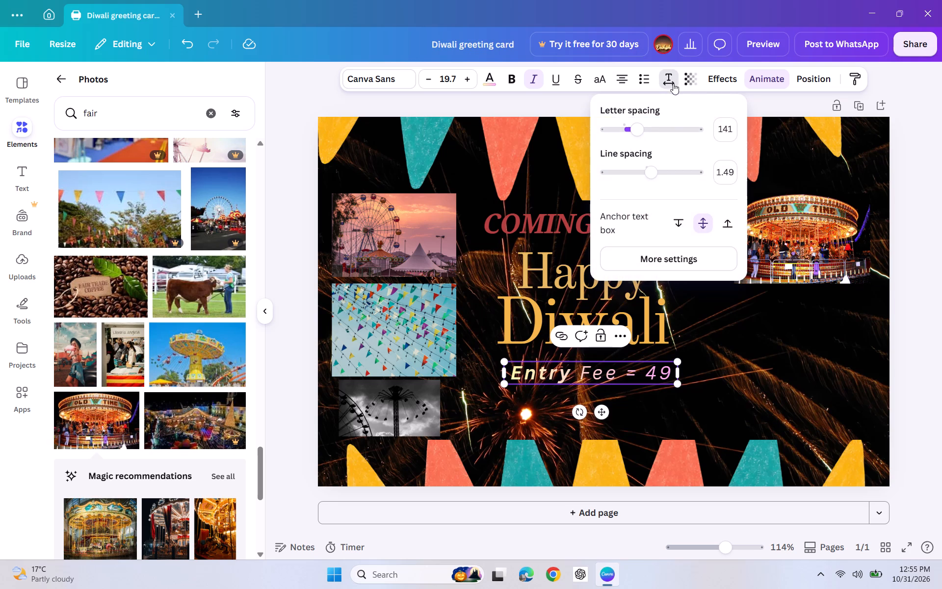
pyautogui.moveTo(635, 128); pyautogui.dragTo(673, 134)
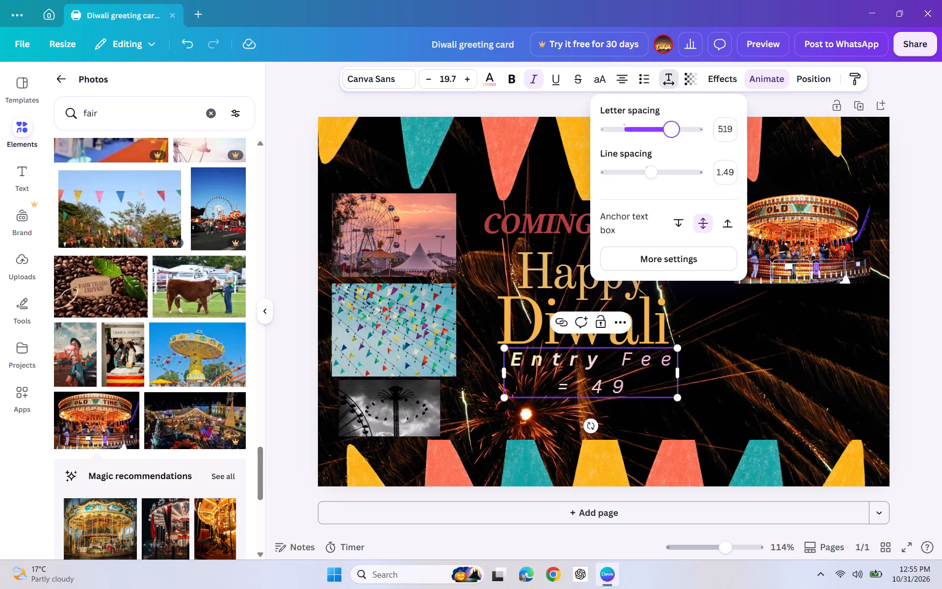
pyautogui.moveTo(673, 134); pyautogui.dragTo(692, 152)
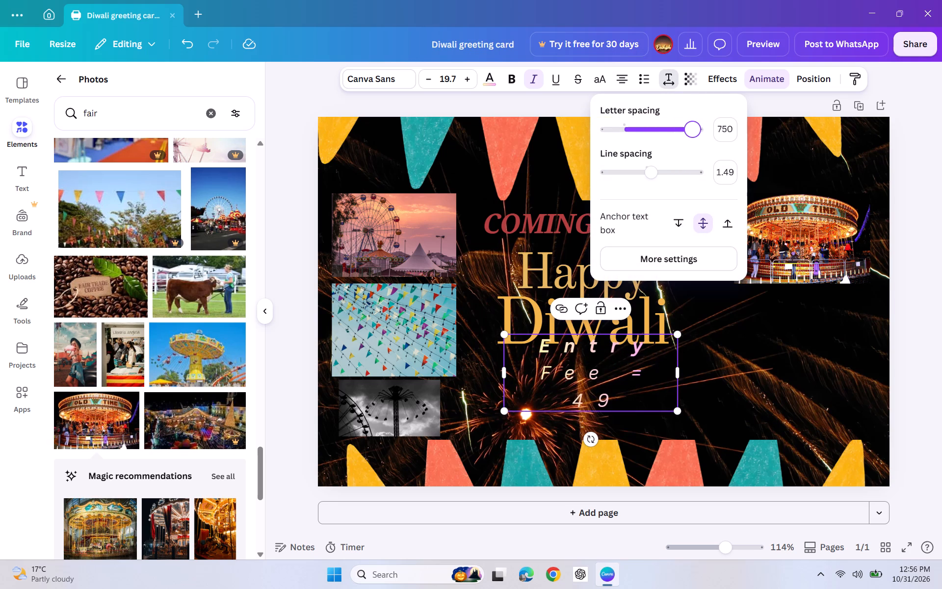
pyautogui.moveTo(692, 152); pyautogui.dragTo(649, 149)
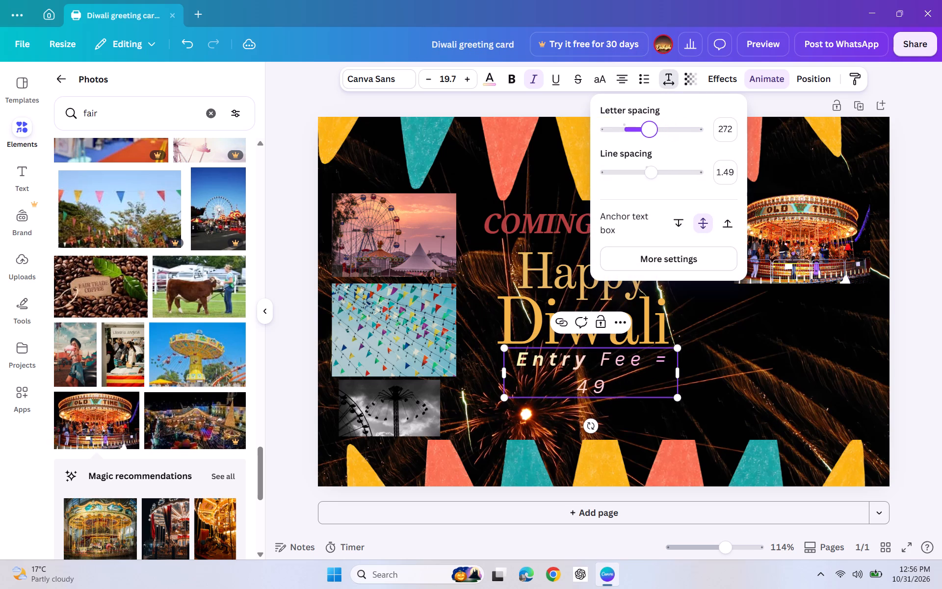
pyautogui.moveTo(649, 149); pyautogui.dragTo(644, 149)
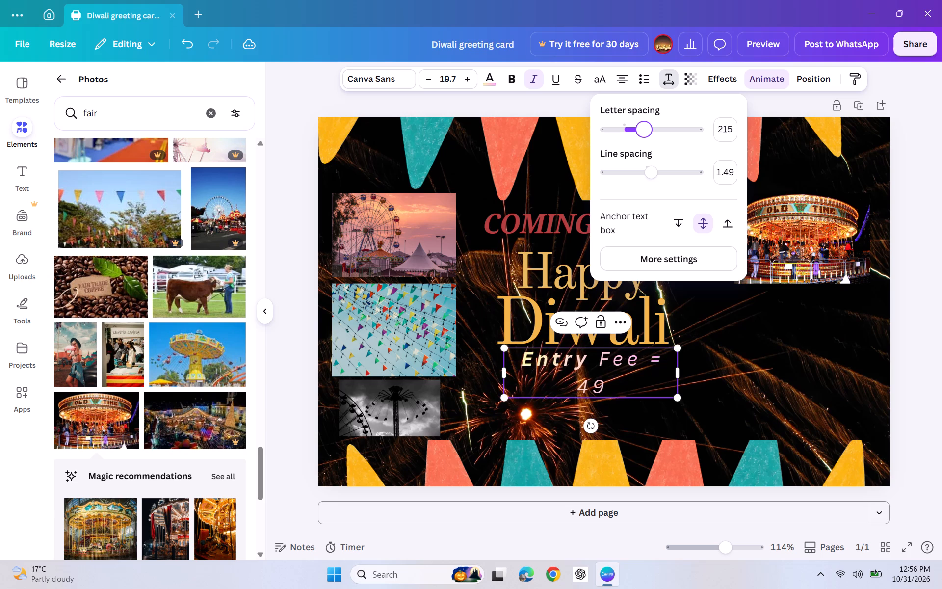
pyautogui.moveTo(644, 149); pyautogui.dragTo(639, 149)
# Adjust the line spacing of "Entry Fee = 49", trying 2.31 before setting it to 1.4.
pyautogui.moveTo(653, 175); pyautogui.dragTo(651, 175)
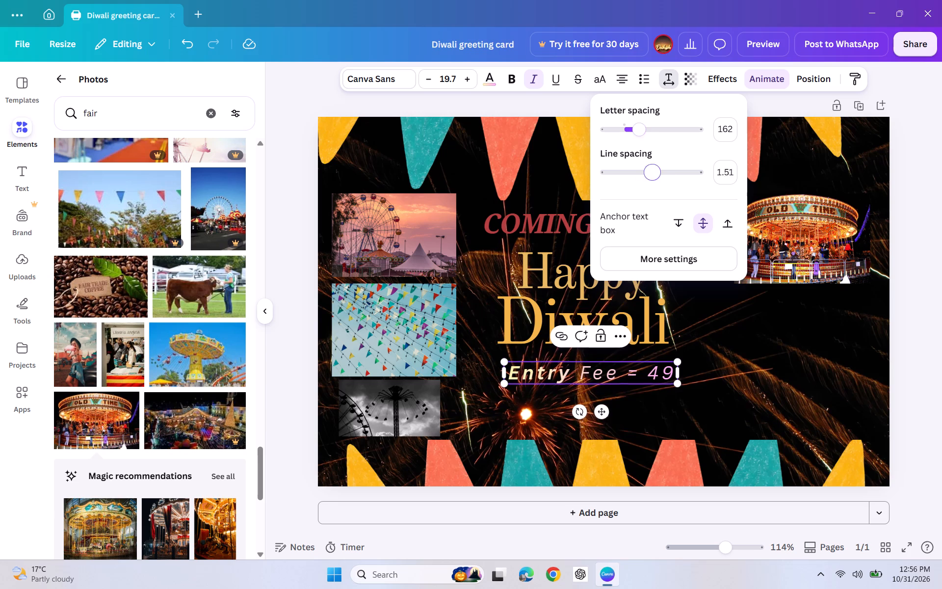
pyautogui.moveTo(651, 175); pyautogui.dragTo(786, 182)
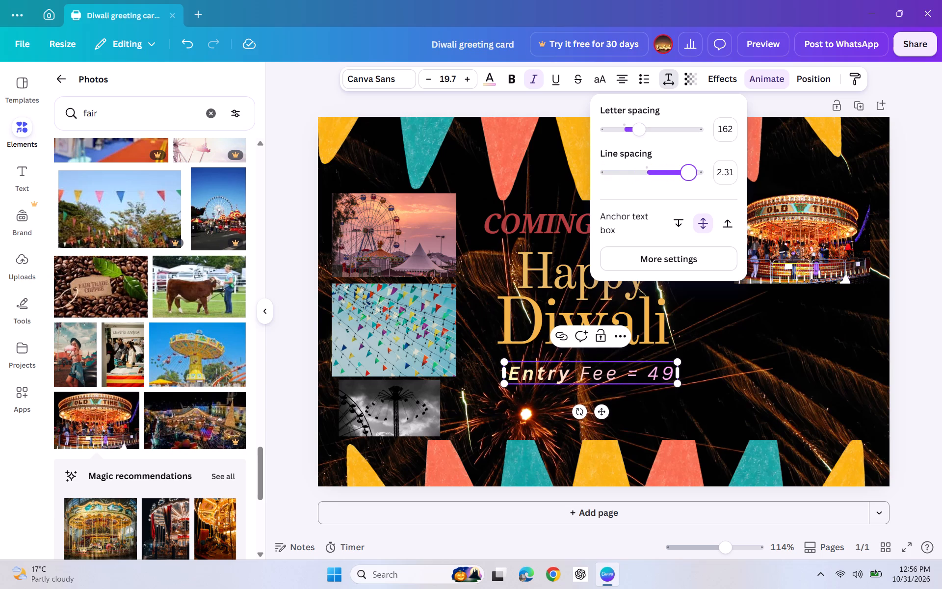
pyautogui.moveTo(786, 182); pyautogui.dragTo(647, 176)
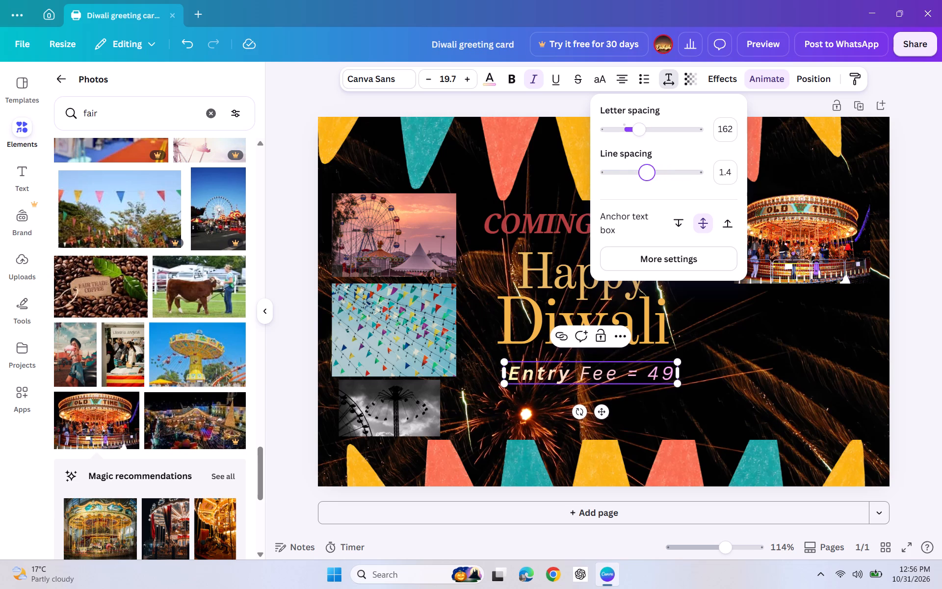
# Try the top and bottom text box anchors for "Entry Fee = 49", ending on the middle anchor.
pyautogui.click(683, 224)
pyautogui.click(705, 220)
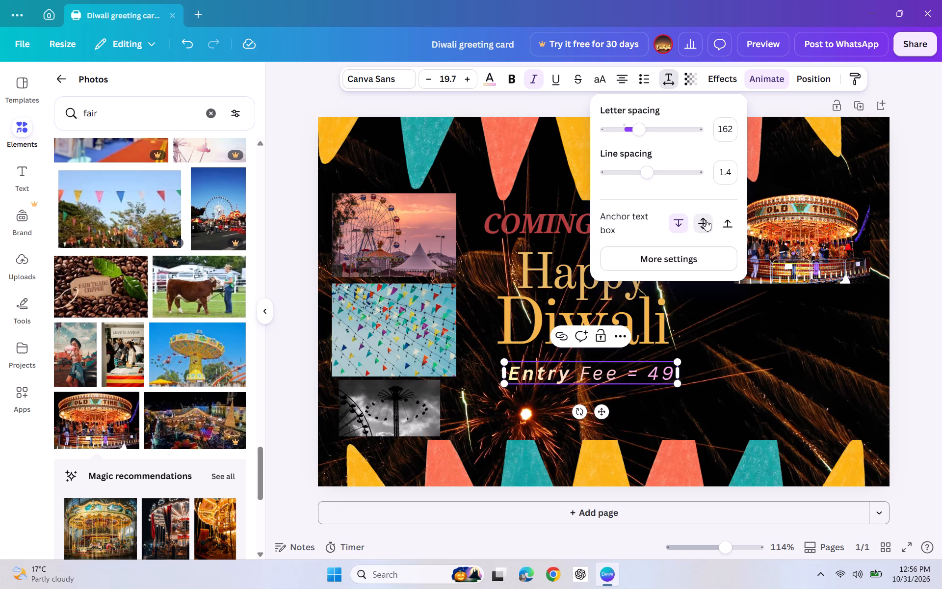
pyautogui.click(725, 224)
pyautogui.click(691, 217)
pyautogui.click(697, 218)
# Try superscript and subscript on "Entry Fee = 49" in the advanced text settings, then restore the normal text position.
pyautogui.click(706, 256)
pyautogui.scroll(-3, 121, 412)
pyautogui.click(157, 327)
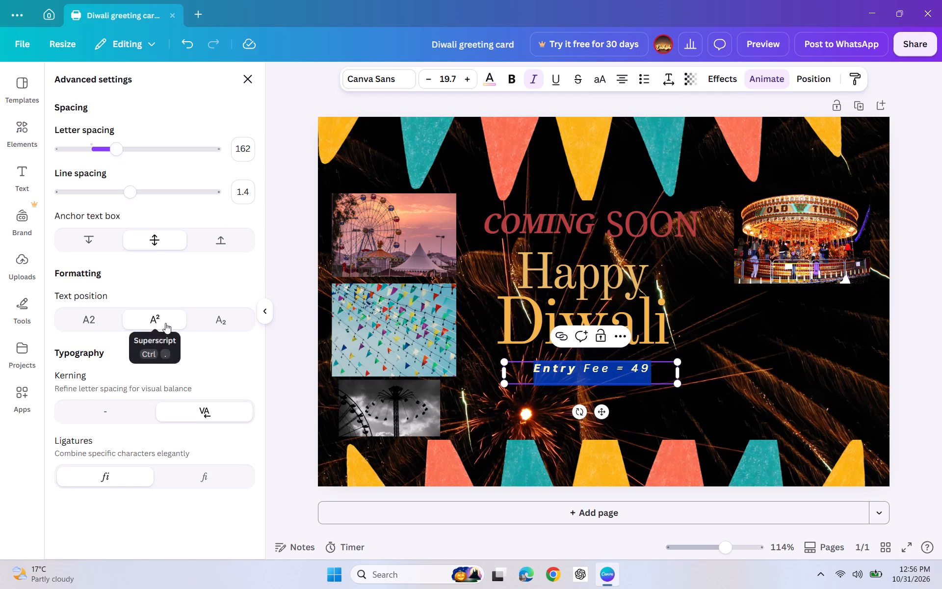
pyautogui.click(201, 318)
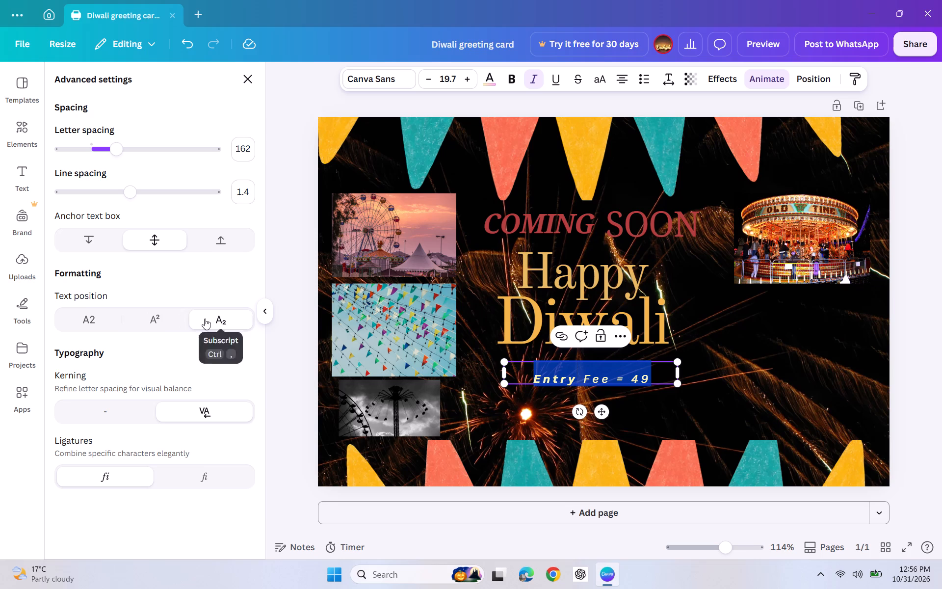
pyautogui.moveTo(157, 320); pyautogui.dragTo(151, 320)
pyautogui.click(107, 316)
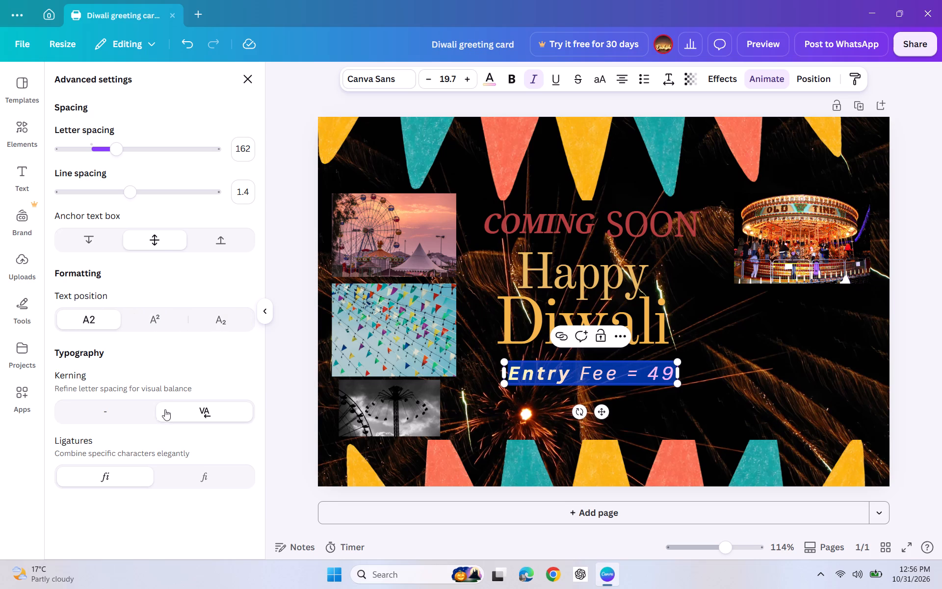
# Turn ligatures off and back on for "Entry Fee = 49", resetting its letter spacing to 0.
pyautogui.click(229, 476)
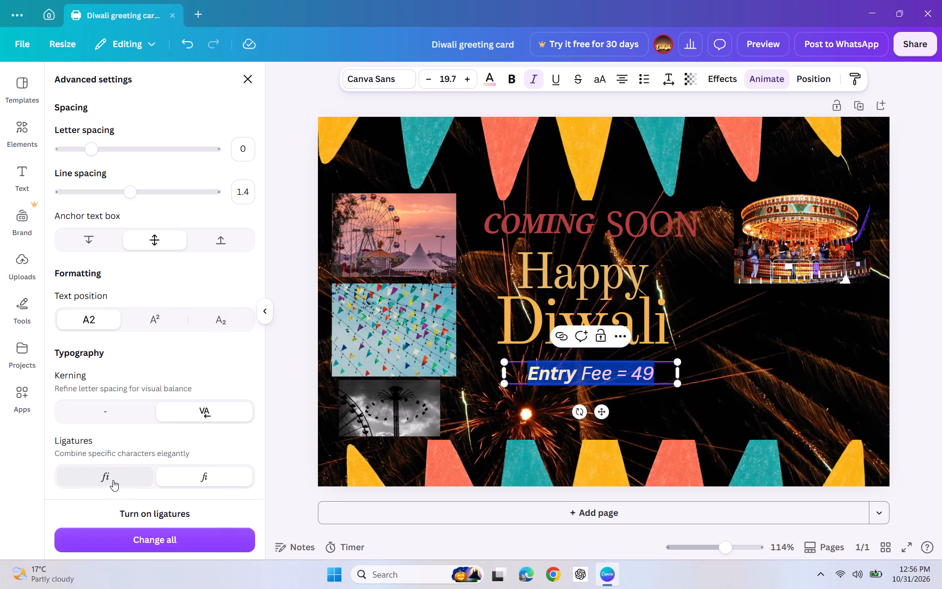
pyautogui.click(116, 474)
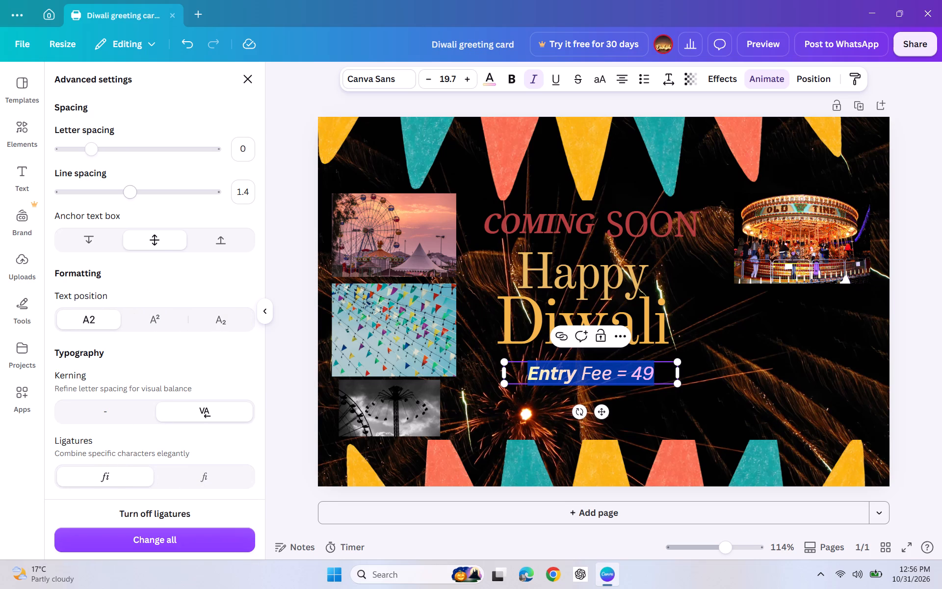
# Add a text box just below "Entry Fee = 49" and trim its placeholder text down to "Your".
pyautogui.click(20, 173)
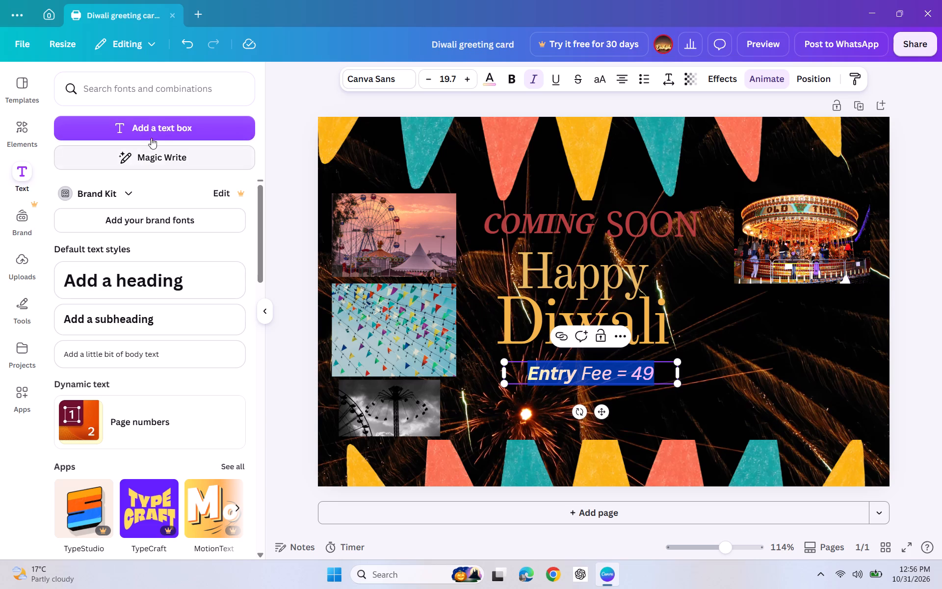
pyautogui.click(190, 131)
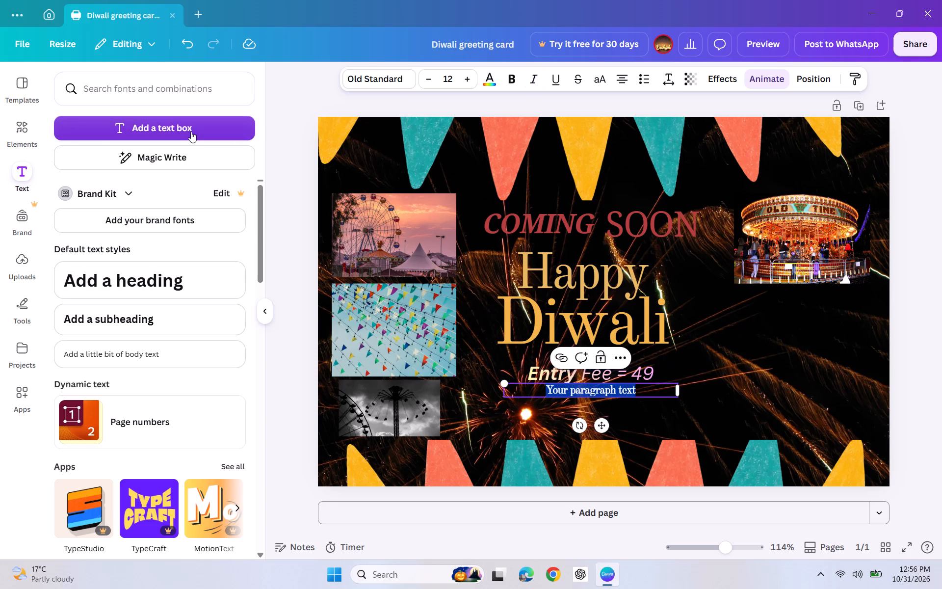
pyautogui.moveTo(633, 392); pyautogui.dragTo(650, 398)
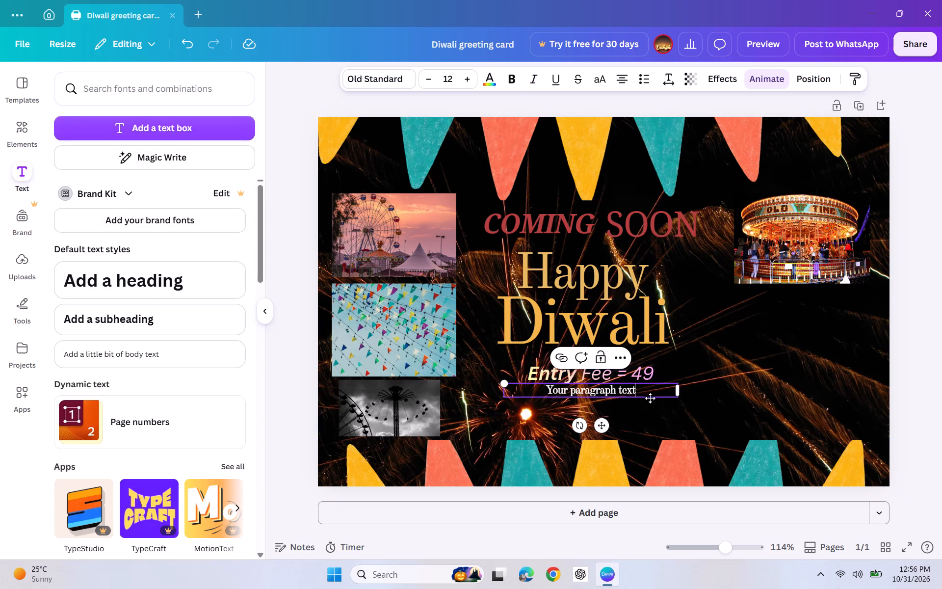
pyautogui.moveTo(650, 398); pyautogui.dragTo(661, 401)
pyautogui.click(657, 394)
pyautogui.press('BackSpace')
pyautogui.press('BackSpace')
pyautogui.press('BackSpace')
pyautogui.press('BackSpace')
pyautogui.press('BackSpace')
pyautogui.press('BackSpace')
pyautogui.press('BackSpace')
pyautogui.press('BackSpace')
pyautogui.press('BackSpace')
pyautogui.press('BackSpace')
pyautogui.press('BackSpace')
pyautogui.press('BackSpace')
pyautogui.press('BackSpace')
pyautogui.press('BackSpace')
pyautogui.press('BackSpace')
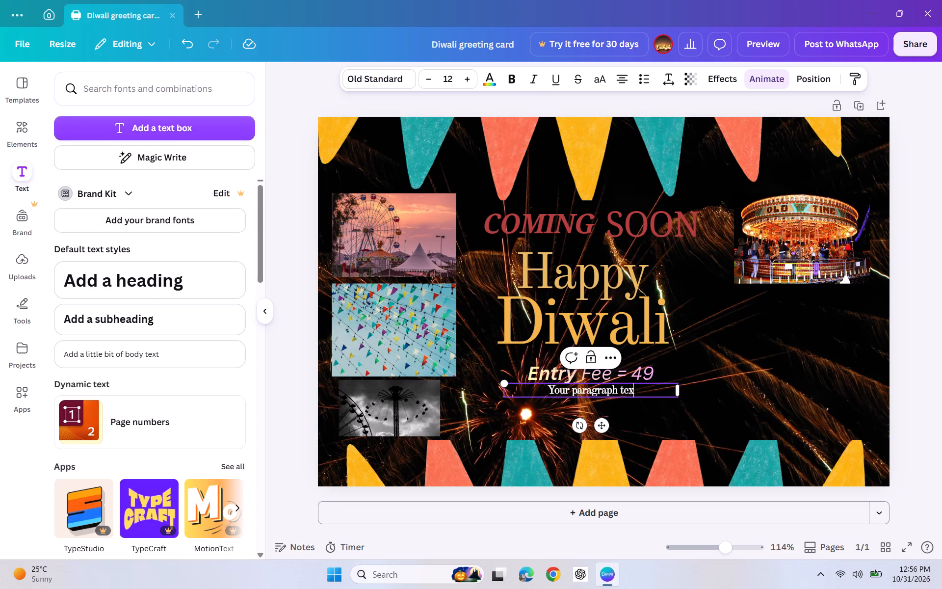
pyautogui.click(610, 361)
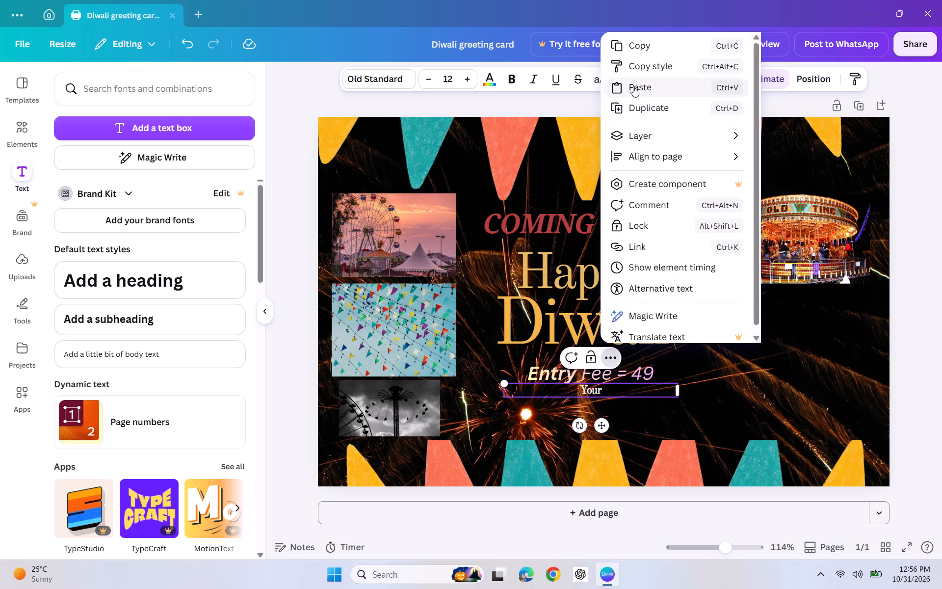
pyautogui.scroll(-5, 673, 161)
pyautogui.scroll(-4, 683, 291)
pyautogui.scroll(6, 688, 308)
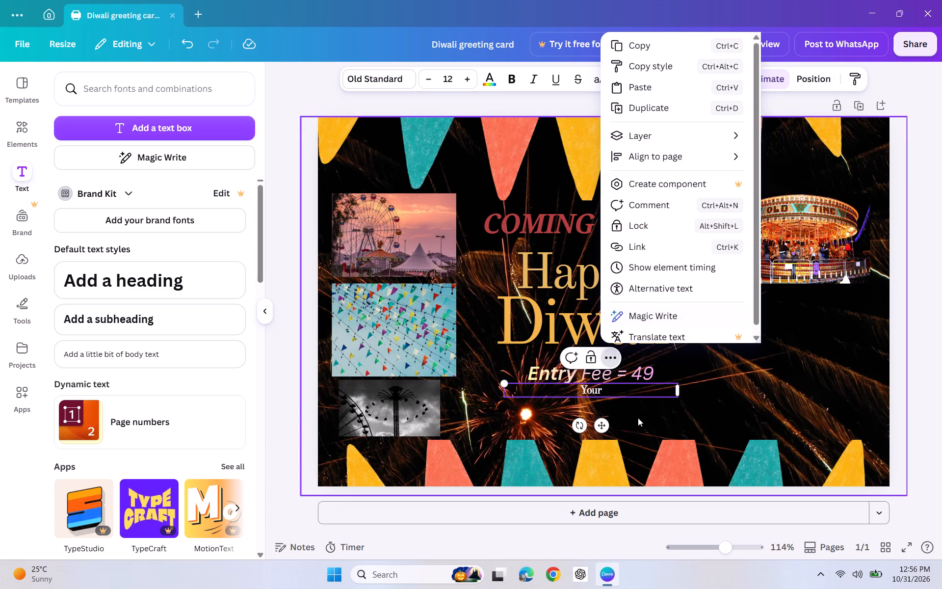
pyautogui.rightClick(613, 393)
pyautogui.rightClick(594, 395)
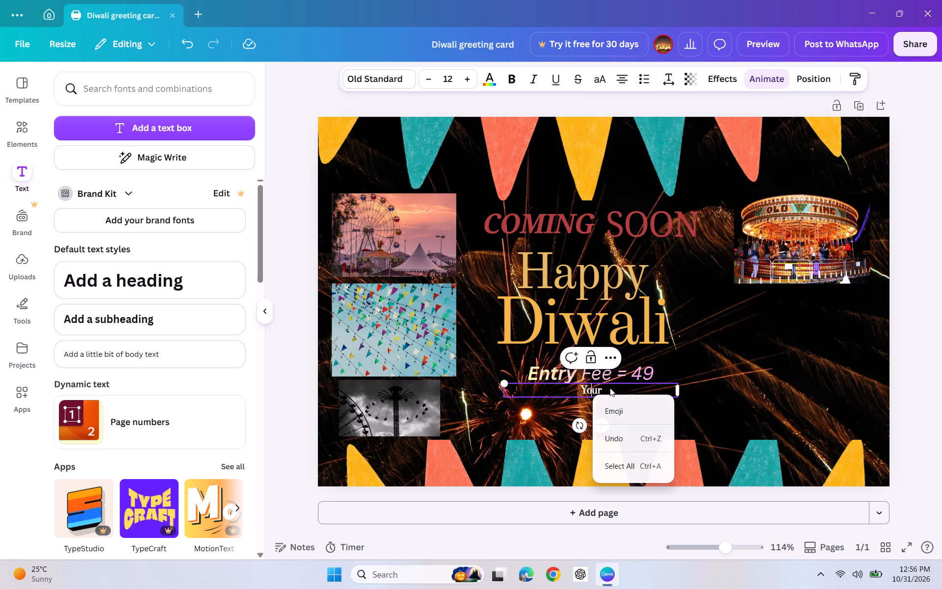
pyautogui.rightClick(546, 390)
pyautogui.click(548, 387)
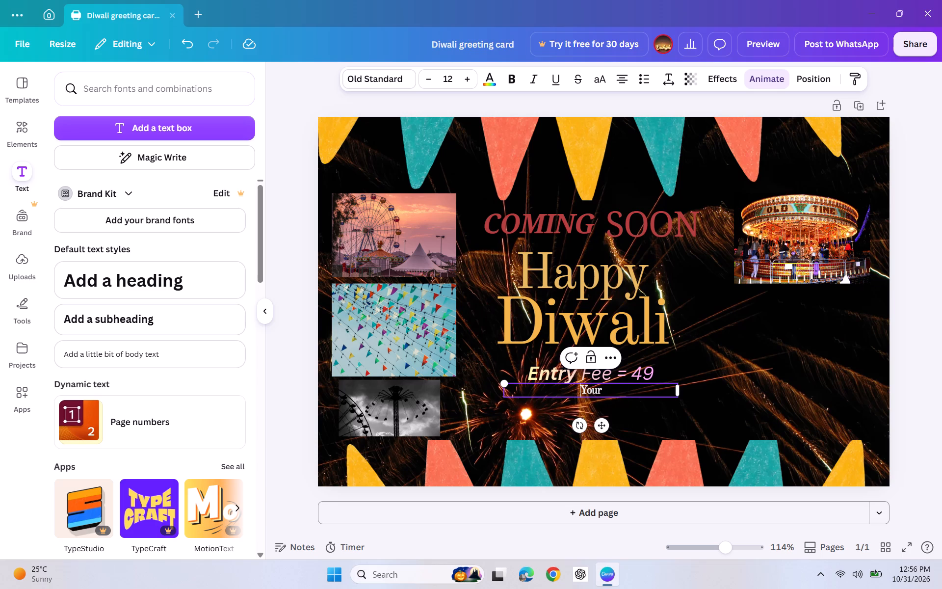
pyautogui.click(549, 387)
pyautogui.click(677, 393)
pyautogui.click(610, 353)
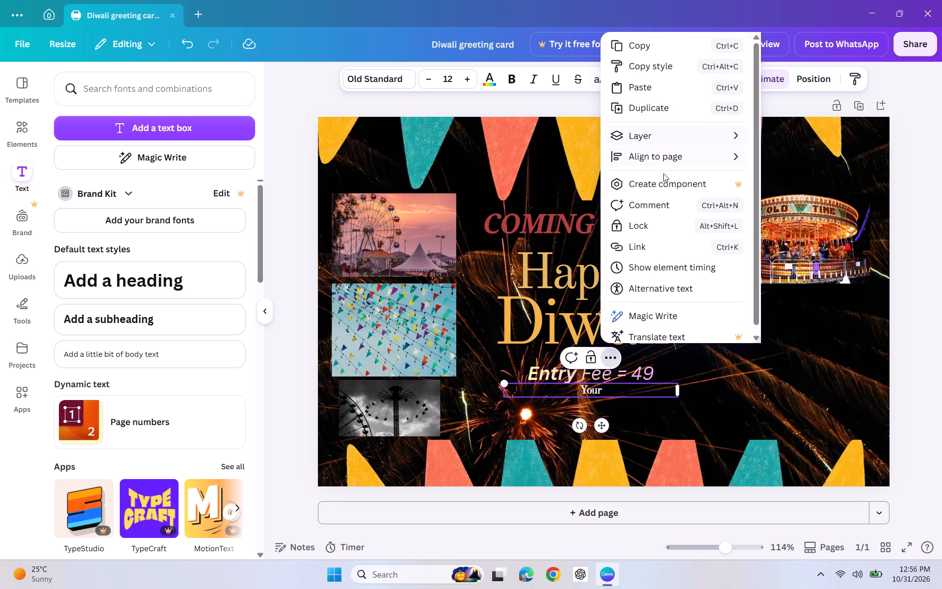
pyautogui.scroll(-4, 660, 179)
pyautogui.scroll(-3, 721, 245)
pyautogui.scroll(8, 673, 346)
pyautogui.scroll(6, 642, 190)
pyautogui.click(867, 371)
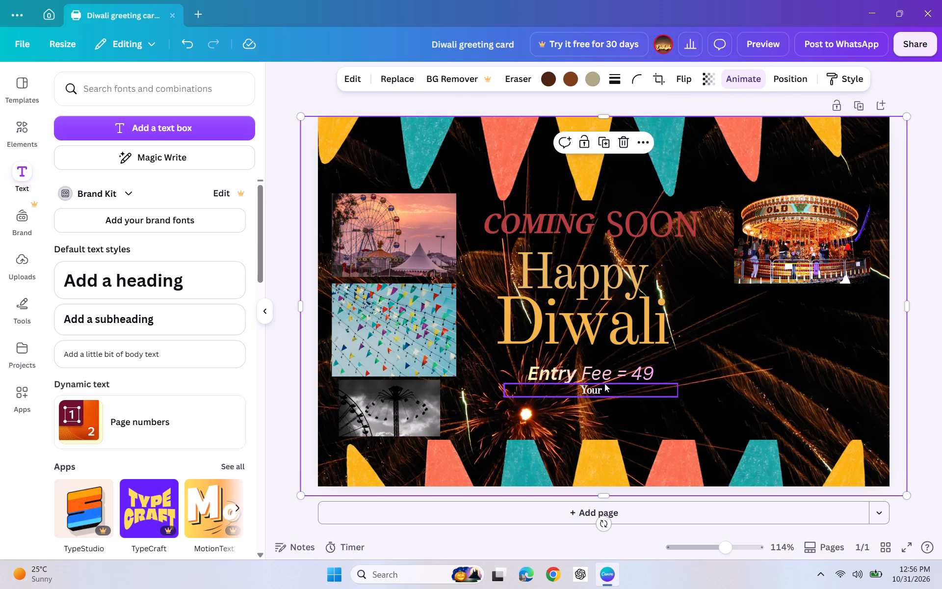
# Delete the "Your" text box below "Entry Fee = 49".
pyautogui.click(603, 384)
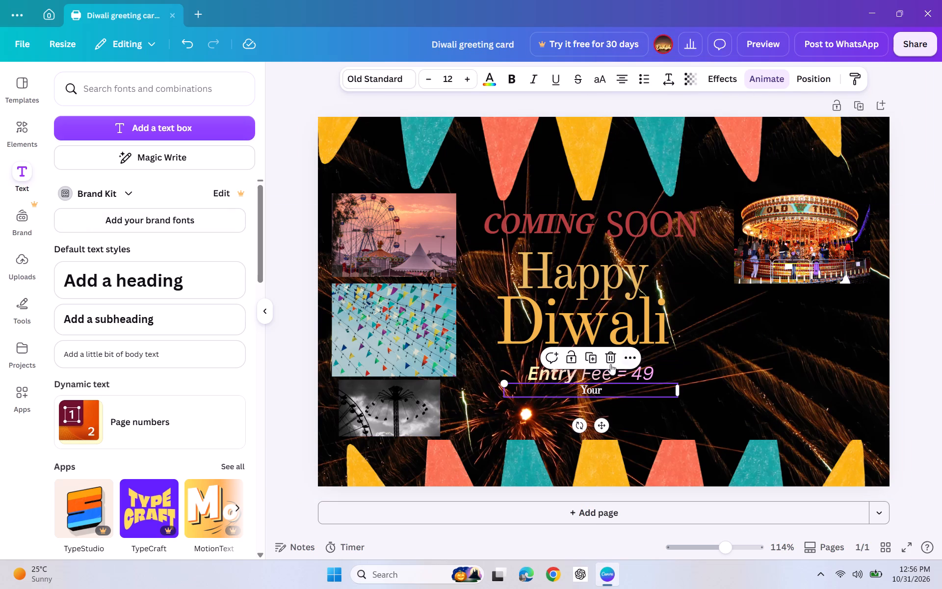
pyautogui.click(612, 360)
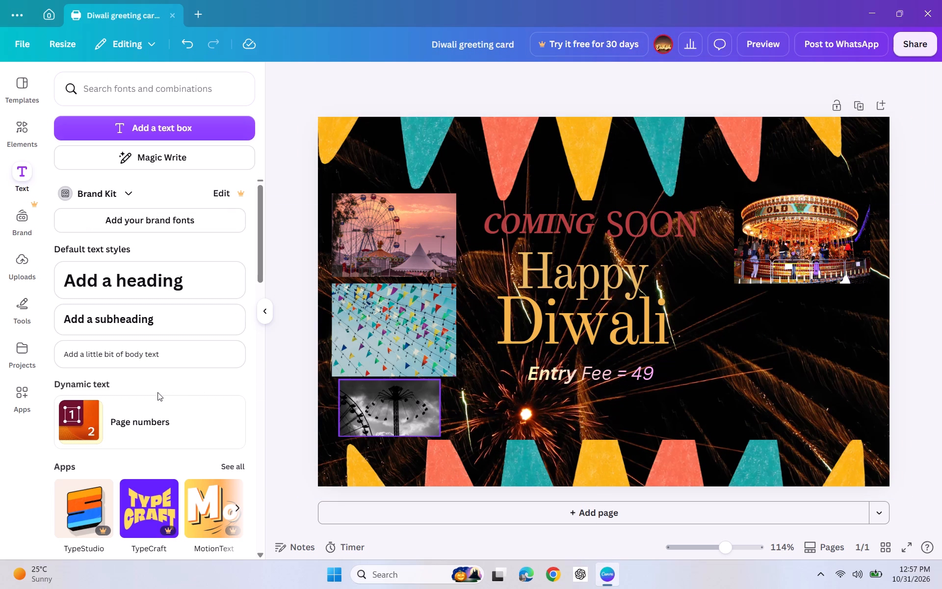
# Add a subheading text box and place it below the carousel photo, keeping "Diwali" centred under "Happy".
pyautogui.scroll(-1, 161, 325)
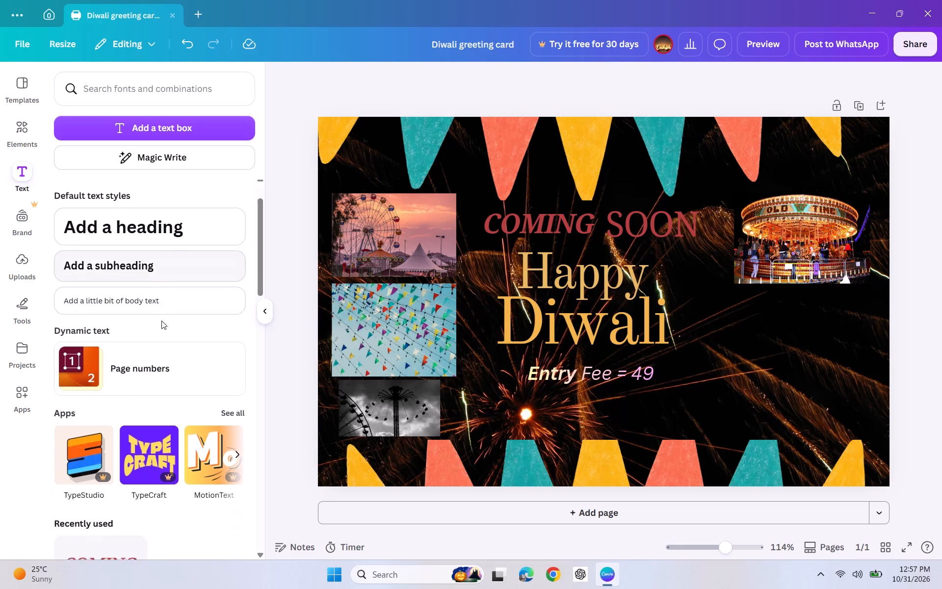
pyautogui.scroll(-1, 161, 321)
pyautogui.scroll(1, 157, 296)
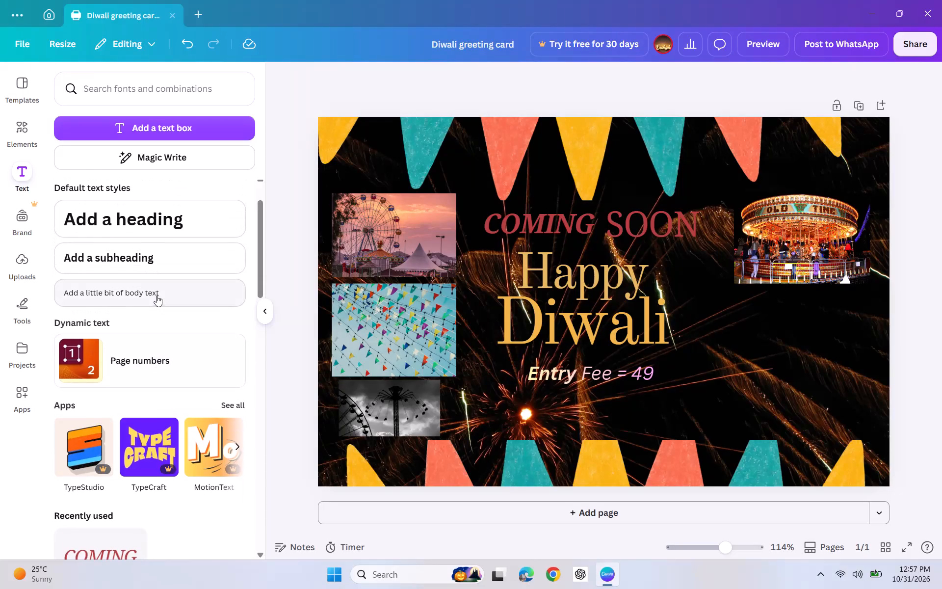
pyautogui.click(169, 266)
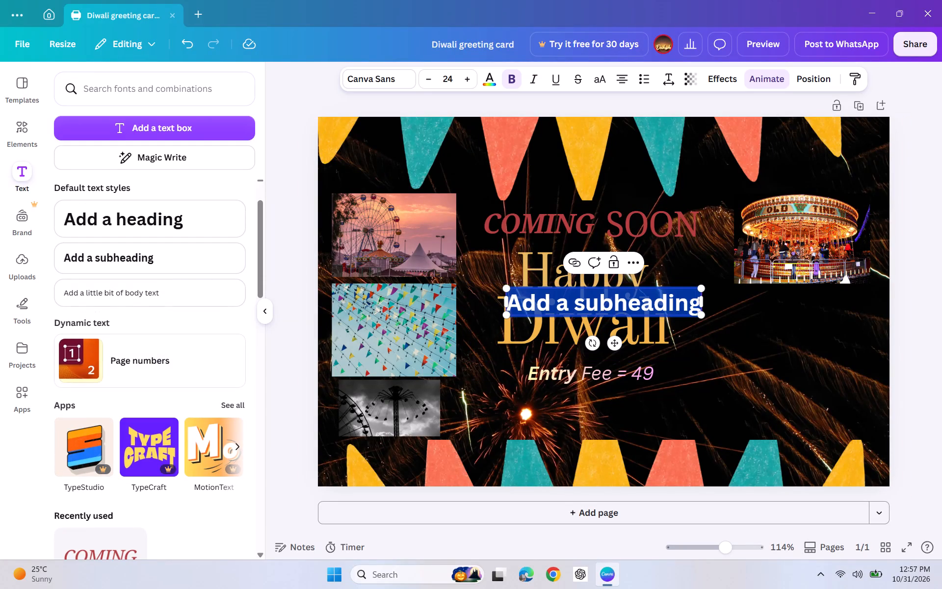
pyautogui.click(611, 305)
pyautogui.moveTo(646, 297); pyautogui.dragTo(653, 299)
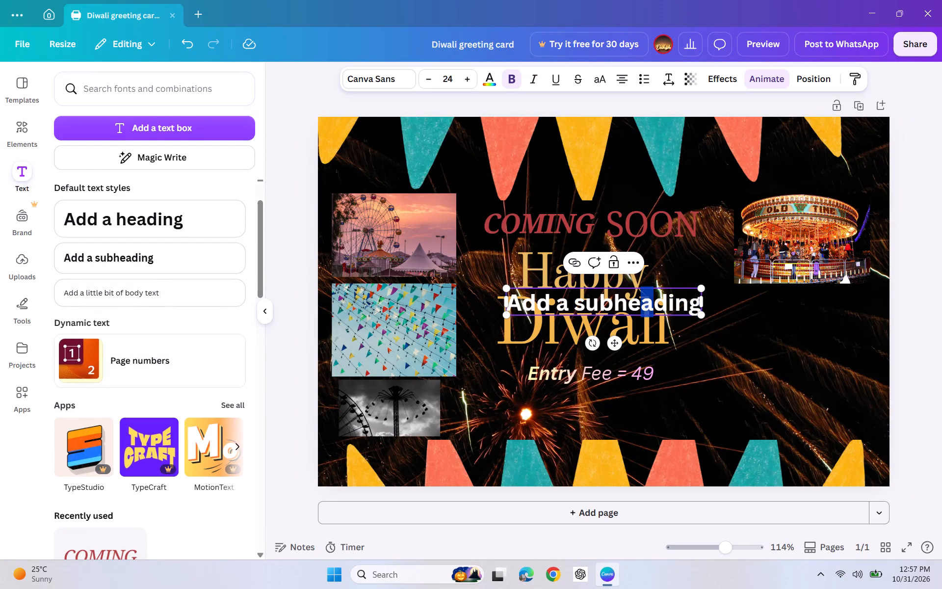
pyautogui.moveTo(683, 299); pyautogui.dragTo(484, 316)
pyautogui.moveTo(484, 316); pyautogui.dragTo(530, 314)
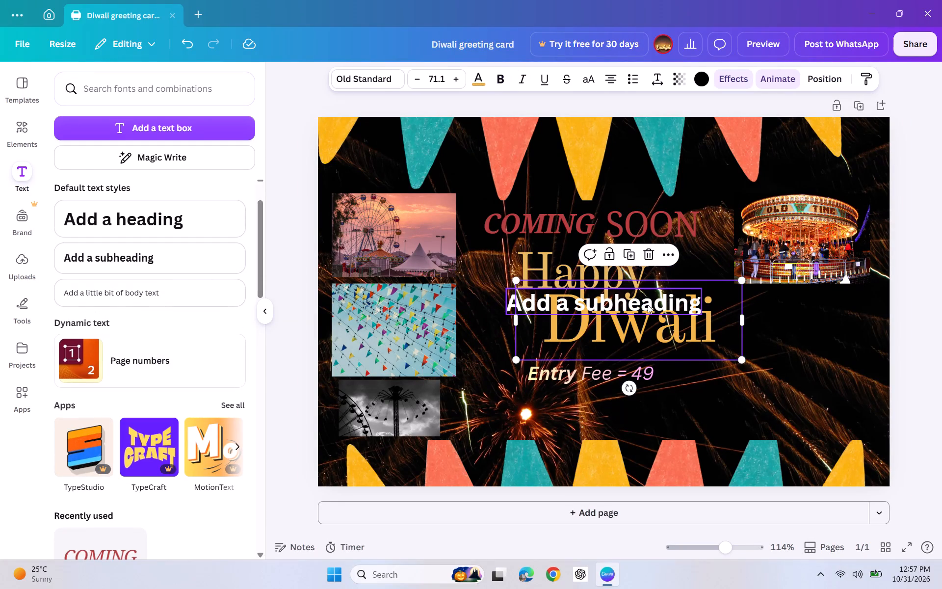
pyautogui.moveTo(639, 312); pyautogui.dragTo(599, 319)
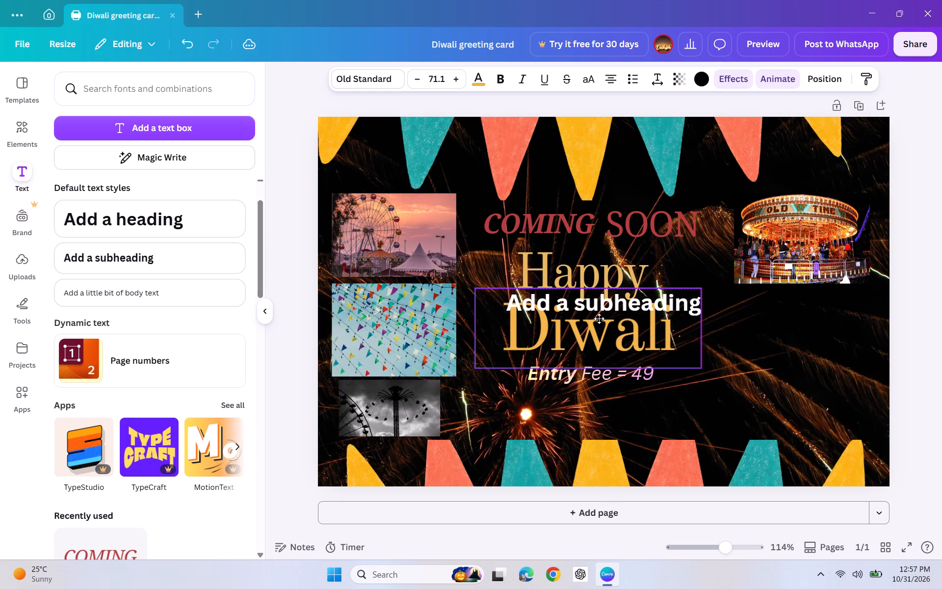
pyautogui.moveTo(599, 319); pyautogui.dragTo(597, 318)
pyautogui.moveTo(632, 298); pyautogui.dragTo(712, 321)
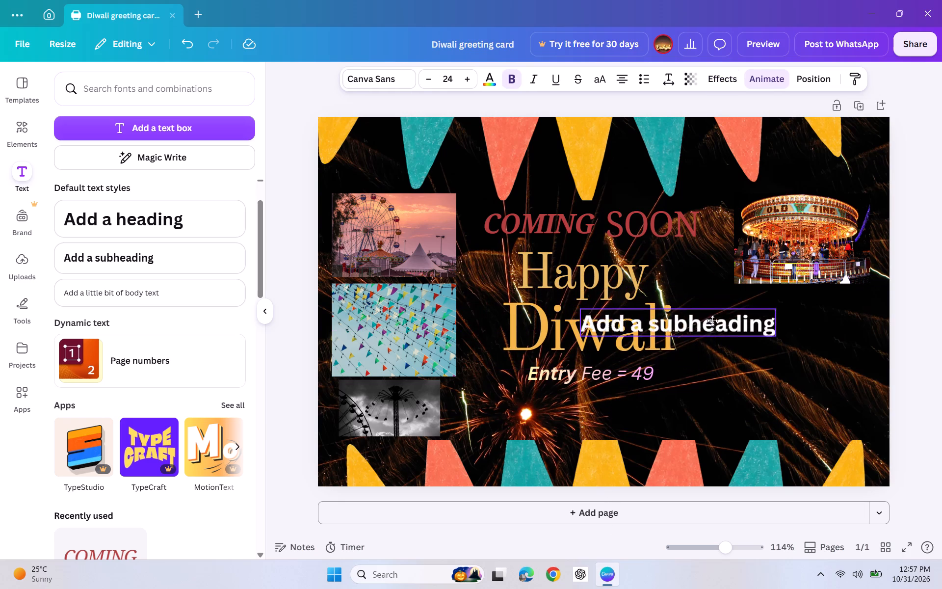
pyautogui.moveTo(712, 321); pyautogui.dragTo(822, 337)
# Replace the subheading placeholder below the carousel photo with "delhi public".
pyautogui.click(819, 336)
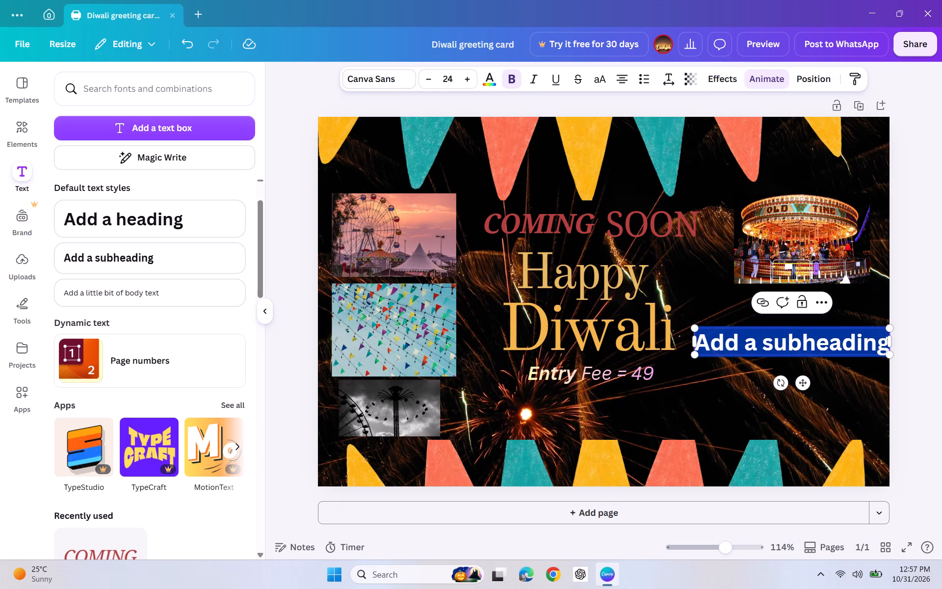
pyautogui.press('BackSpace')
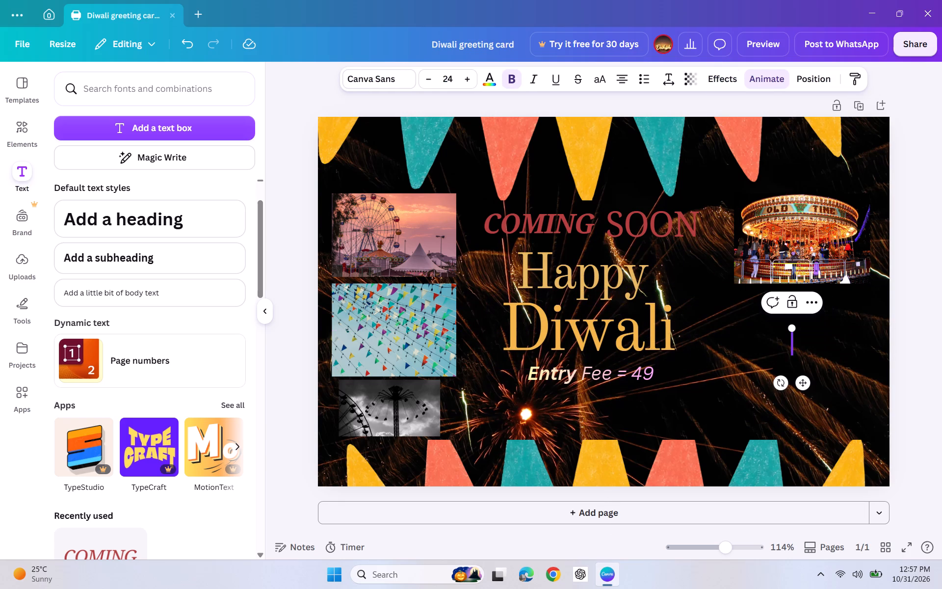
pyautogui.write('dw')
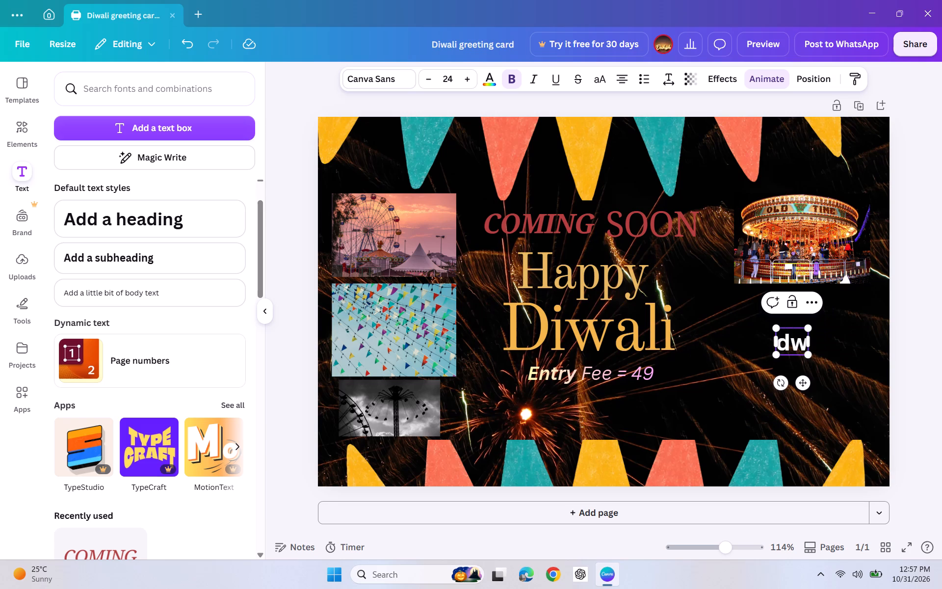
pyautogui.press('BackSpace')
pyautogui.press('w')
pyautogui.press('BackSpace')
pyautogui.write('elhi')
pyautogui.press('space')
pyautogui.write('public')
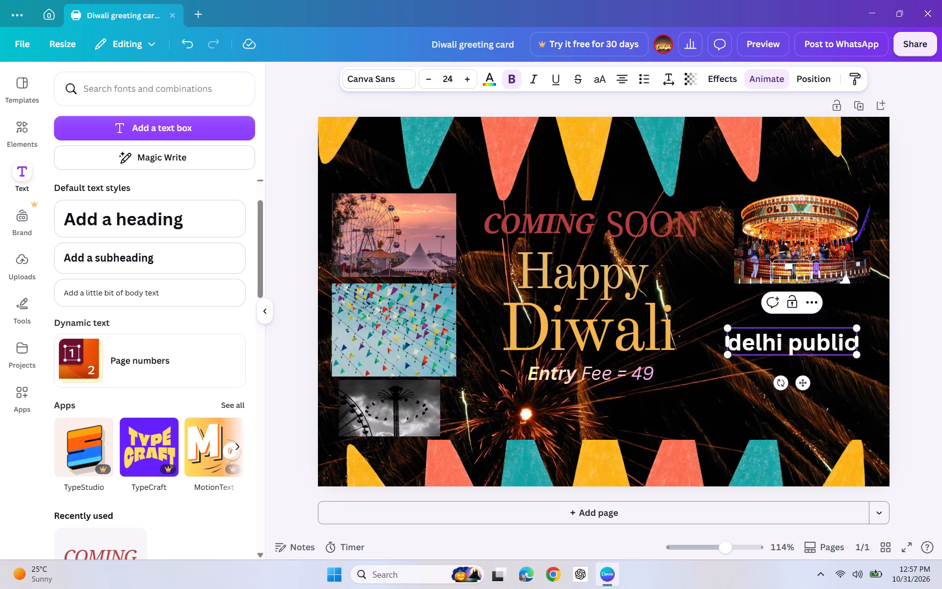
# Add a second line reading "school ( DPS )" below "delhi public".
pyautogui.press('Return')
pyautogui.write('svhool')
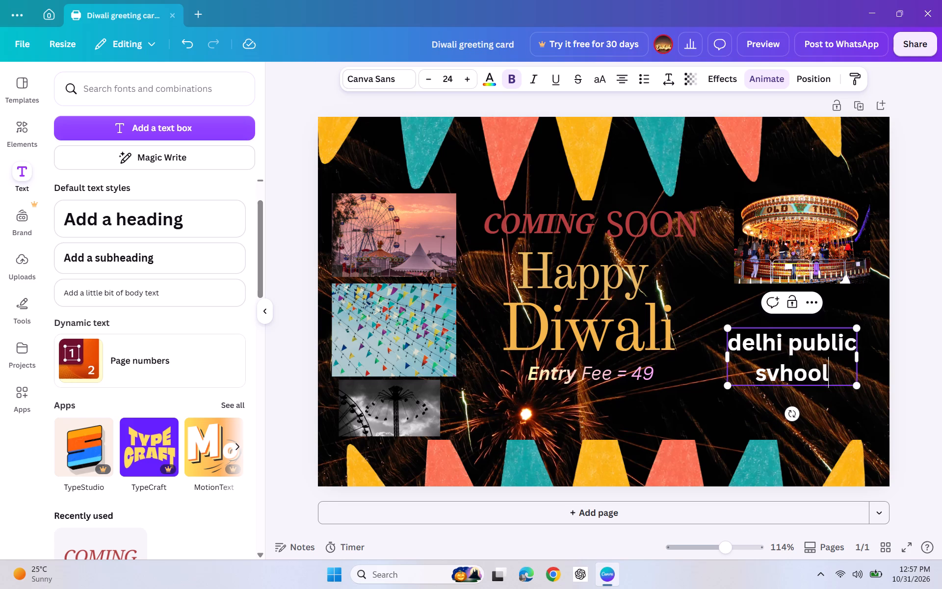
pyautogui.press('space')
pyautogui.press('BackSpace')
pyautogui.press('BackSpace')
pyautogui.press('BackSpace')
pyautogui.press('BackSpace')
pyautogui.press('BackSpace')
pyautogui.press('BackSpace')
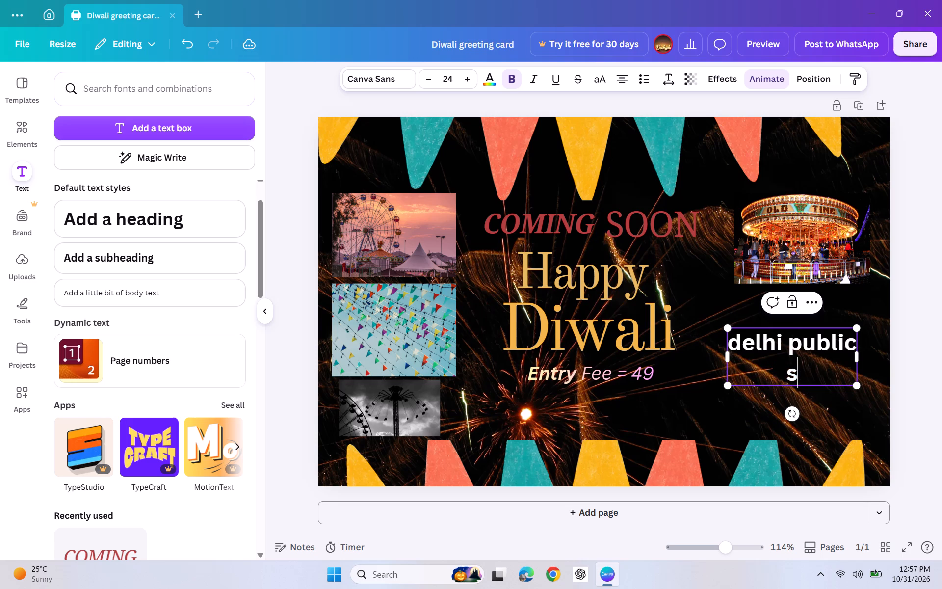
pyautogui.write('chool')
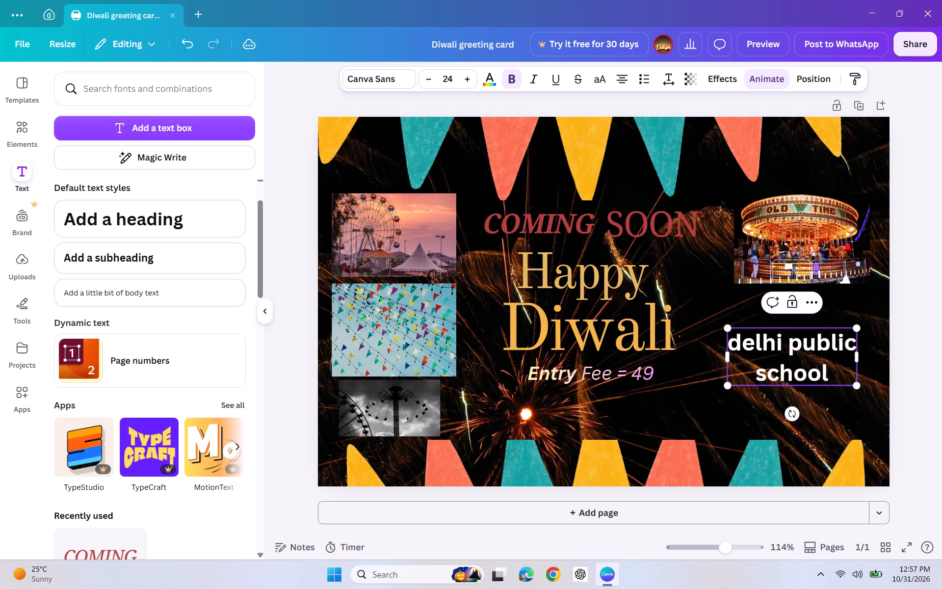
pyautogui.press('space')
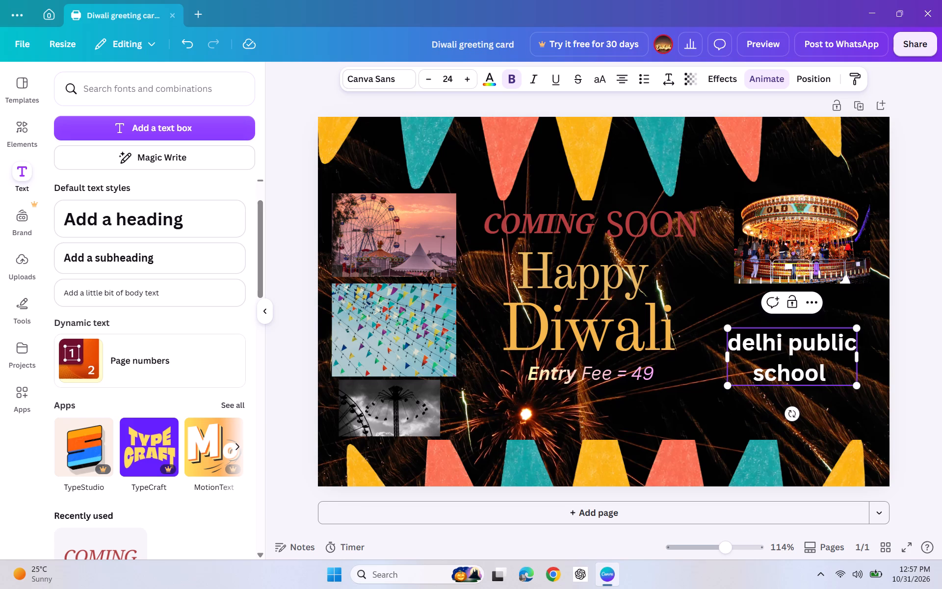
pyautogui.hotkey('shift', '(')
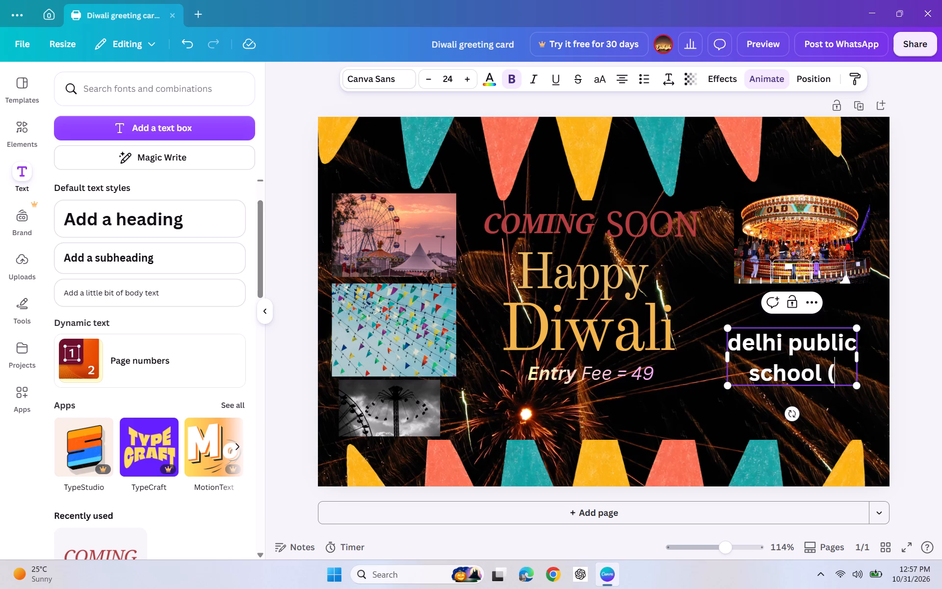
pyautogui.press('space')
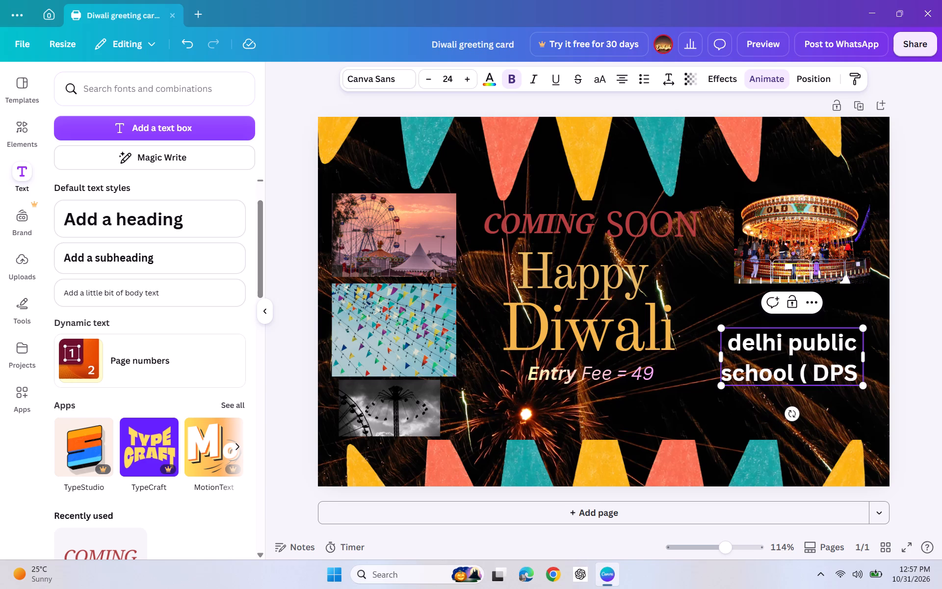
pyautogui.hotkey('shift', ')')
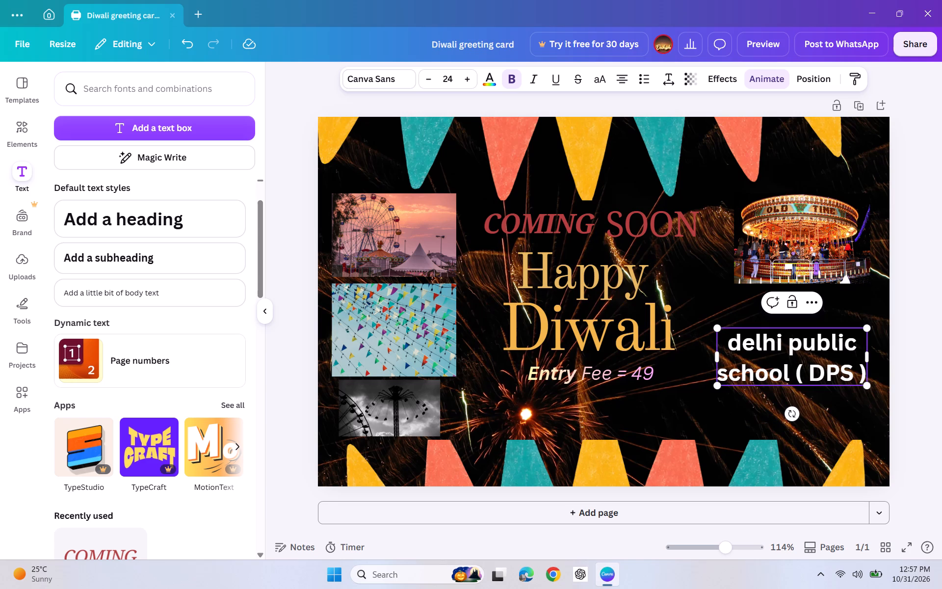
# Switch the "school ( DPS )" line to uppercase.
pyautogui.click(602, 82)
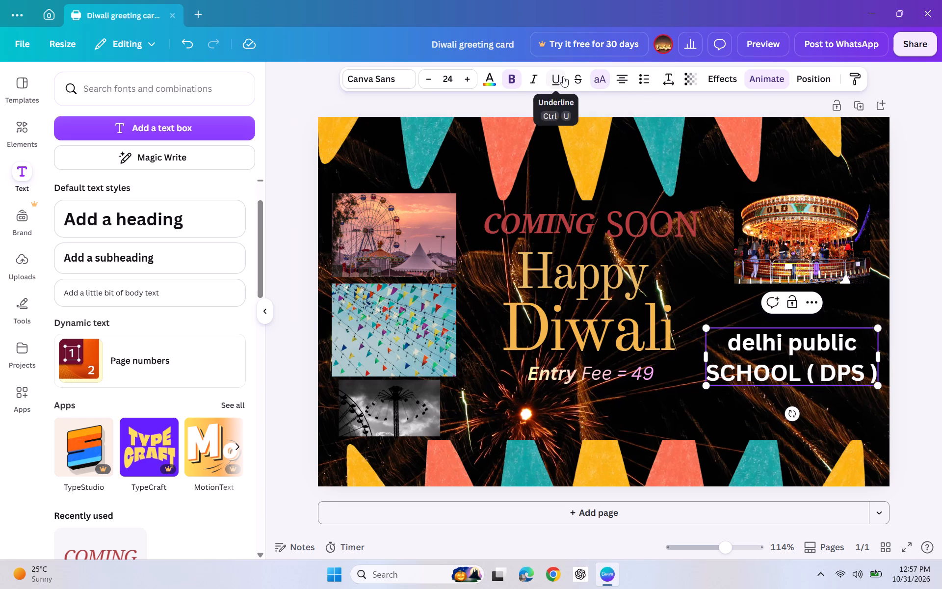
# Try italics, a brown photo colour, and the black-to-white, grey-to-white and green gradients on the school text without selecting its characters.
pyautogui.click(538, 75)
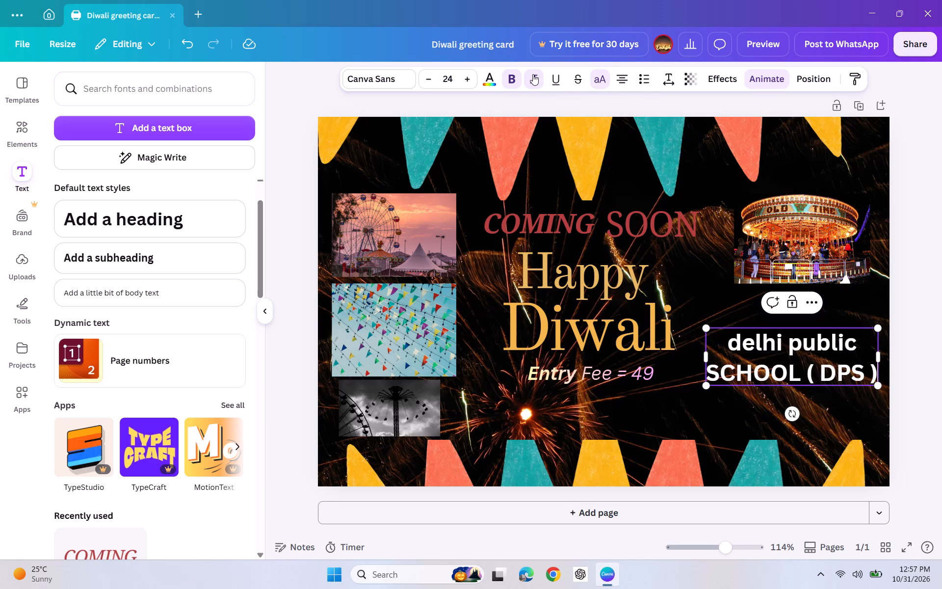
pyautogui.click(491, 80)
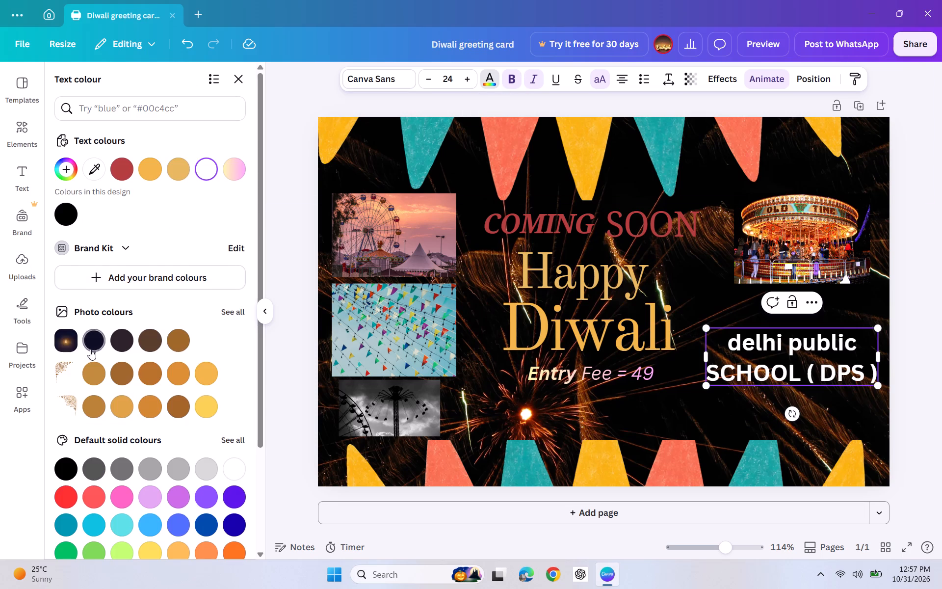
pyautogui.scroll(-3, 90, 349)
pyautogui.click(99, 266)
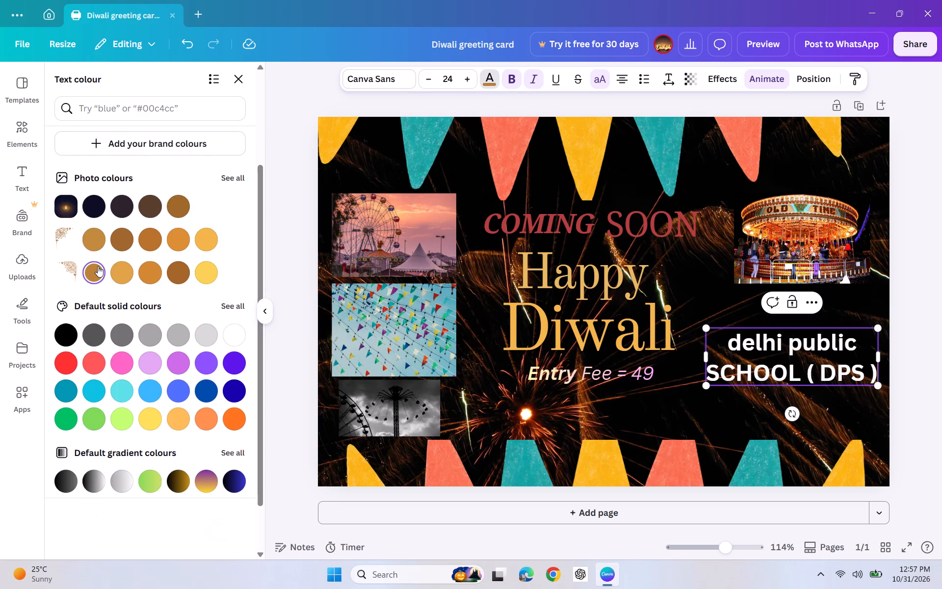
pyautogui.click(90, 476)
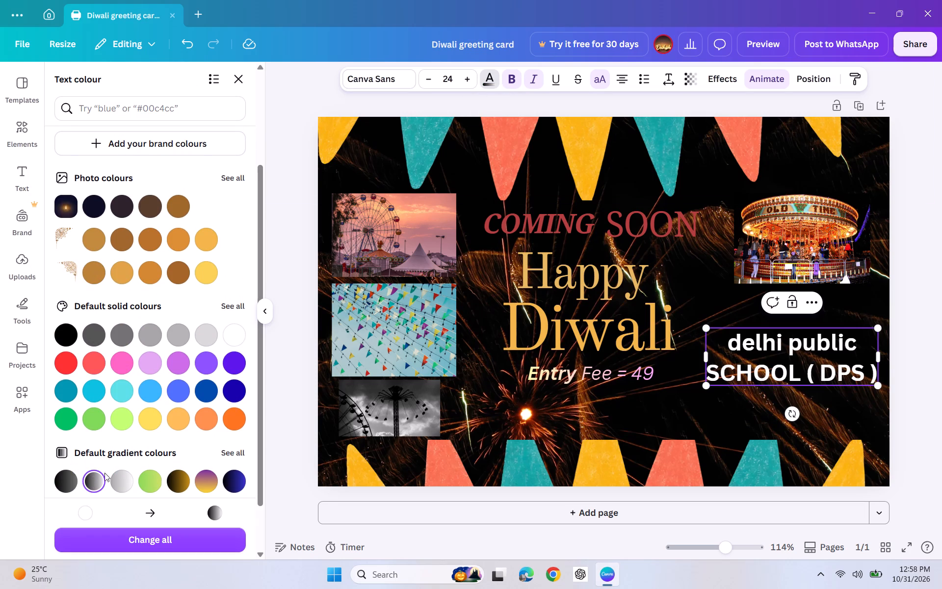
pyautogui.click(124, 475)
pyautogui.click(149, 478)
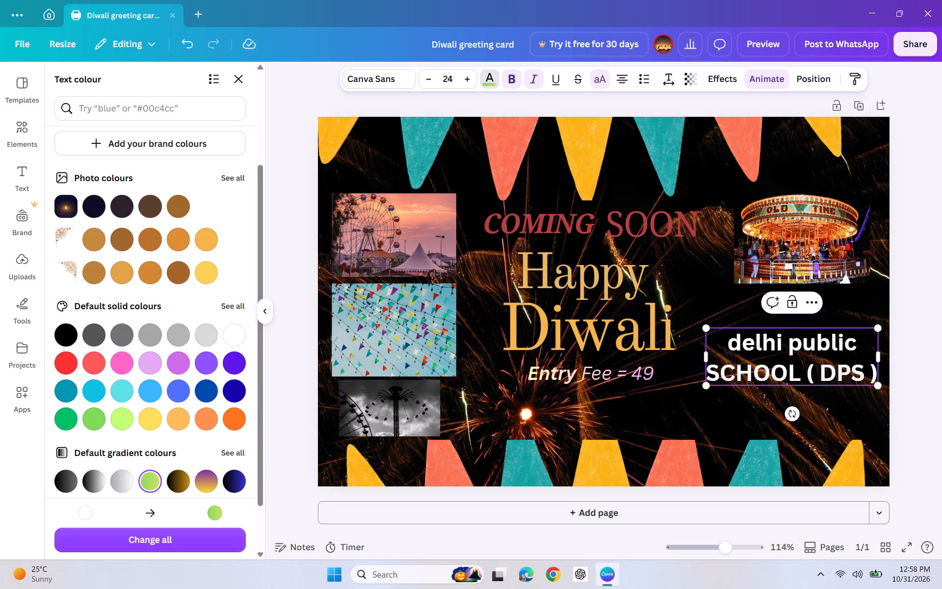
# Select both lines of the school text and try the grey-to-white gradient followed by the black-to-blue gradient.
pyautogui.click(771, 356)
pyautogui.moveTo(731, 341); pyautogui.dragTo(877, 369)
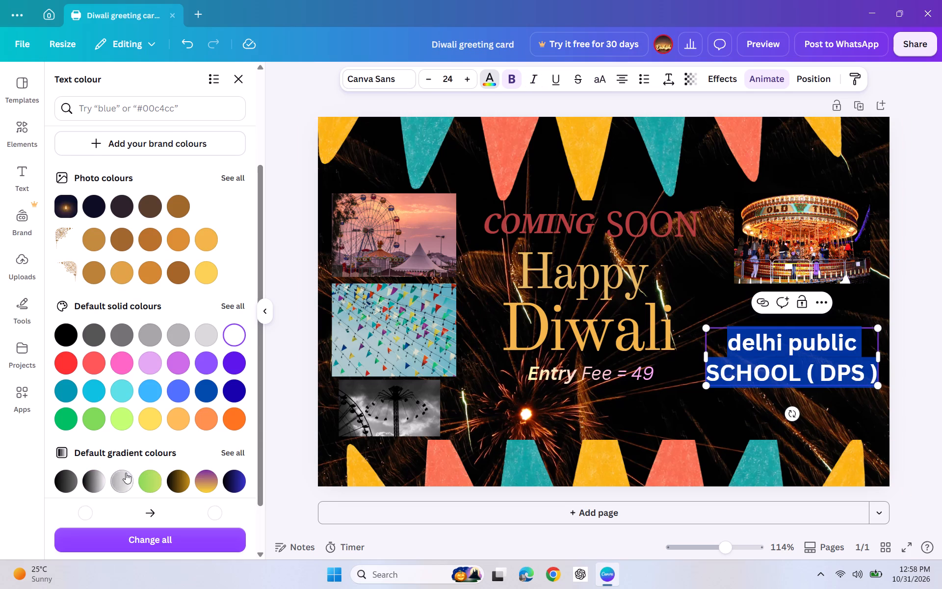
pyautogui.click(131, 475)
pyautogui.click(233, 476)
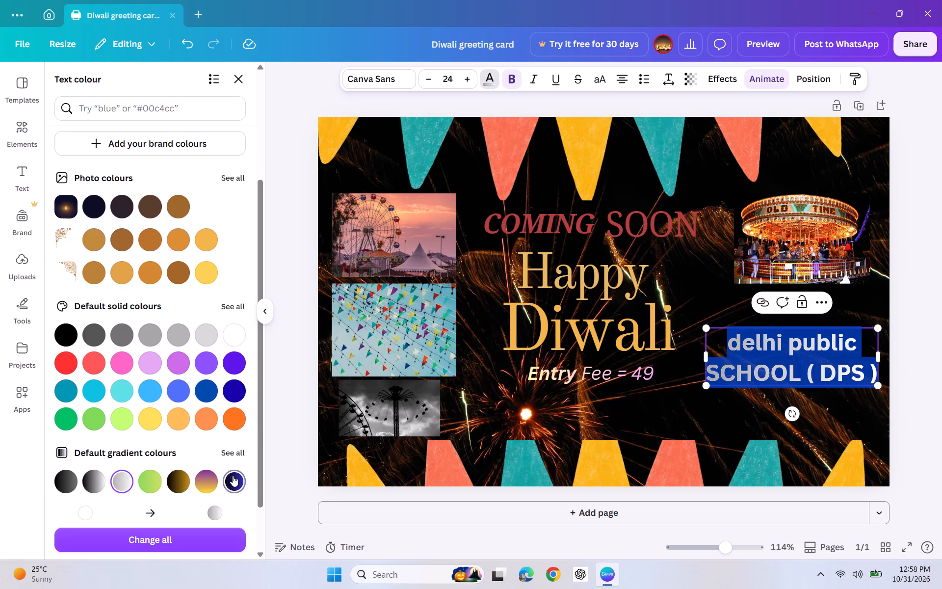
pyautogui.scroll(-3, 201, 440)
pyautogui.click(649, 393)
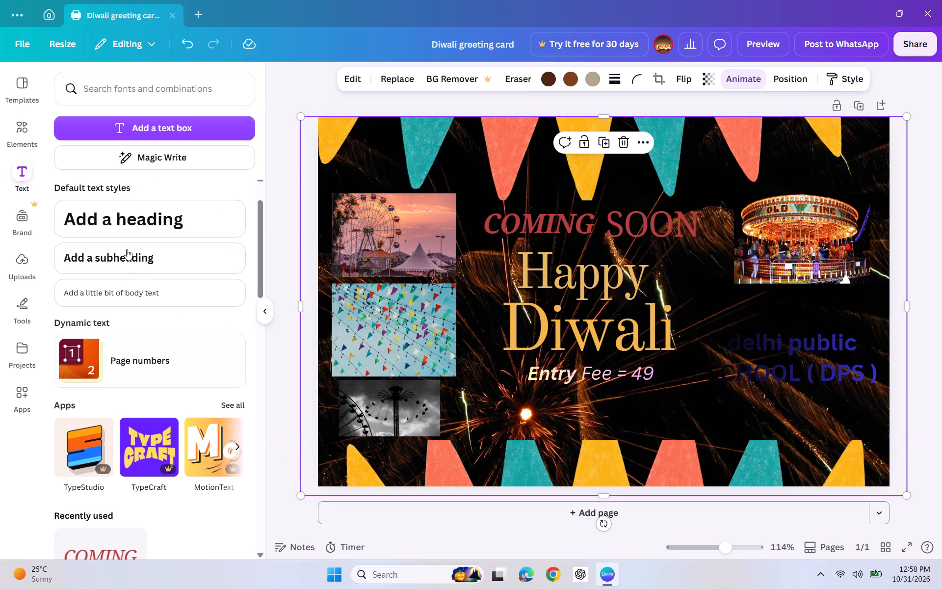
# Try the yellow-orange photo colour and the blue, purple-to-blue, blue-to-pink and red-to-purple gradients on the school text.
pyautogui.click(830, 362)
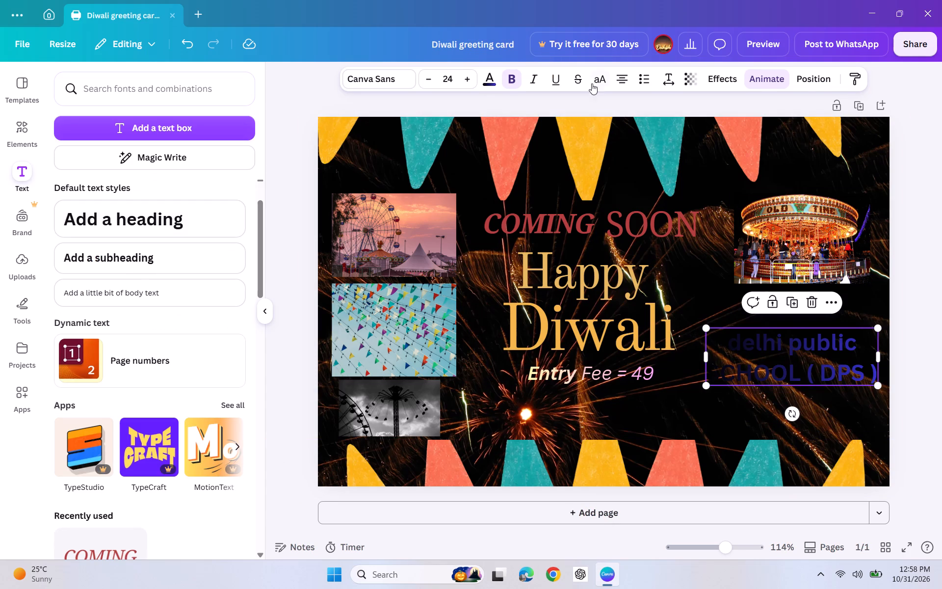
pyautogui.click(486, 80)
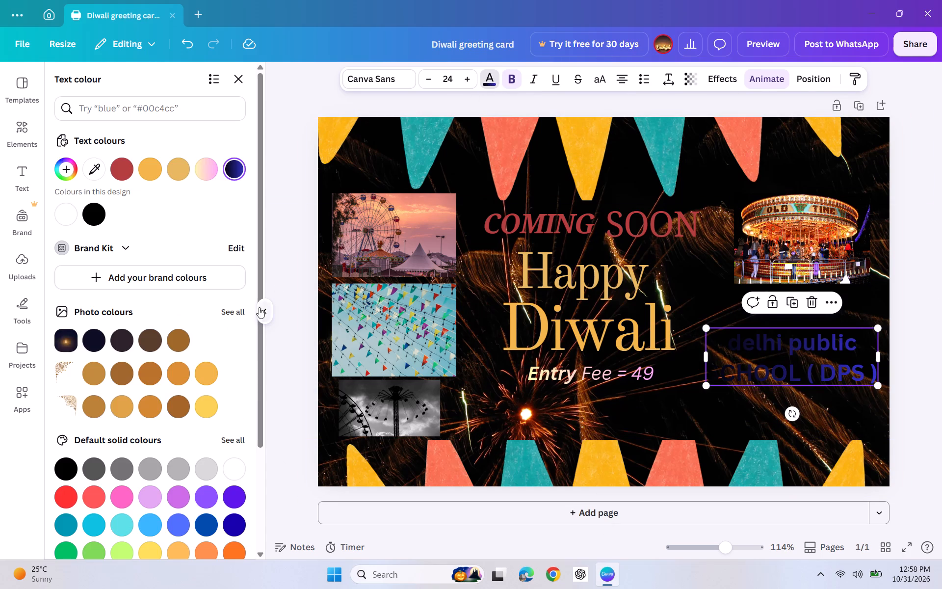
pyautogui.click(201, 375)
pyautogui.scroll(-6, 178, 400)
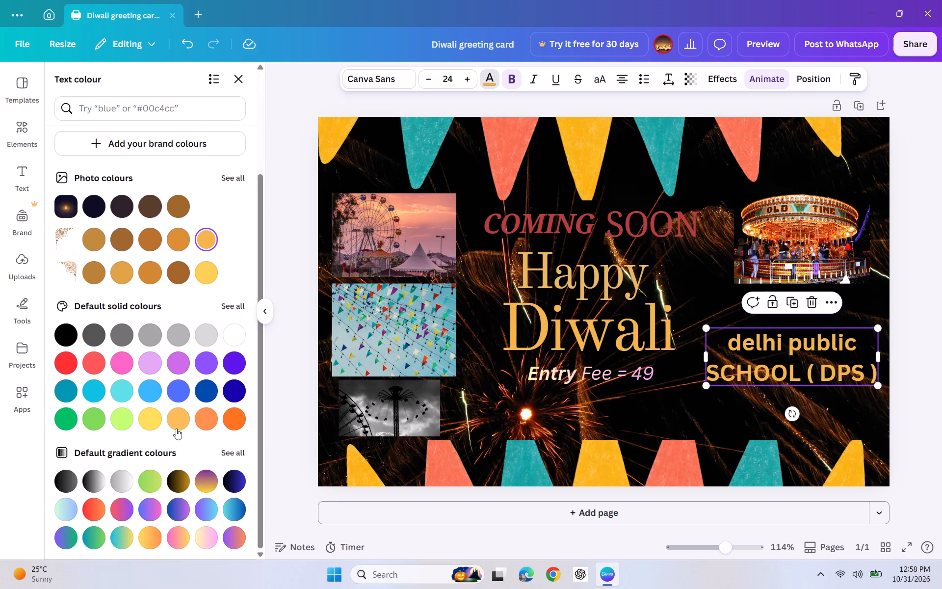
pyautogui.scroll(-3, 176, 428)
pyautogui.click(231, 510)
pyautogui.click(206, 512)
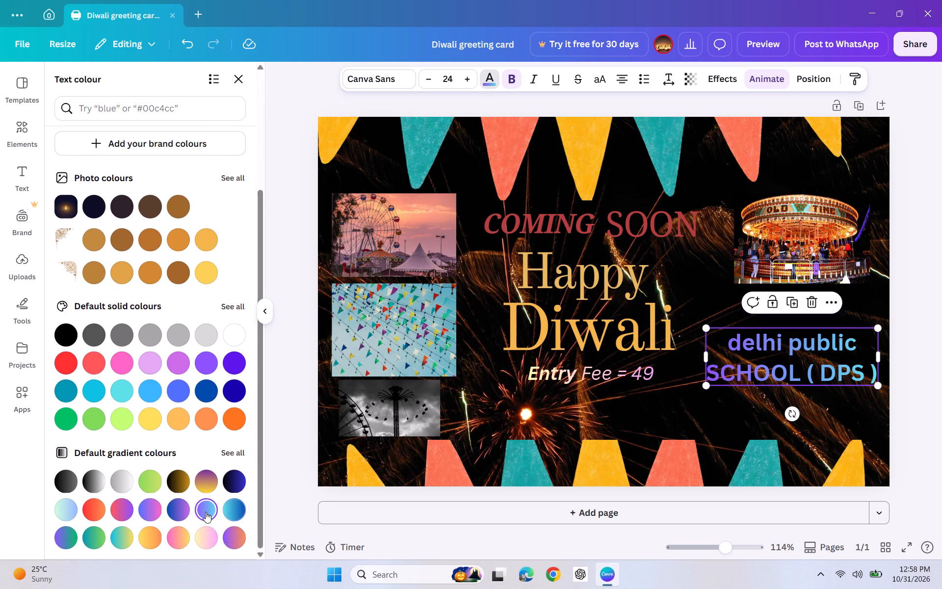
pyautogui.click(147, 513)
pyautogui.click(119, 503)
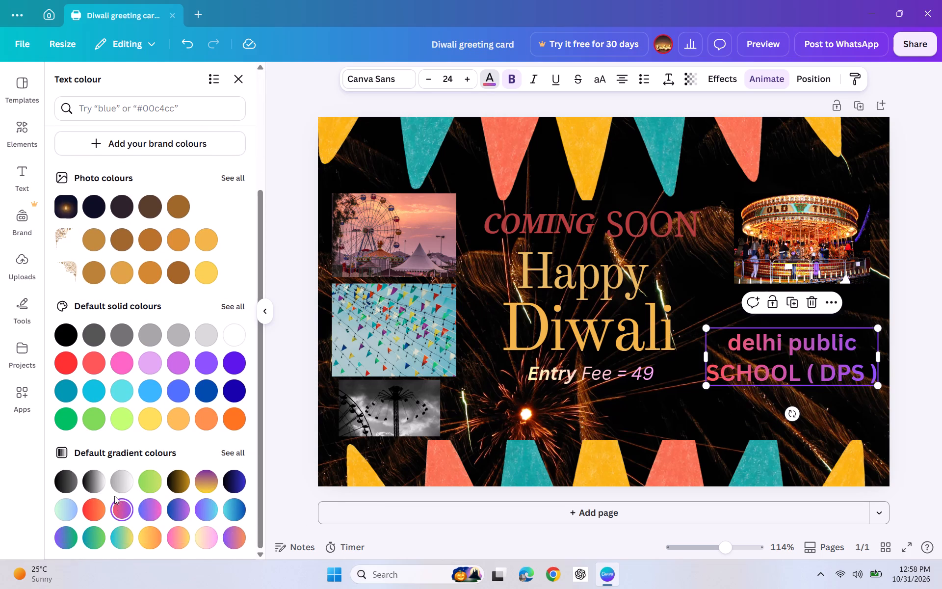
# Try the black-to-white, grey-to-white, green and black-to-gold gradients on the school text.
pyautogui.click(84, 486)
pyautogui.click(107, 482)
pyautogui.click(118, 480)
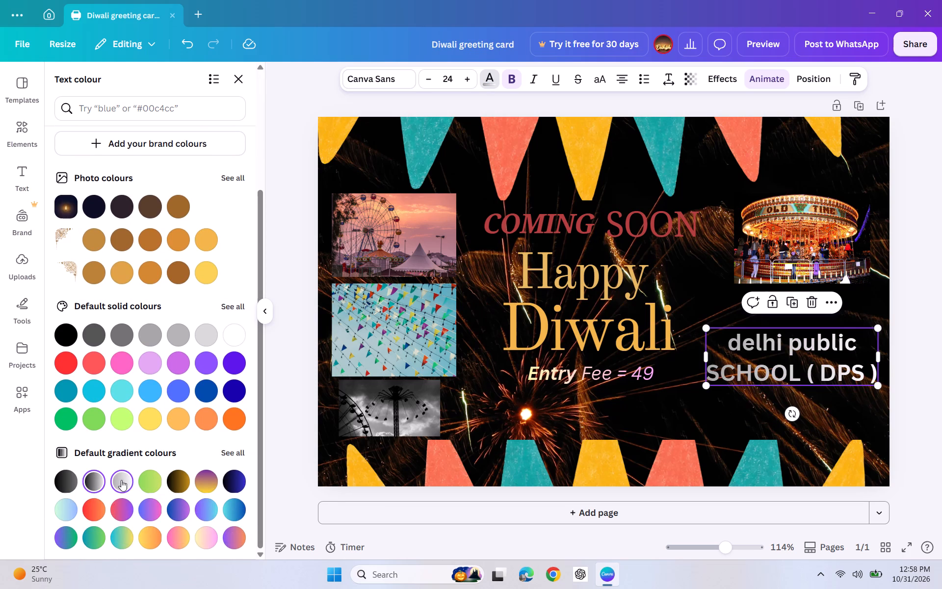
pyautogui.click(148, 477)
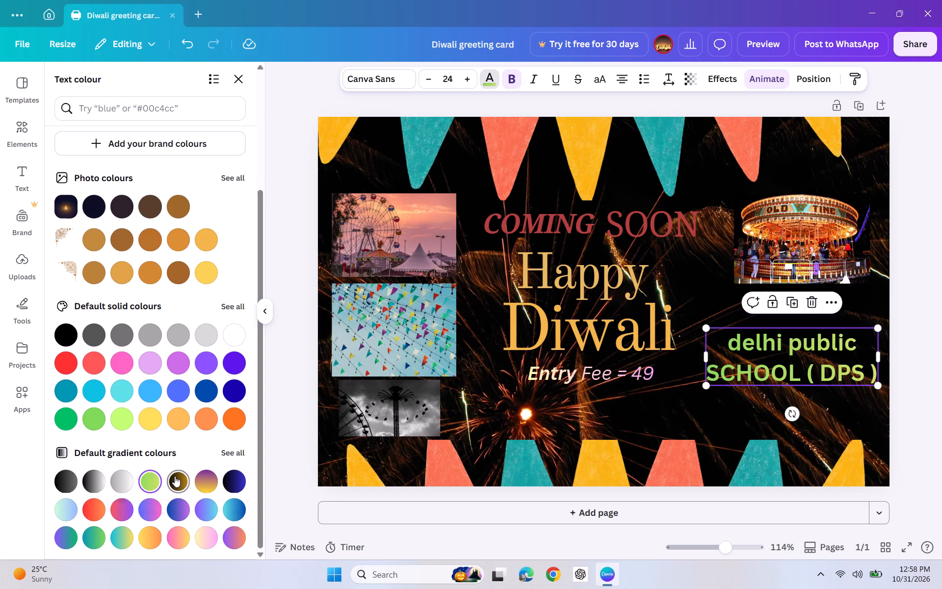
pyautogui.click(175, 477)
# Apply the purple-to-yellow gradient to the school text.
pyautogui.click(204, 481)
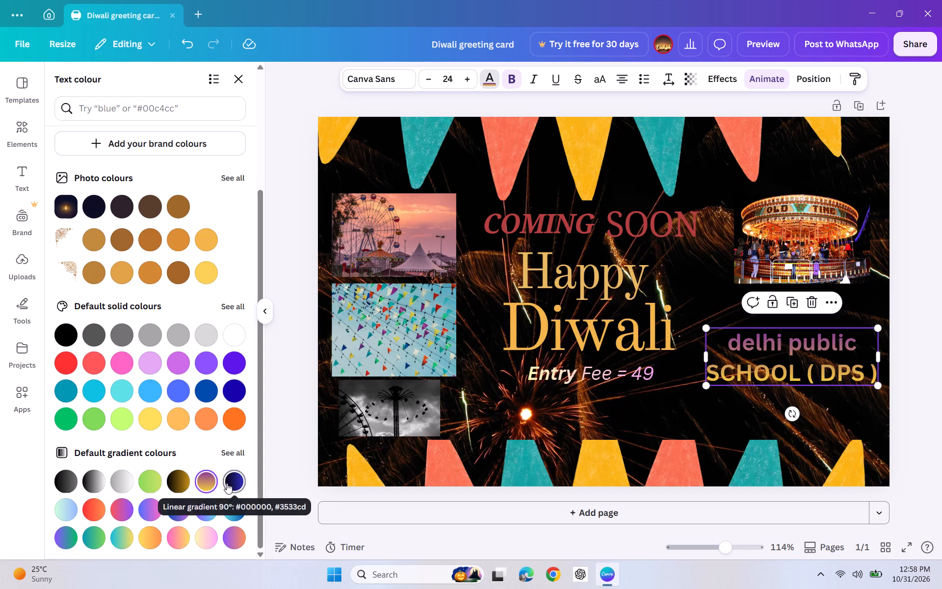
pyautogui.click(282, 394)
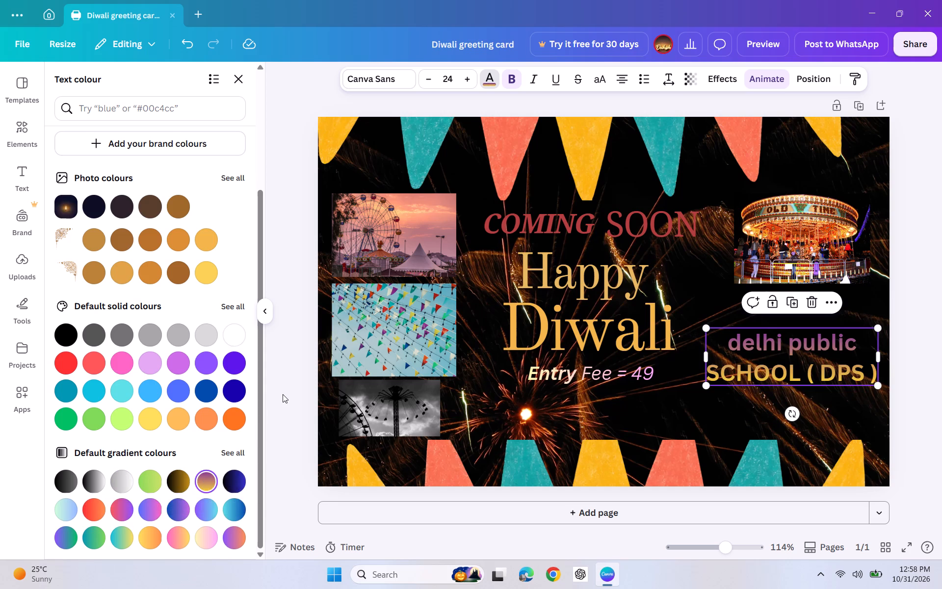
# Move the school text down beside the entry fee line and shrink it to a font size of about 22.6.
pyautogui.click(745, 391)
pyautogui.click(774, 373)
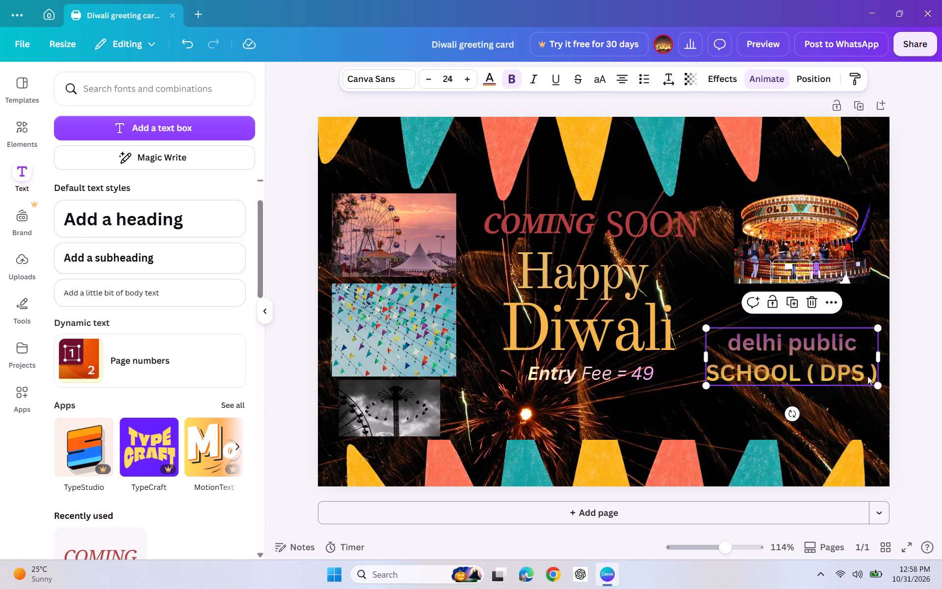
pyautogui.moveTo(878, 381); pyautogui.dragTo(875, 369)
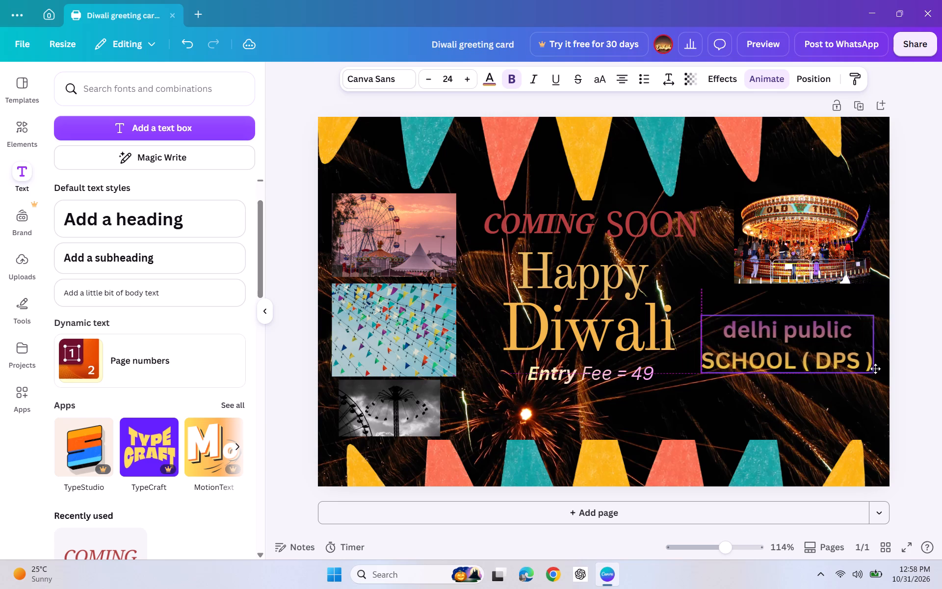
pyautogui.moveTo(875, 369); pyautogui.dragTo(789, 403)
pyautogui.moveTo(789, 406); pyautogui.dragTo(794, 408)
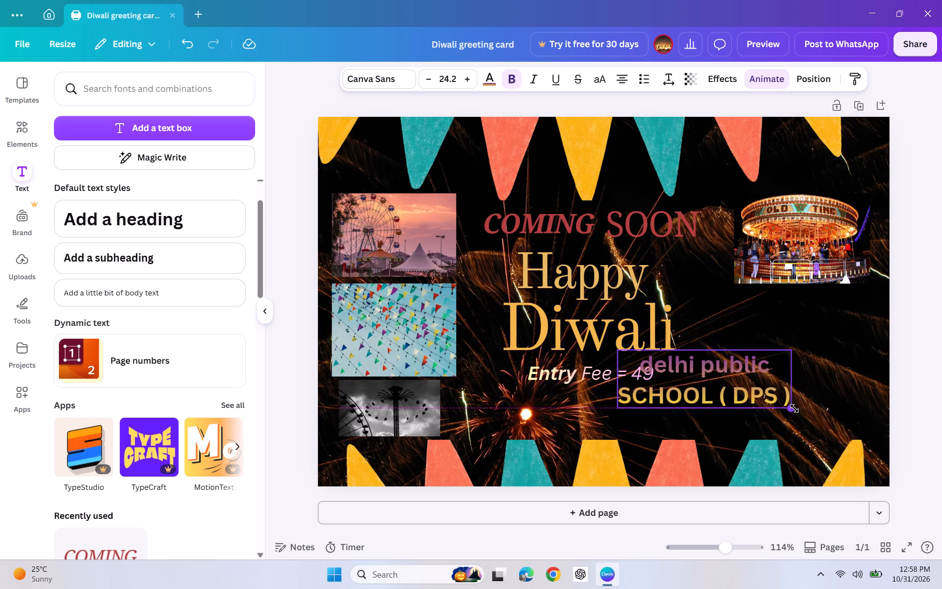
pyautogui.moveTo(794, 408); pyautogui.dragTo(775, 414)
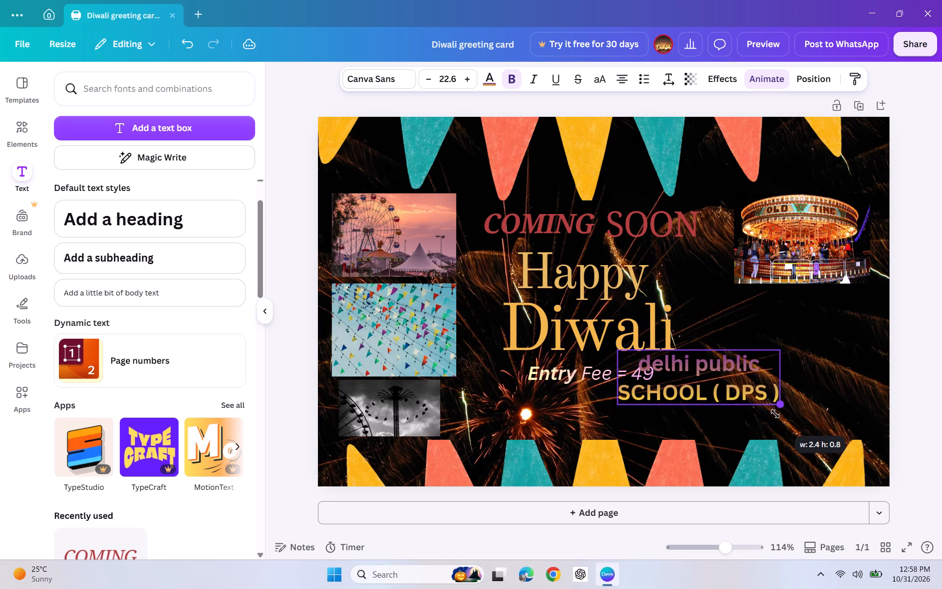
pyautogui.moveTo(775, 414); pyautogui.dragTo(775, 414)
# Move the upper bunting graphic up and completely off the card.
pyautogui.moveTo(540, 180); pyautogui.dragTo(551, 162)
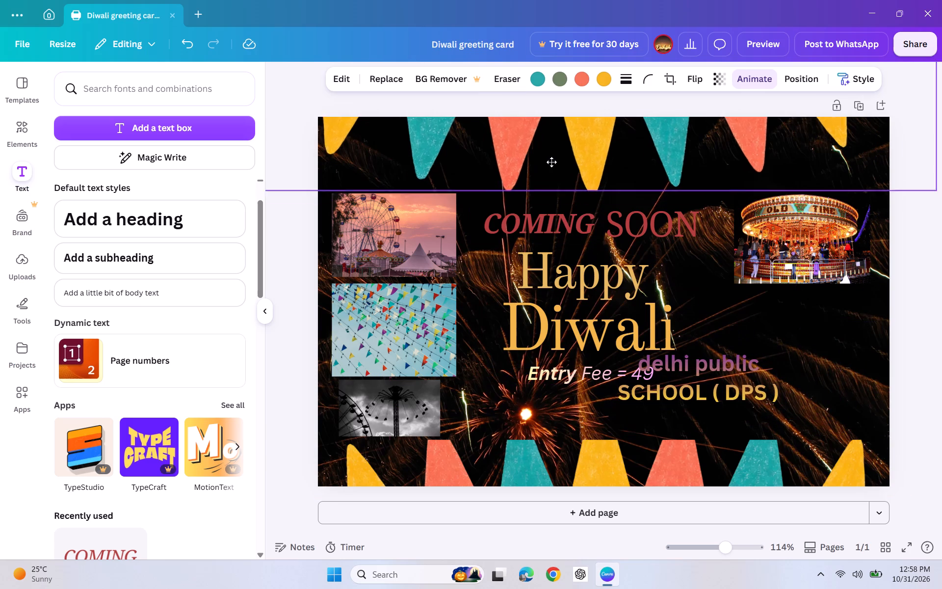
pyautogui.moveTo(551, 162); pyautogui.dragTo(605, 0)
# Move the school text to the top of the card above "COMING SOON" and widen its text box to about 6.
pyautogui.moveTo(722, 367); pyautogui.dragTo(589, 146)
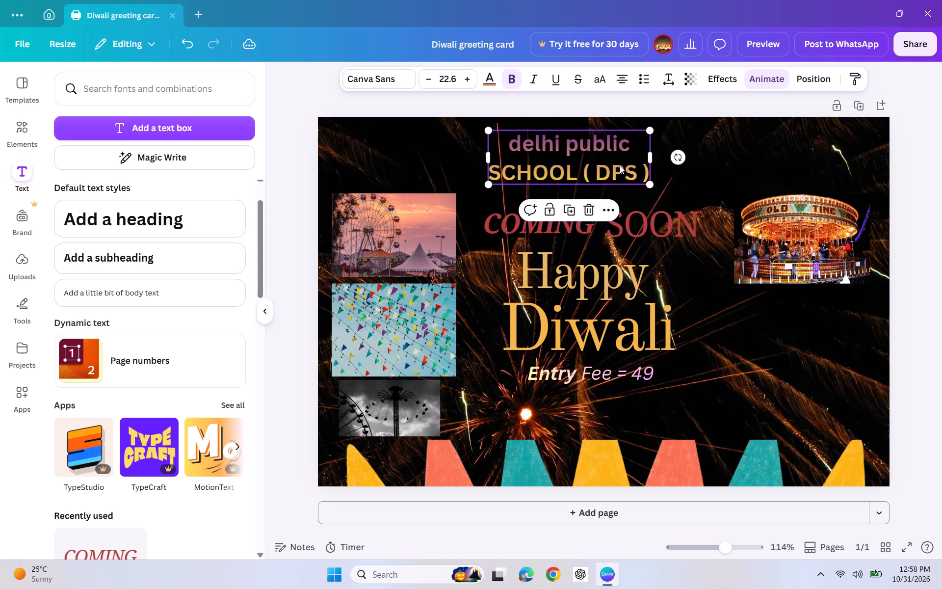
pyautogui.moveTo(653, 155); pyautogui.dragTo(801, 123)
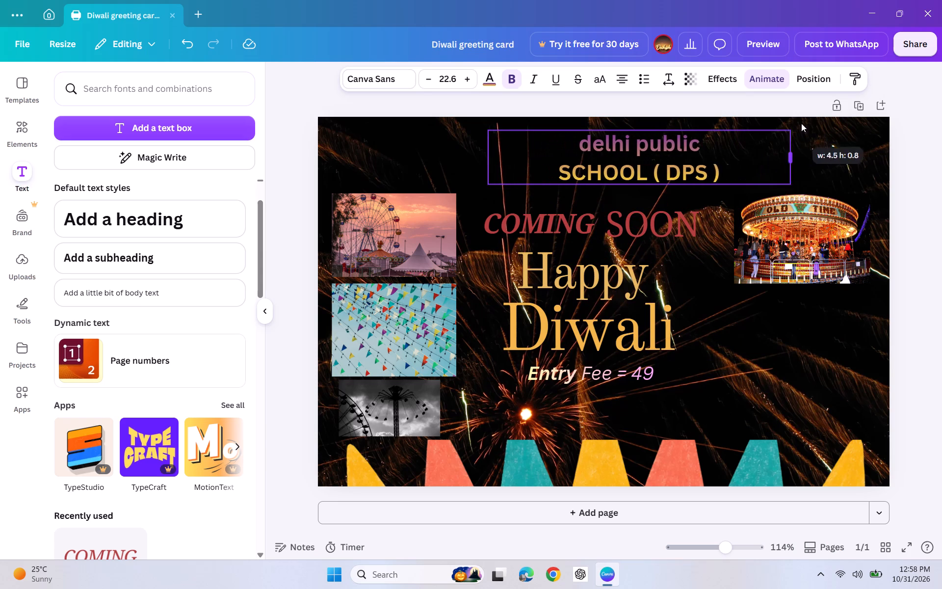
pyautogui.moveTo(801, 123); pyautogui.dragTo(818, 120)
pyautogui.moveTo(491, 156); pyautogui.dragTo(484, 155)
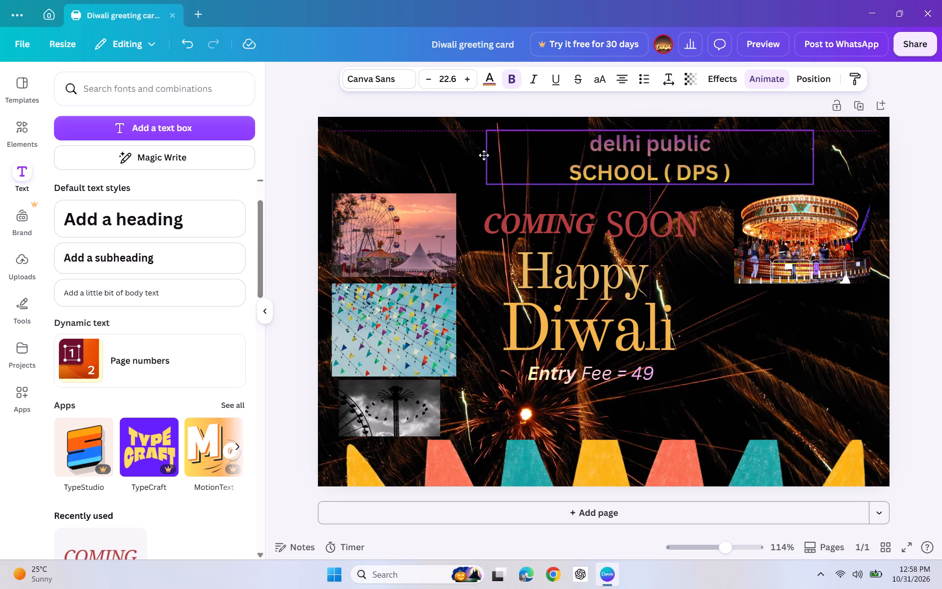
pyautogui.moveTo(484, 155); pyautogui.dragTo(452, 155)
pyautogui.moveTo(445, 154); pyautogui.dragTo(368, 153)
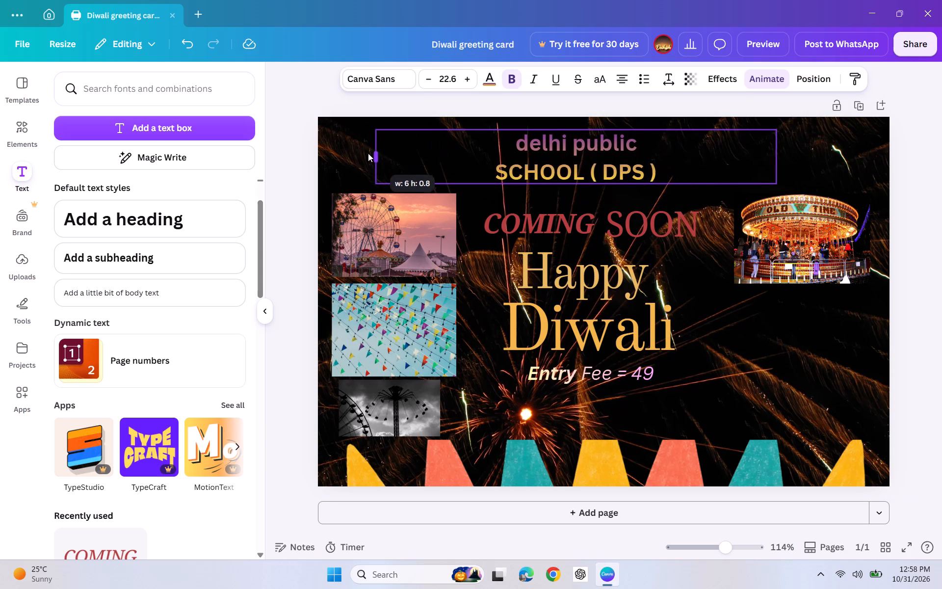
pyautogui.moveTo(368, 153); pyautogui.dragTo(379, 148)
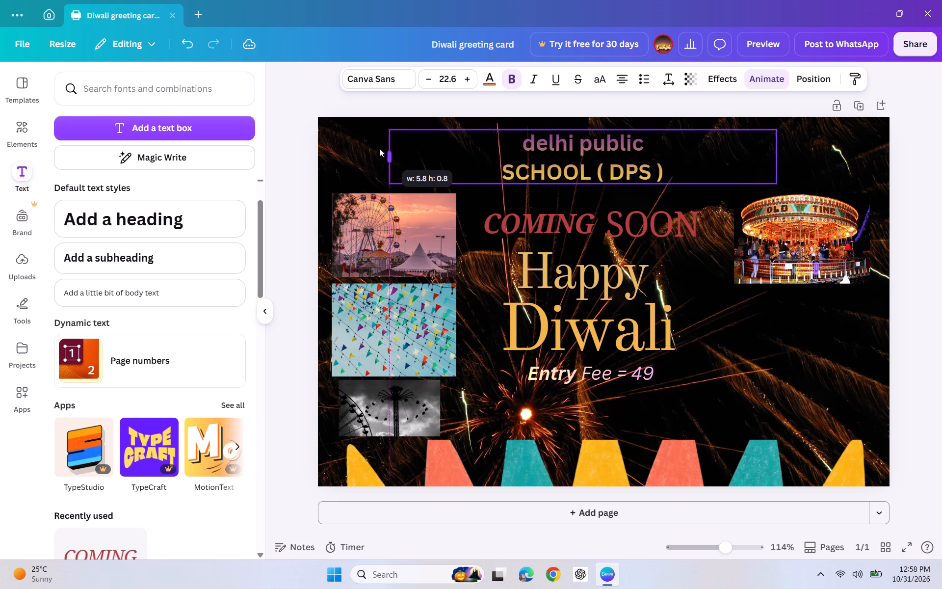
pyautogui.moveTo(379, 148); pyautogui.dragTo(378, 148)
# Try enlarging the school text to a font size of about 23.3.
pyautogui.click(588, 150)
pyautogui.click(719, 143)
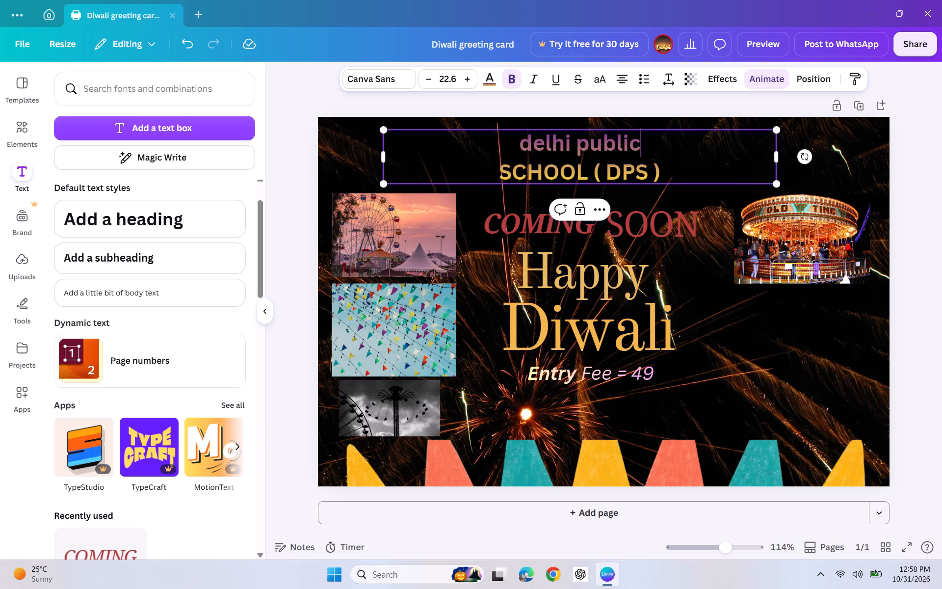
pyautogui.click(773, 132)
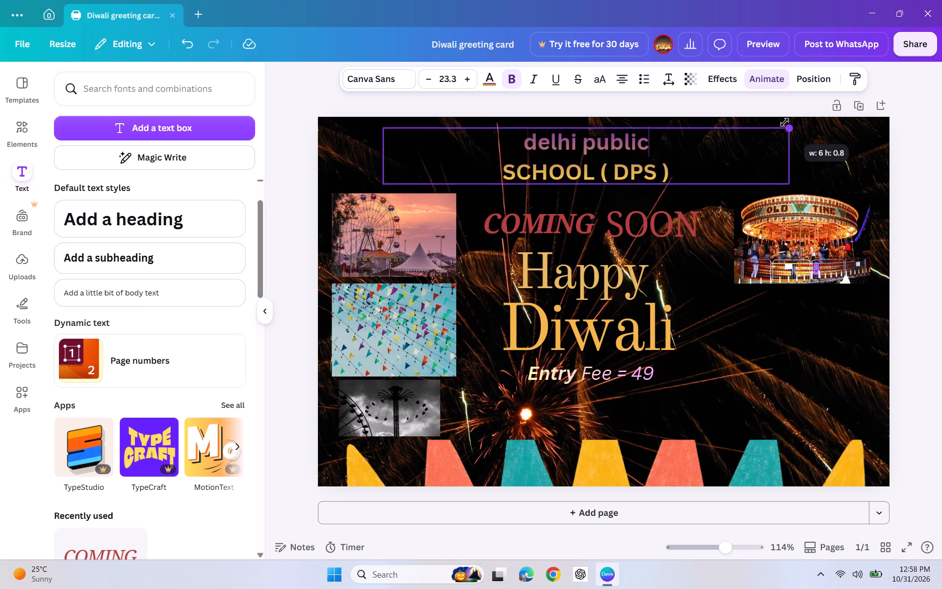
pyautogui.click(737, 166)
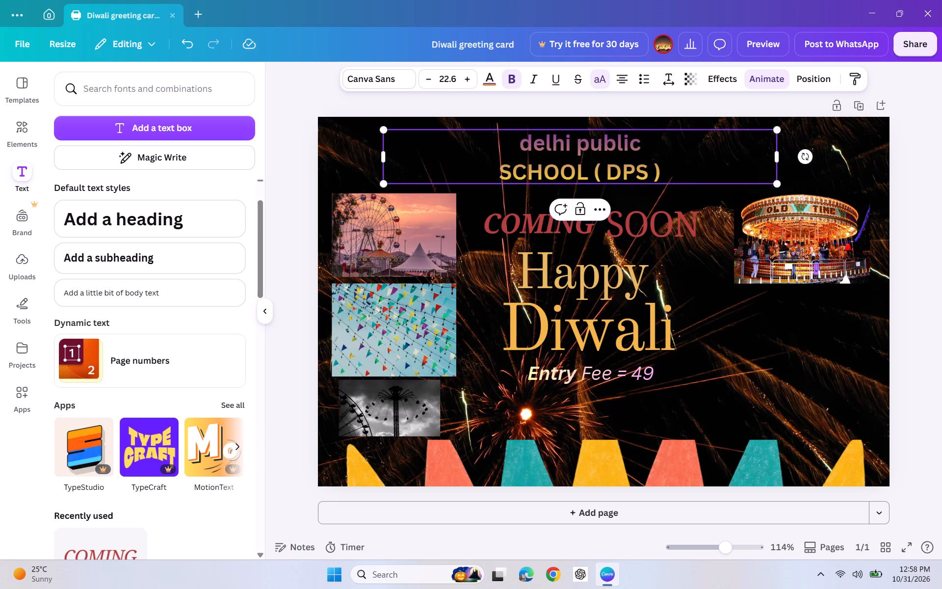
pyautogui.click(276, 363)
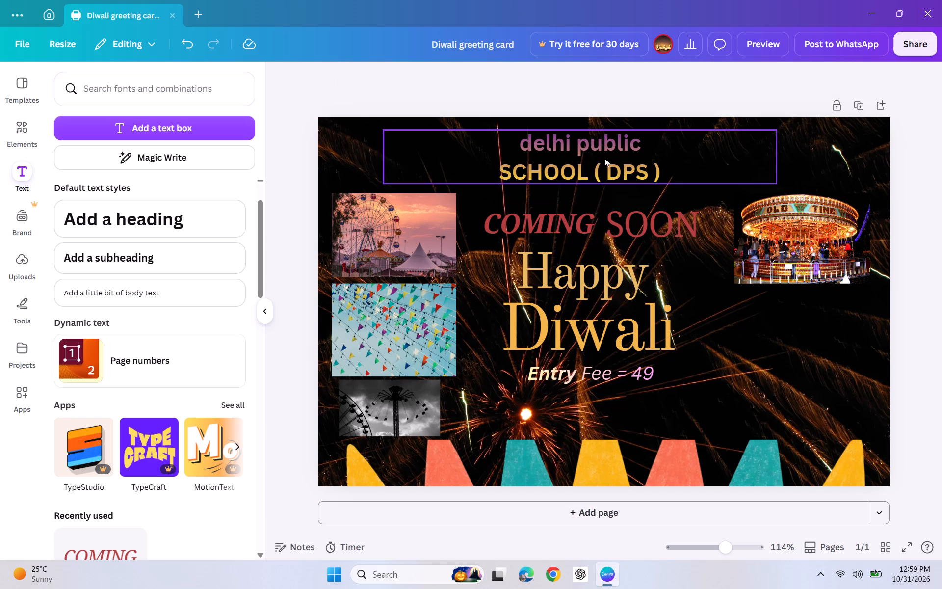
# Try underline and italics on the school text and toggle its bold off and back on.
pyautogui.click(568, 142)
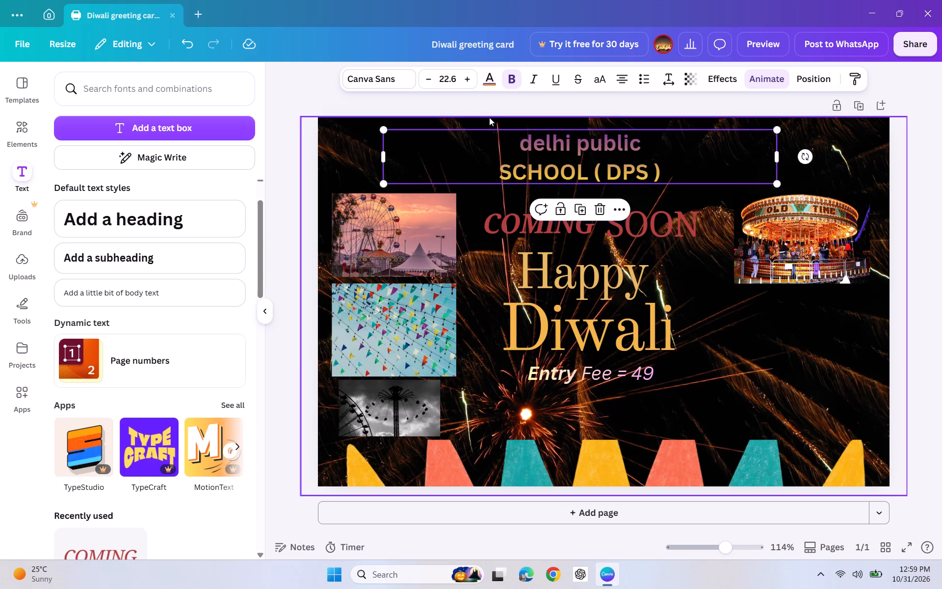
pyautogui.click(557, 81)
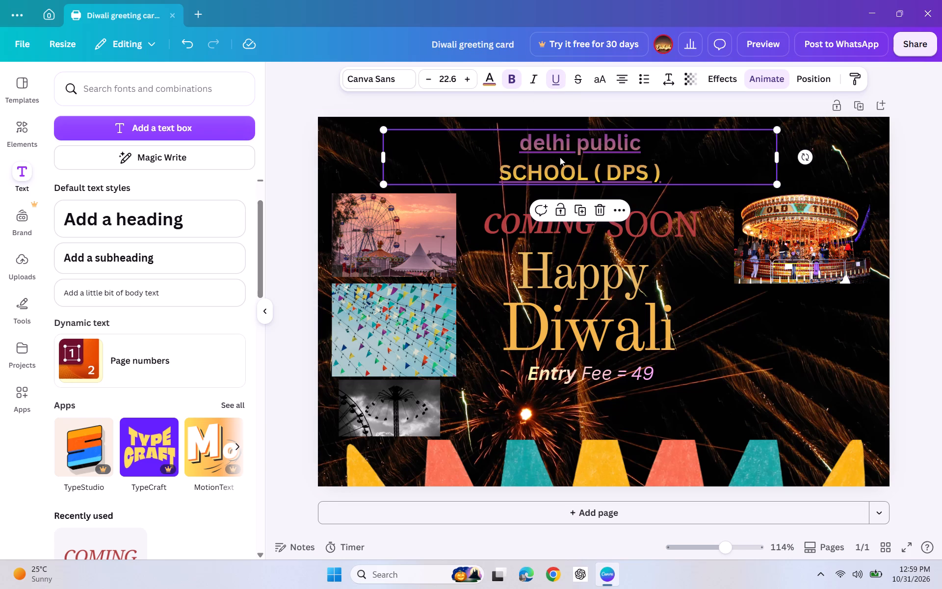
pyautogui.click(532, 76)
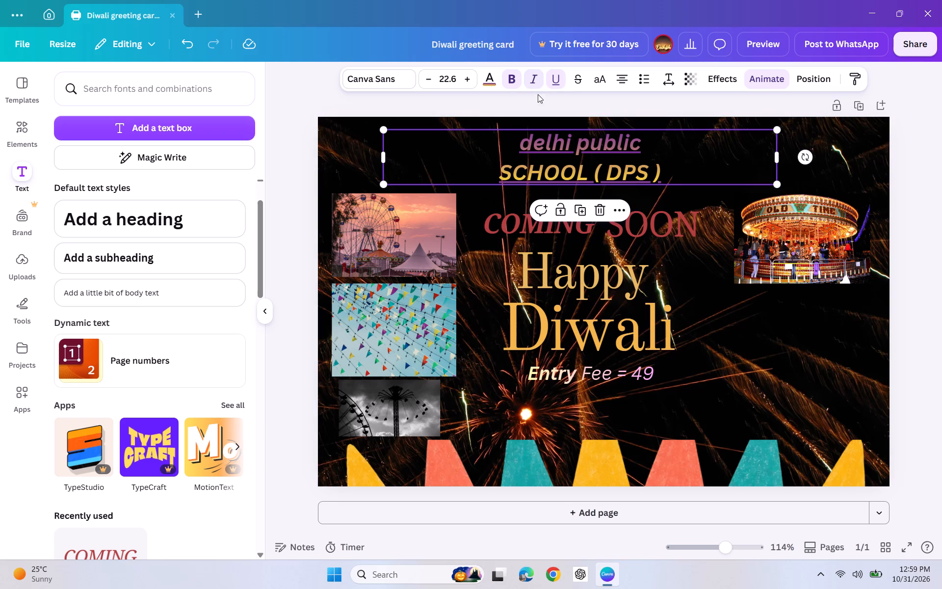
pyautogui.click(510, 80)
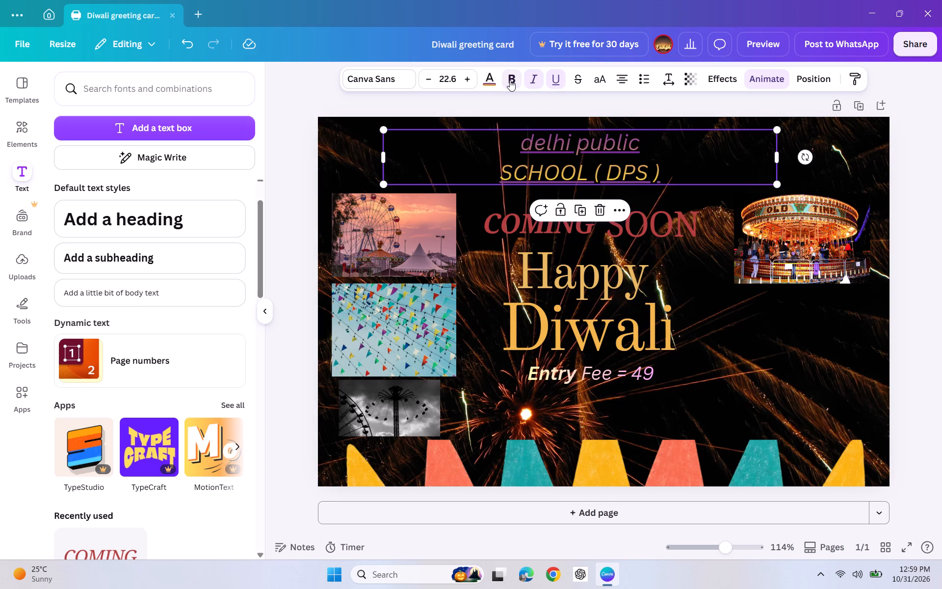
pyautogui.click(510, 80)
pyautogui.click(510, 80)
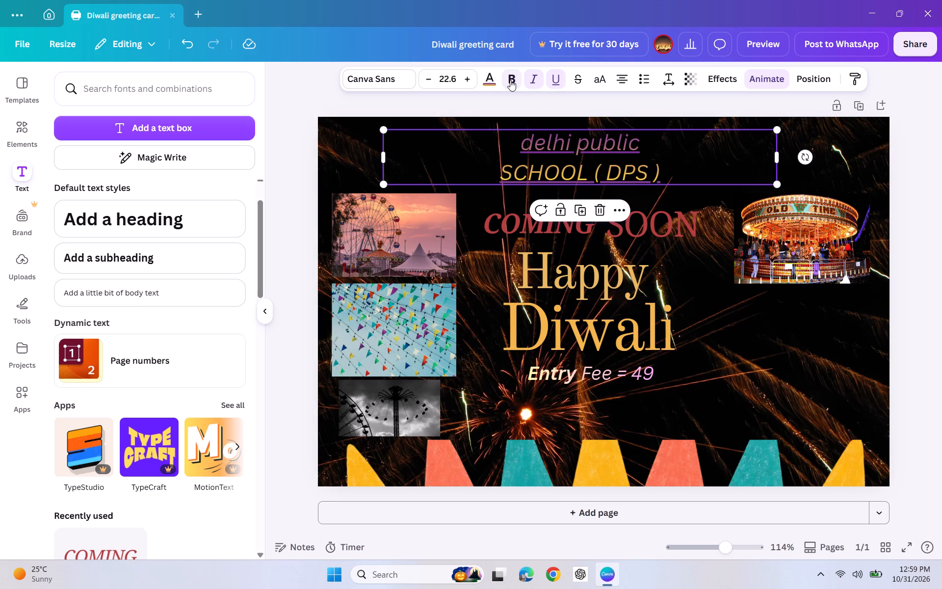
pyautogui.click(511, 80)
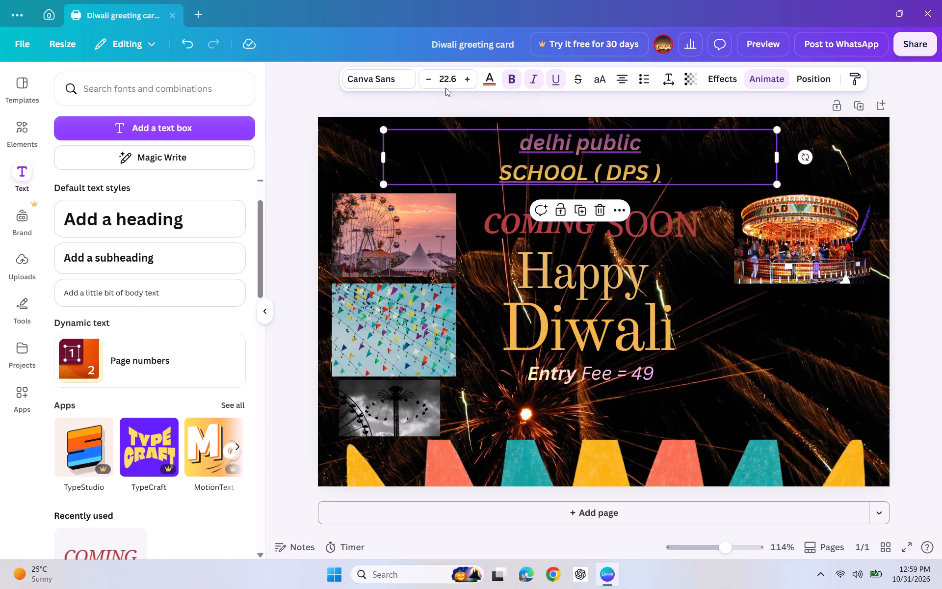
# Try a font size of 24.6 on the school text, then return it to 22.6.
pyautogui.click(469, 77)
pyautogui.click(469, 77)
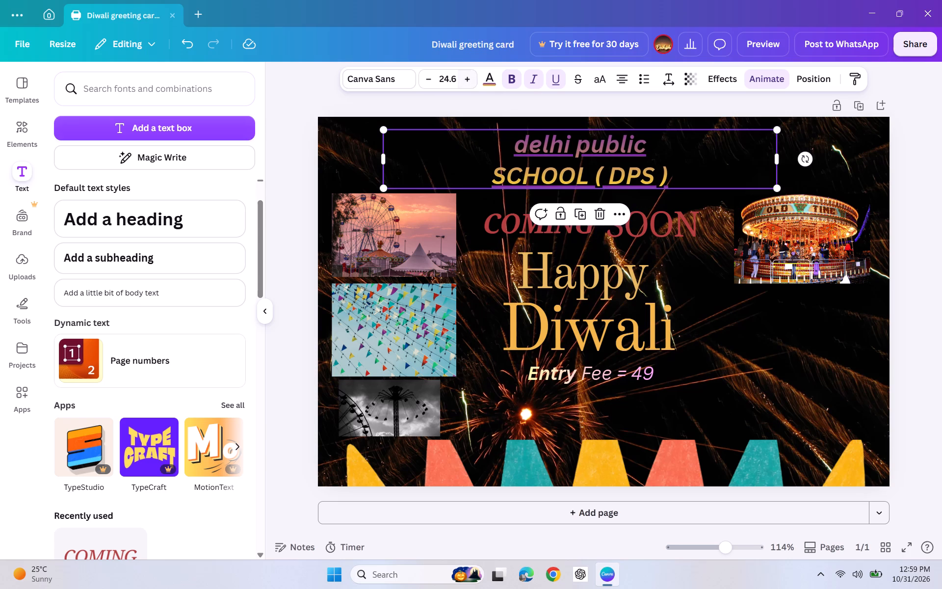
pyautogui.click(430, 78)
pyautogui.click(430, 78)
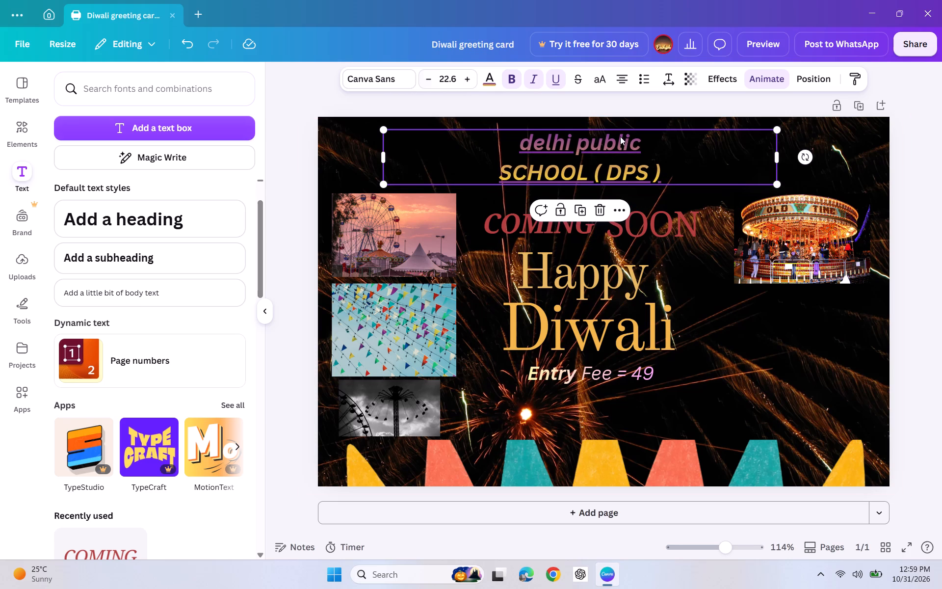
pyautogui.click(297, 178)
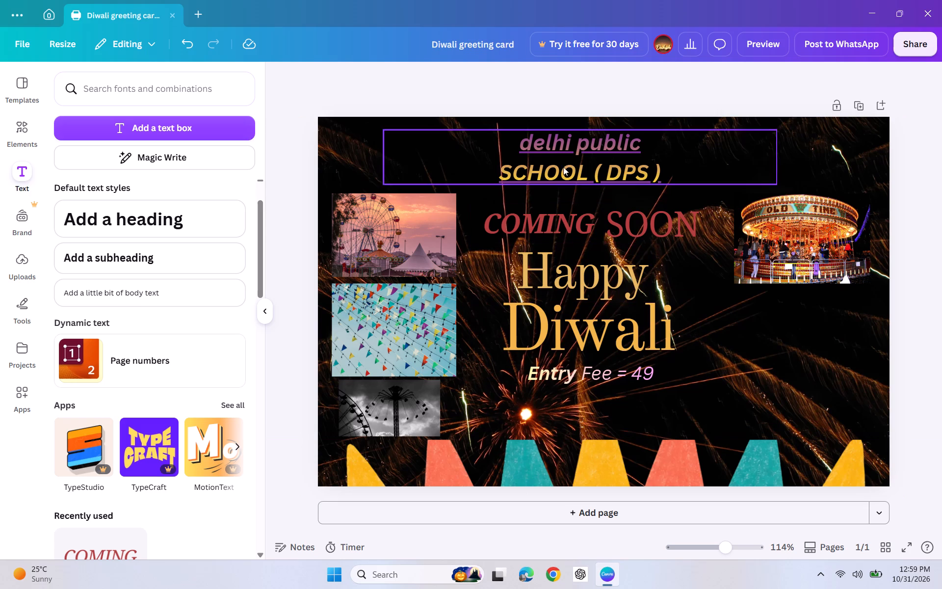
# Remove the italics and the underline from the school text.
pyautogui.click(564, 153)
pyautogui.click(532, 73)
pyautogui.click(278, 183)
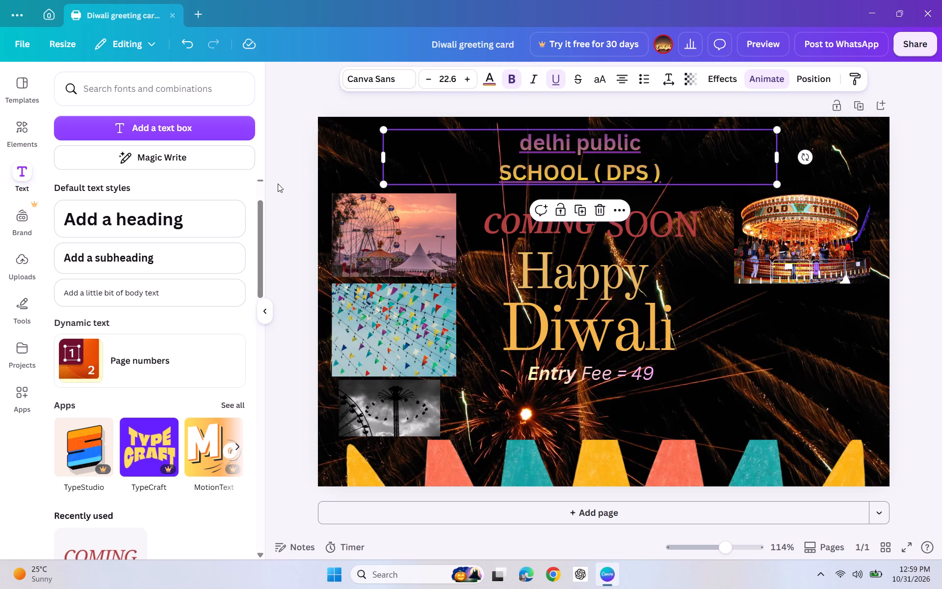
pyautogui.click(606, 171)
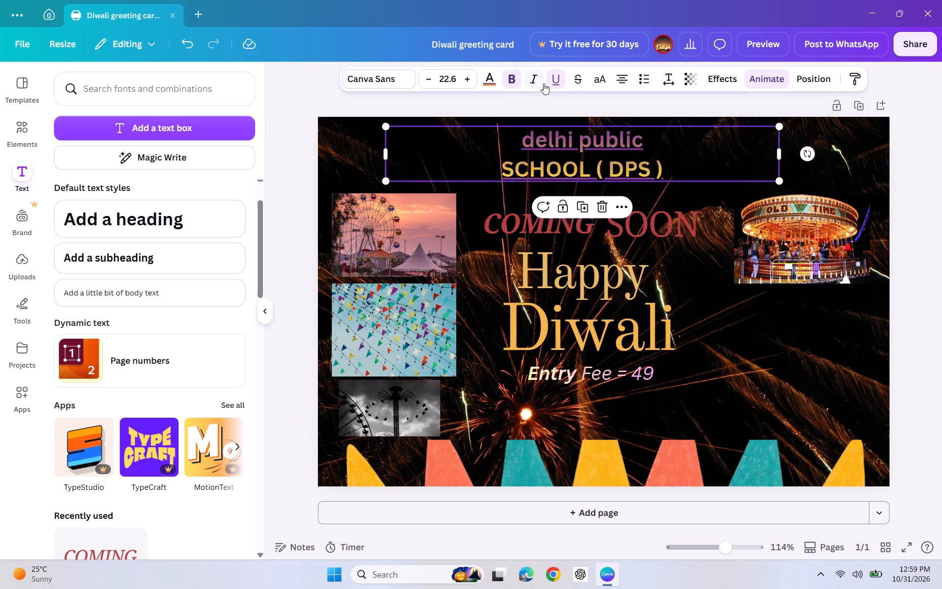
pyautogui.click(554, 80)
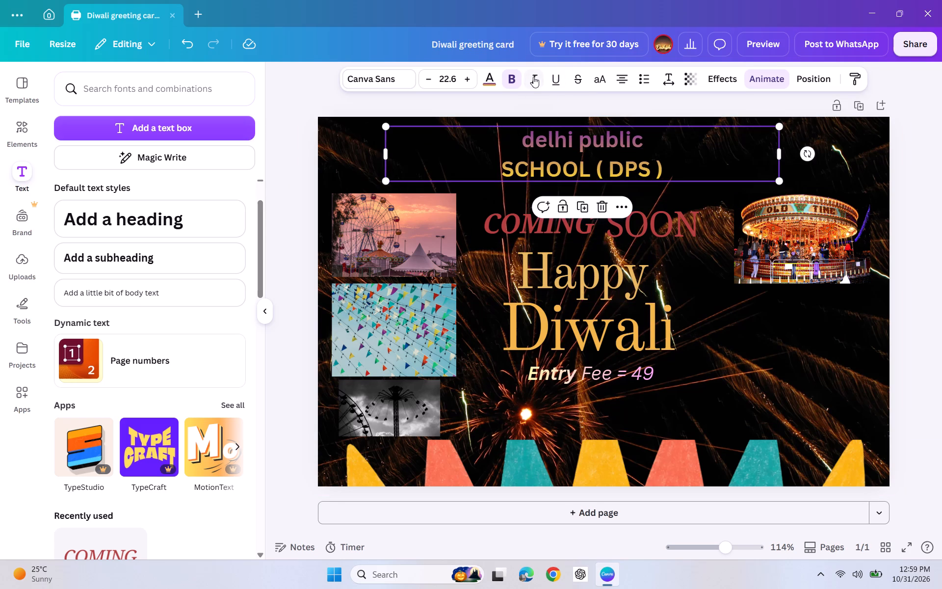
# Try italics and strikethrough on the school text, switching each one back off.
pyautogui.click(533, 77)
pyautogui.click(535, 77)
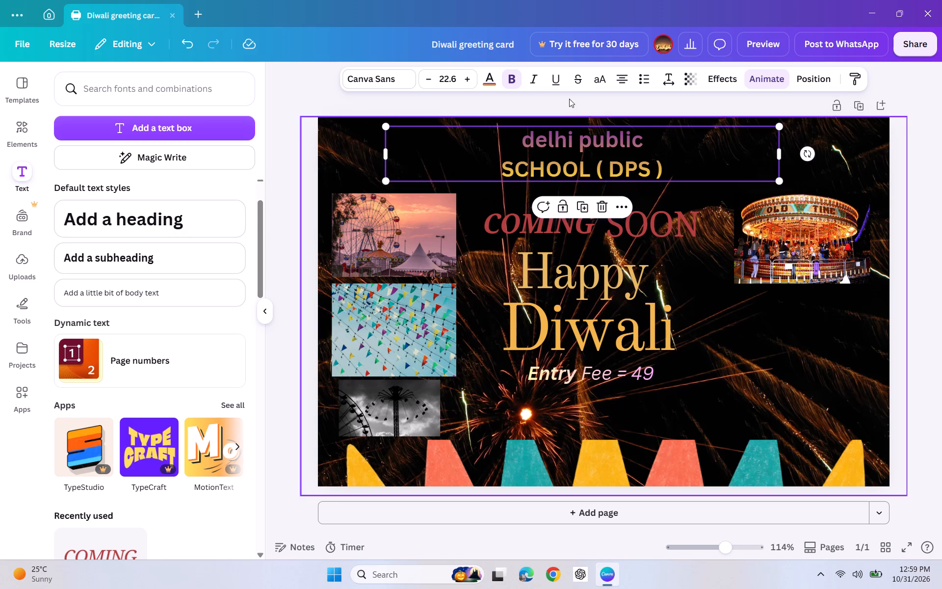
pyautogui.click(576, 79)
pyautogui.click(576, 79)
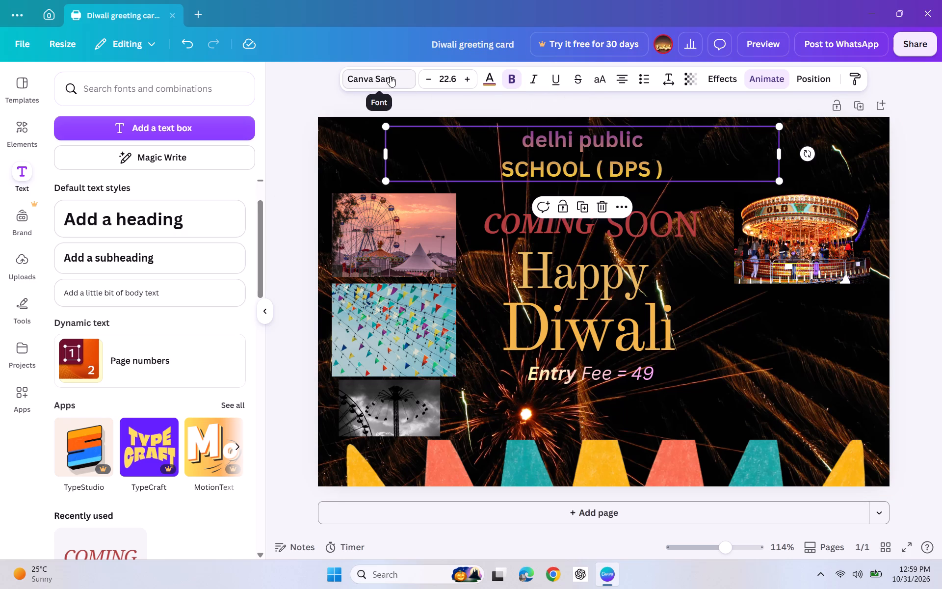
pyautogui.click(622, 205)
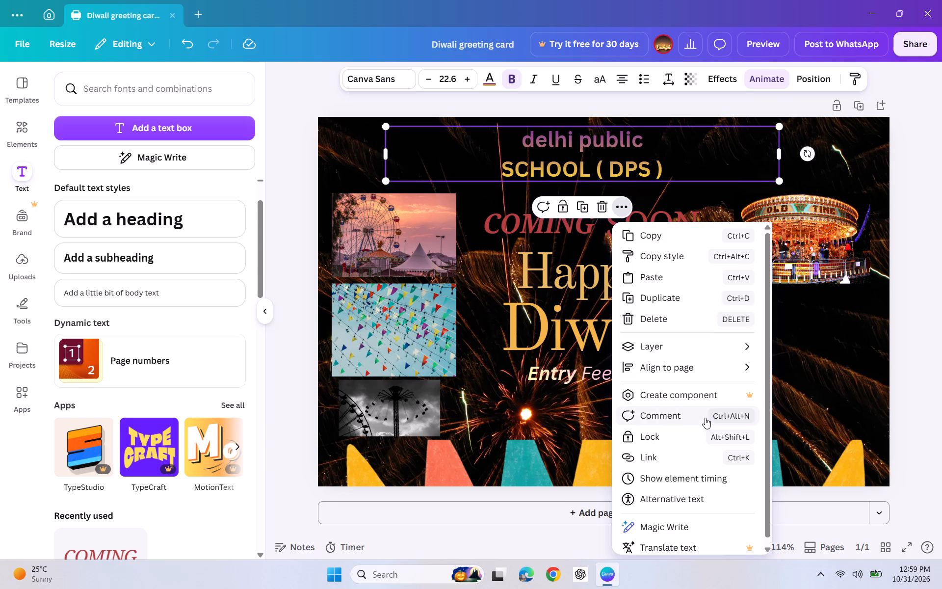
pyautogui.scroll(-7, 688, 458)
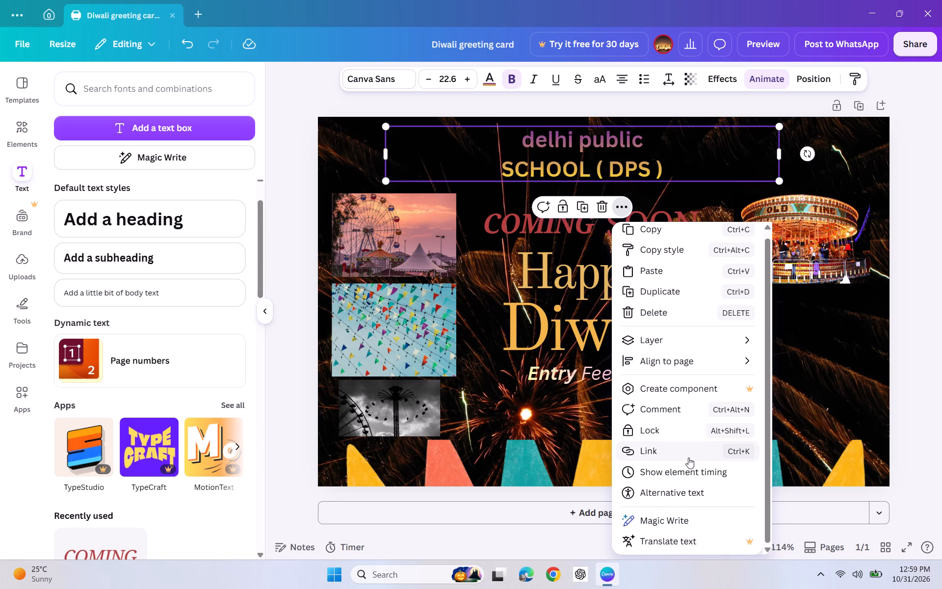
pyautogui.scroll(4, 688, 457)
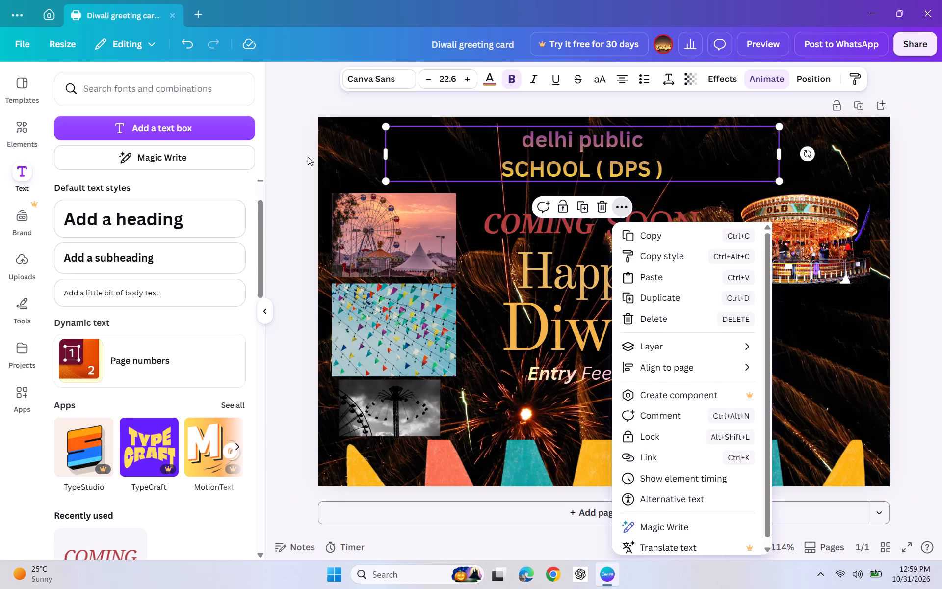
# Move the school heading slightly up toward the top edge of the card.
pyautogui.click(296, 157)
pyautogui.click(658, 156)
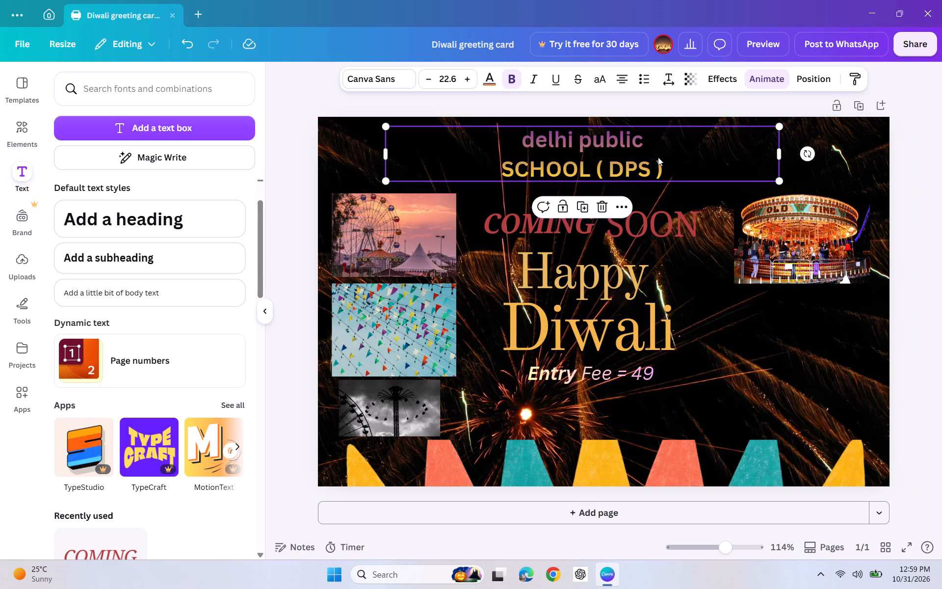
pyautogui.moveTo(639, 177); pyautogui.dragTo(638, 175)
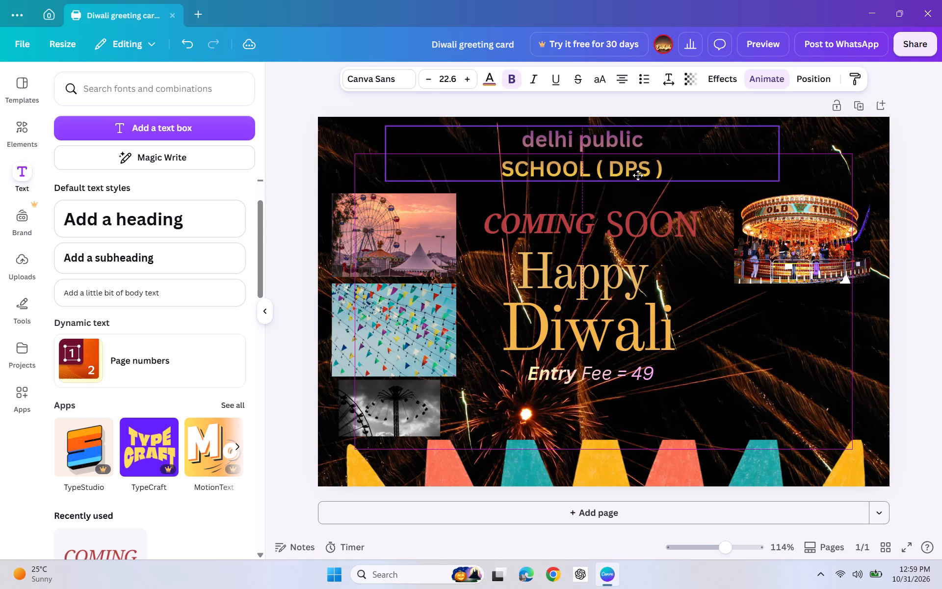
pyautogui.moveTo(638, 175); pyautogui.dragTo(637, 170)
# Remove the row of coloured shapes along the card's bottom edge.
pyautogui.moveTo(746, 472); pyautogui.dragTo(747, 474)
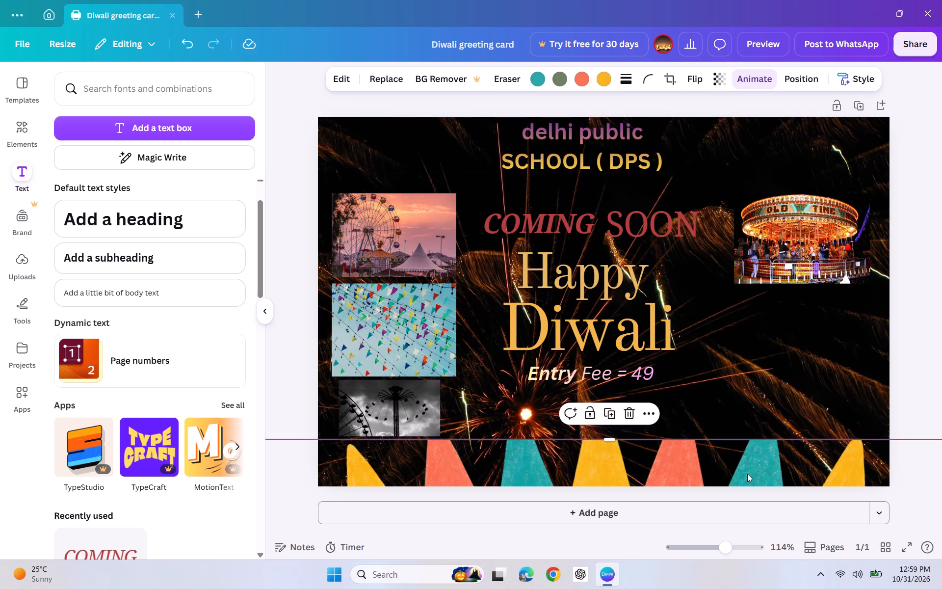
pyautogui.moveTo(747, 474); pyautogui.dragTo(734, 476)
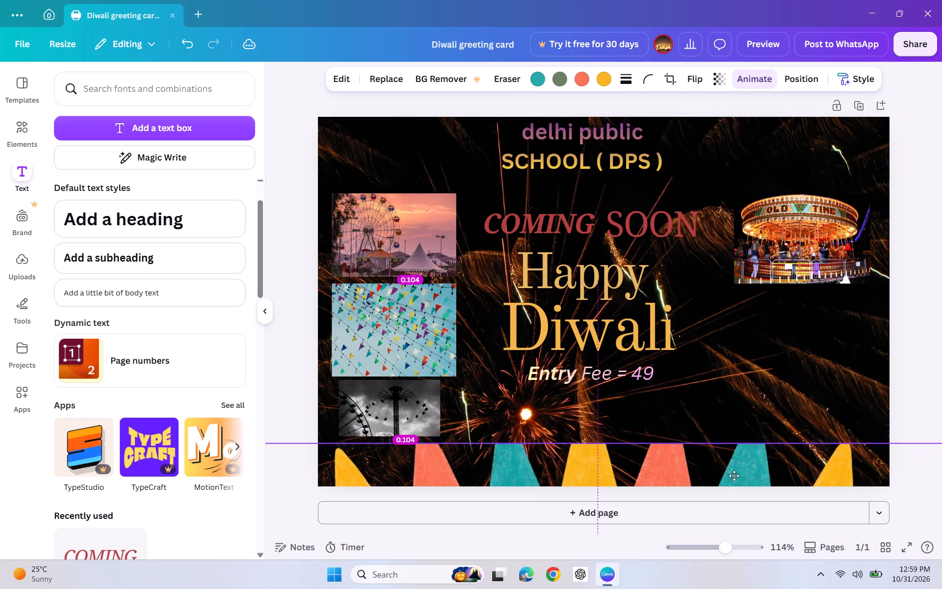
pyautogui.moveTo(734, 476); pyautogui.dragTo(748, 574)
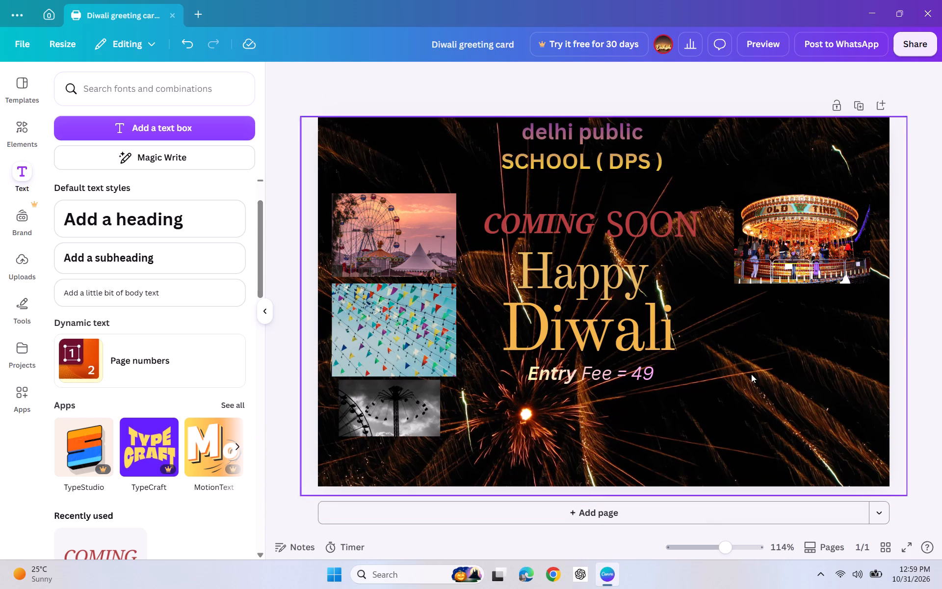
# Enlarge the school heading to font size 23.1 and centre it above the Coming Soon text, slightly below the card's top edge.
pyautogui.click(576, 161)
pyautogui.moveTo(782, 172); pyautogui.dragTo(783, 173)
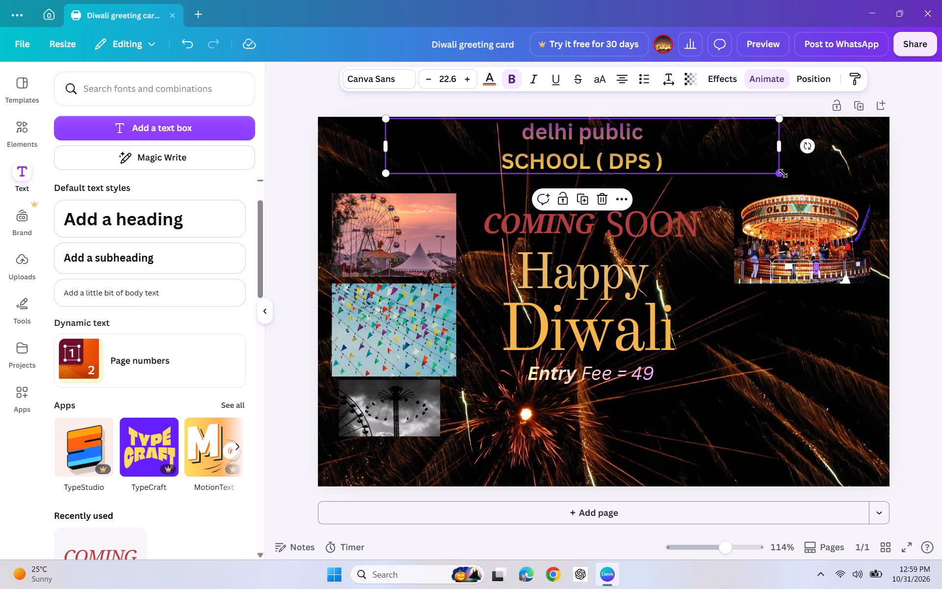
pyautogui.moveTo(783, 173); pyautogui.dragTo(788, 200)
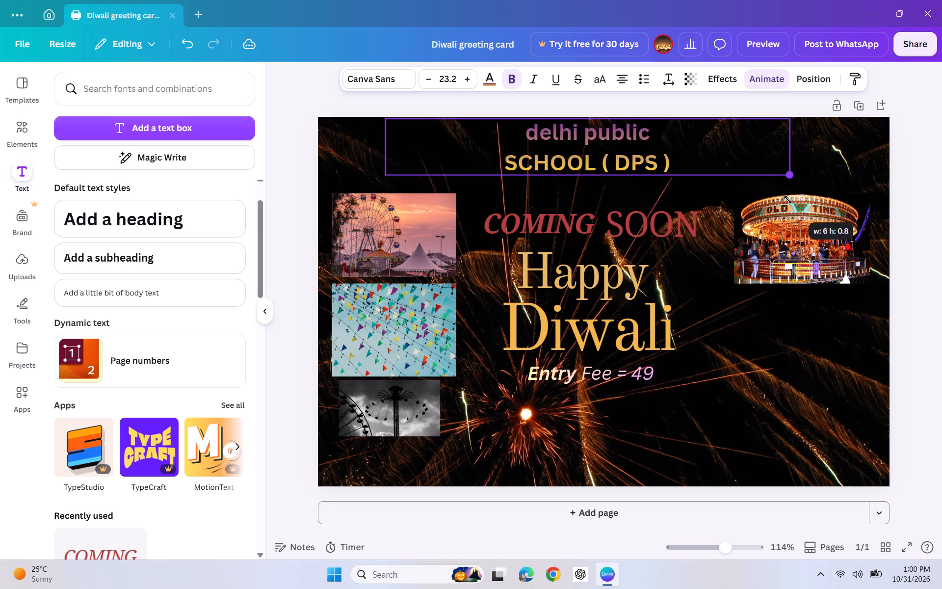
pyautogui.moveTo(788, 200); pyautogui.dragTo(787, 200)
pyautogui.click(631, 170)
pyautogui.moveTo(619, 176); pyautogui.dragTo(617, 184)
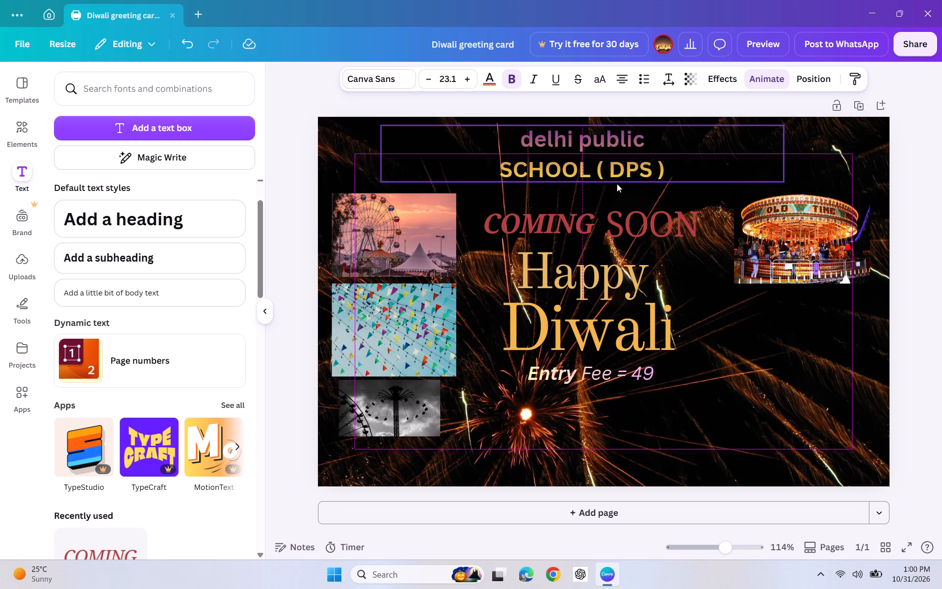
pyautogui.moveTo(617, 184); pyautogui.dragTo(616, 185)
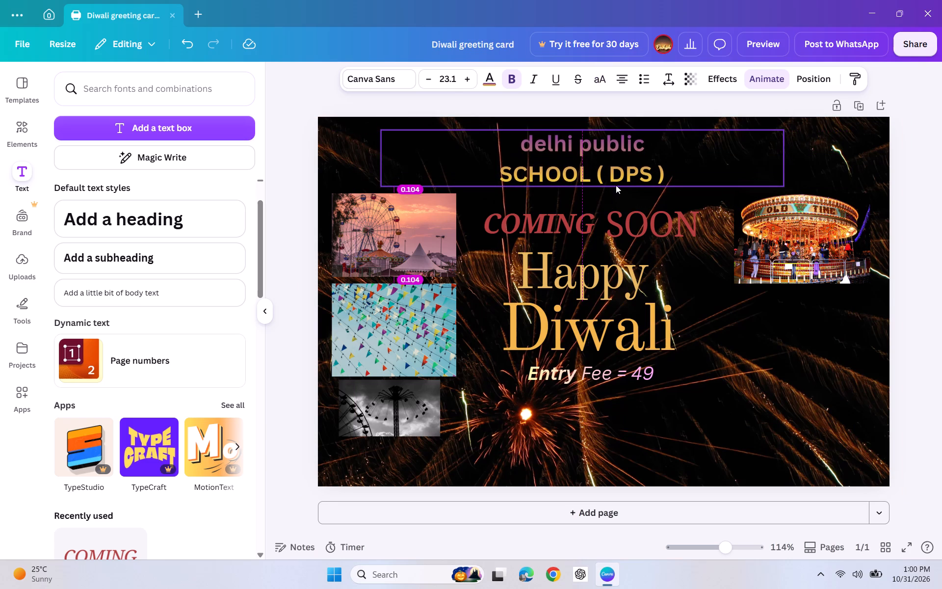
pyautogui.moveTo(616, 185); pyautogui.dragTo(616, 183)
pyautogui.click(627, 170)
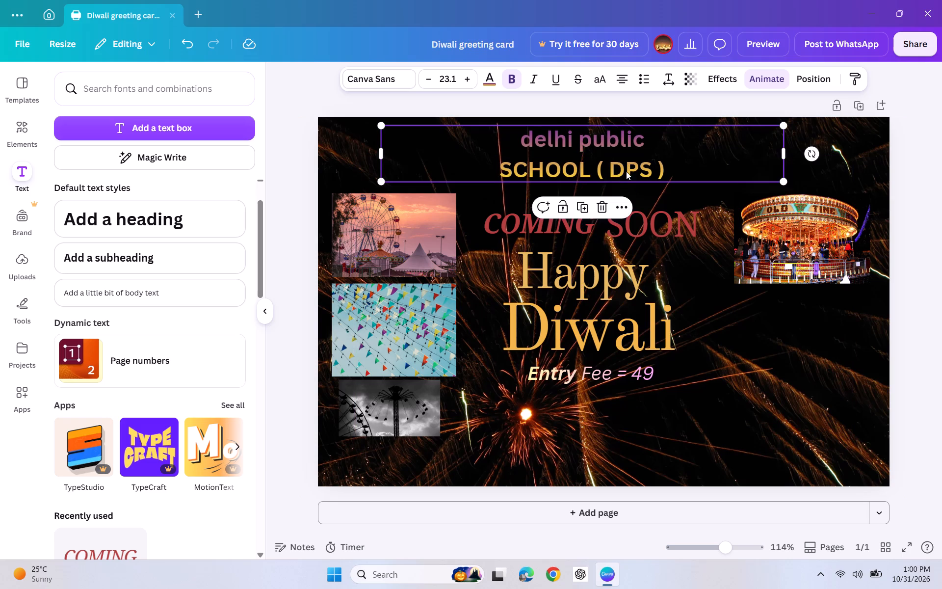
pyautogui.click(635, 187)
# Move the carousel photo up so its bottom edge aligns with the Ferris wheel photo's bottom edge.
pyautogui.moveTo(823, 236); pyautogui.dragTo(822, 208)
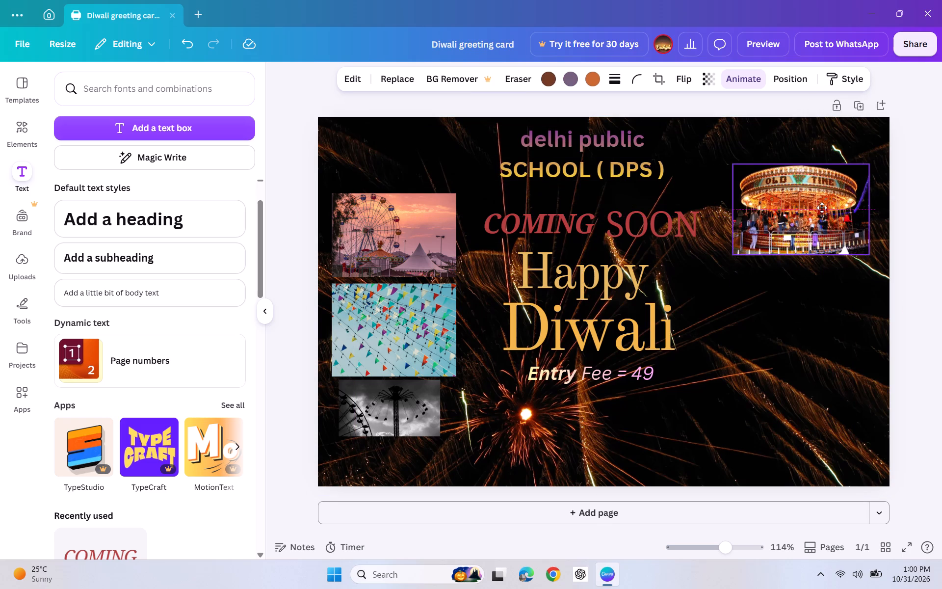
pyautogui.moveTo(822, 208); pyautogui.dragTo(819, 233)
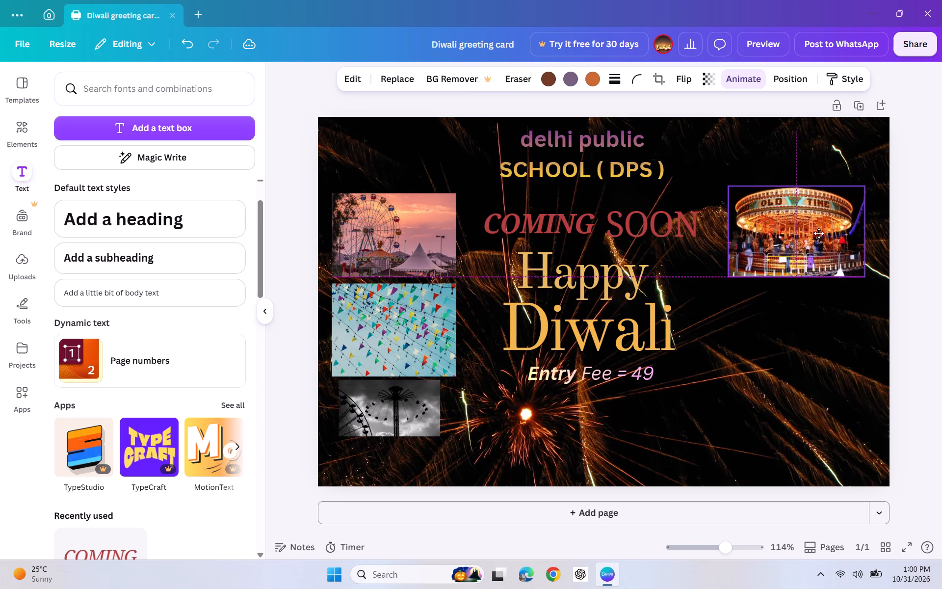
pyautogui.moveTo(819, 233); pyautogui.dragTo(816, 230)
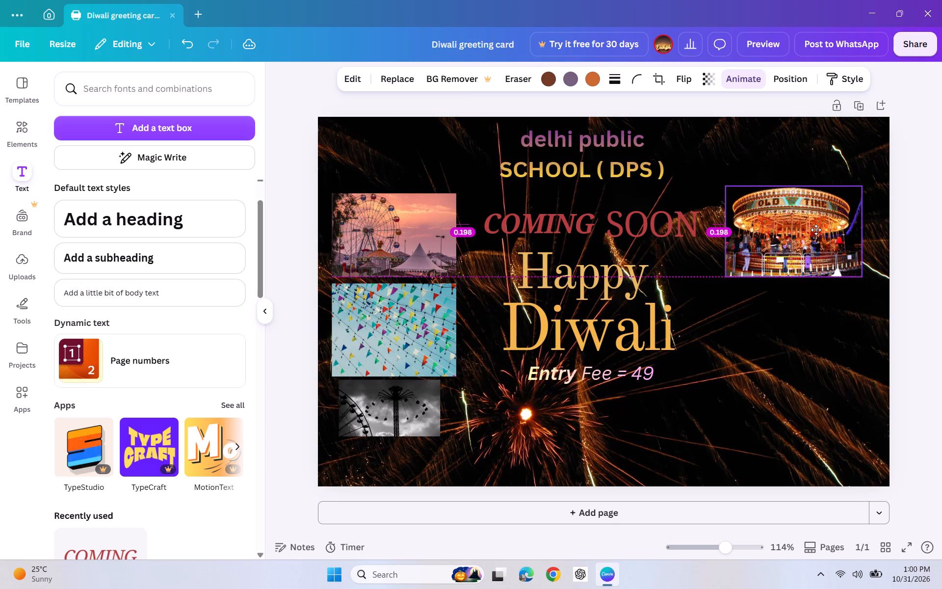
pyautogui.moveTo(816, 230); pyautogui.dragTo(816, 230)
pyautogui.click(812, 214)
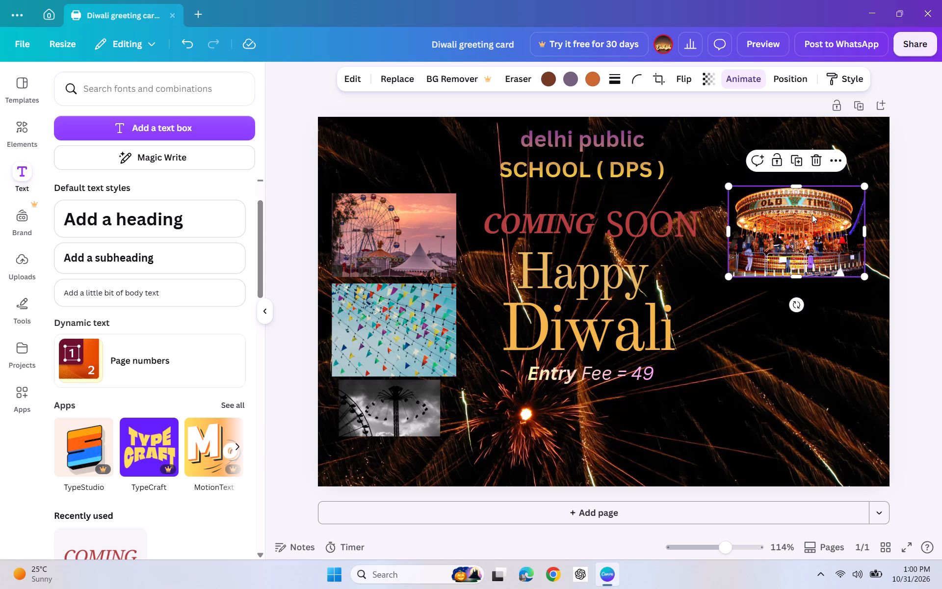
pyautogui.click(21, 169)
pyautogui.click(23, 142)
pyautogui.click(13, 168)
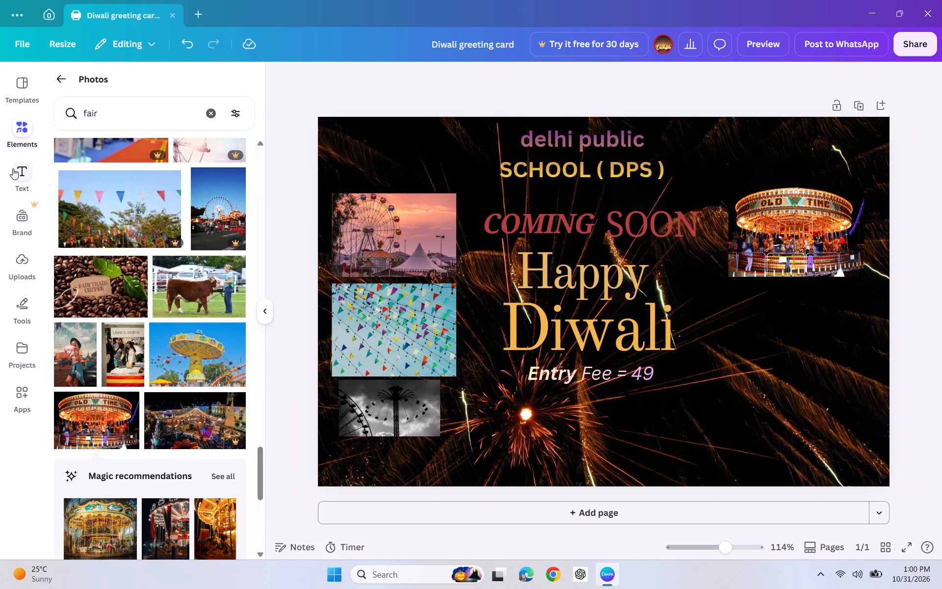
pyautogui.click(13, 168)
# Nudge the carousel photo slightly closer to the Coming Soon text.
pyautogui.click(711, 255)
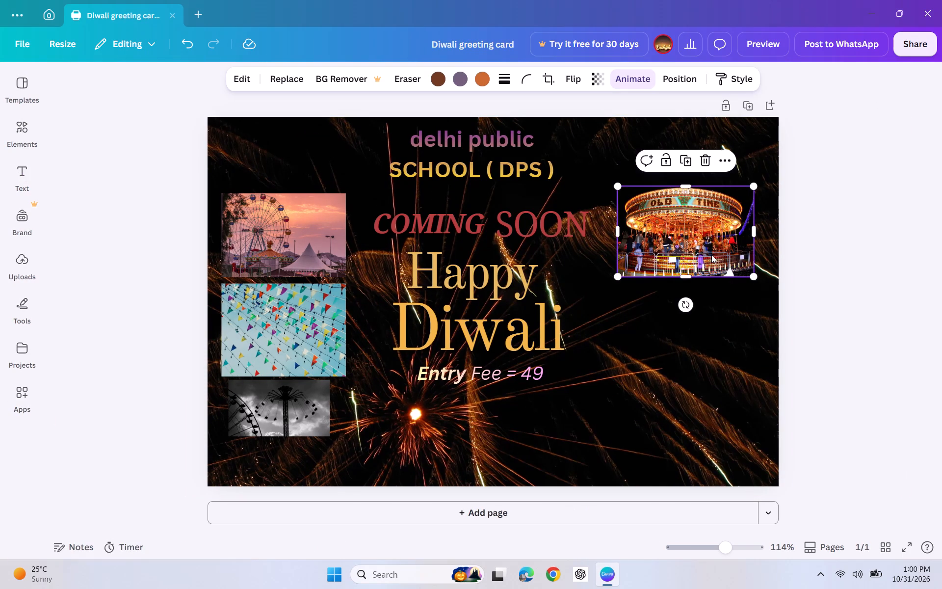
pyautogui.click(711, 255)
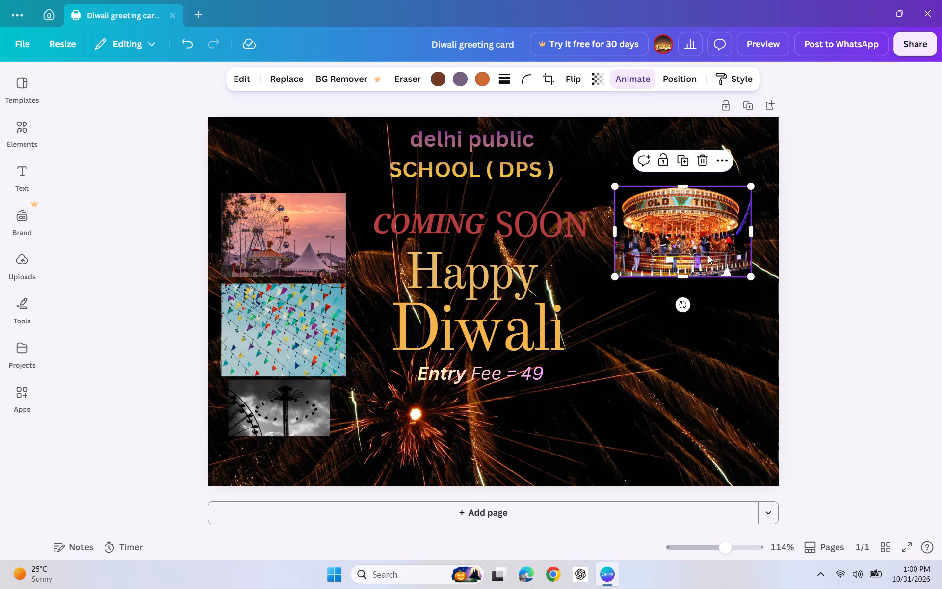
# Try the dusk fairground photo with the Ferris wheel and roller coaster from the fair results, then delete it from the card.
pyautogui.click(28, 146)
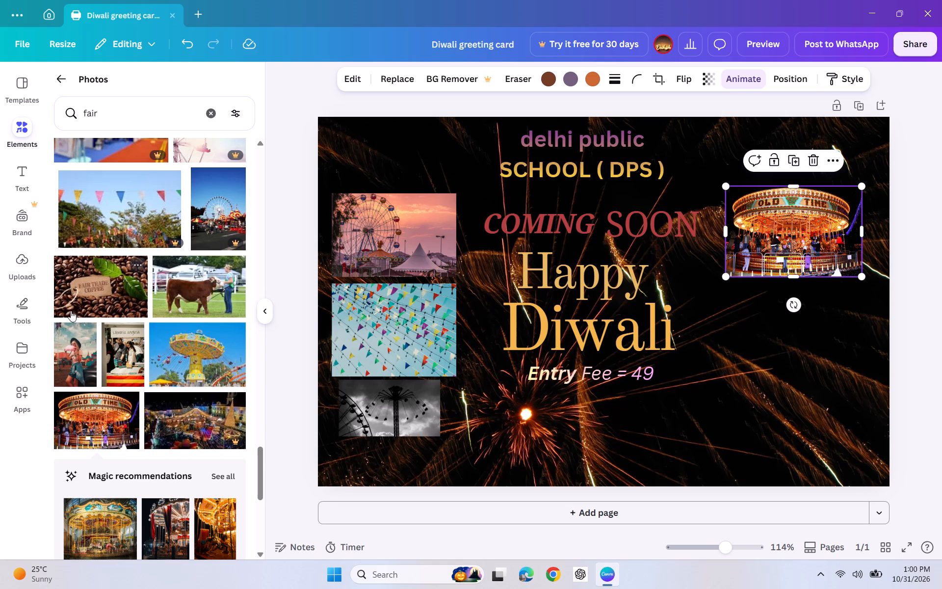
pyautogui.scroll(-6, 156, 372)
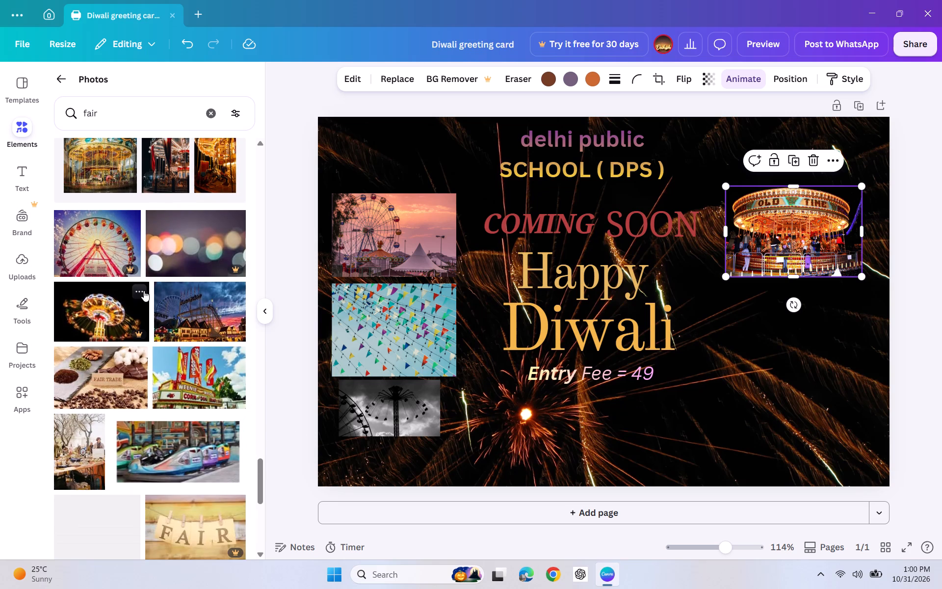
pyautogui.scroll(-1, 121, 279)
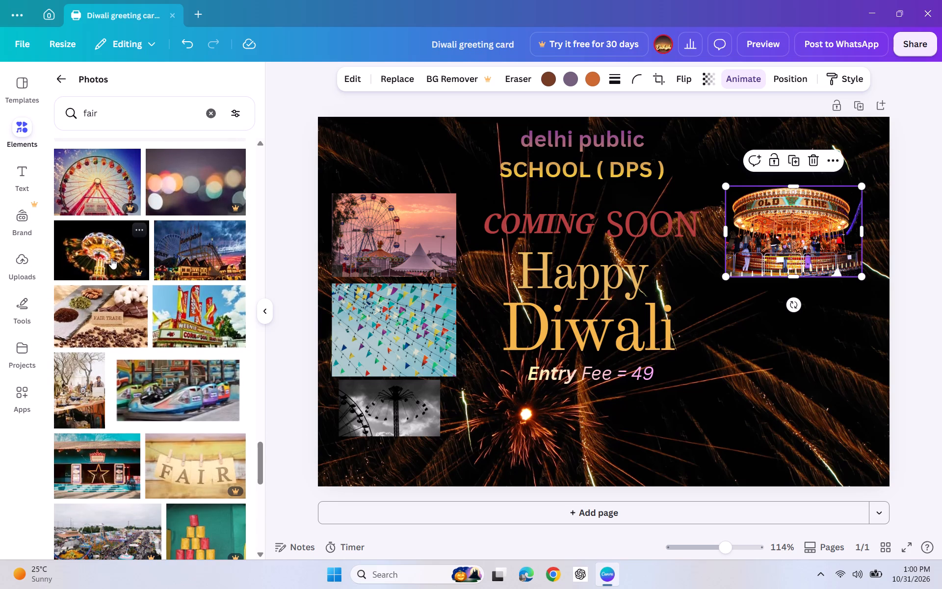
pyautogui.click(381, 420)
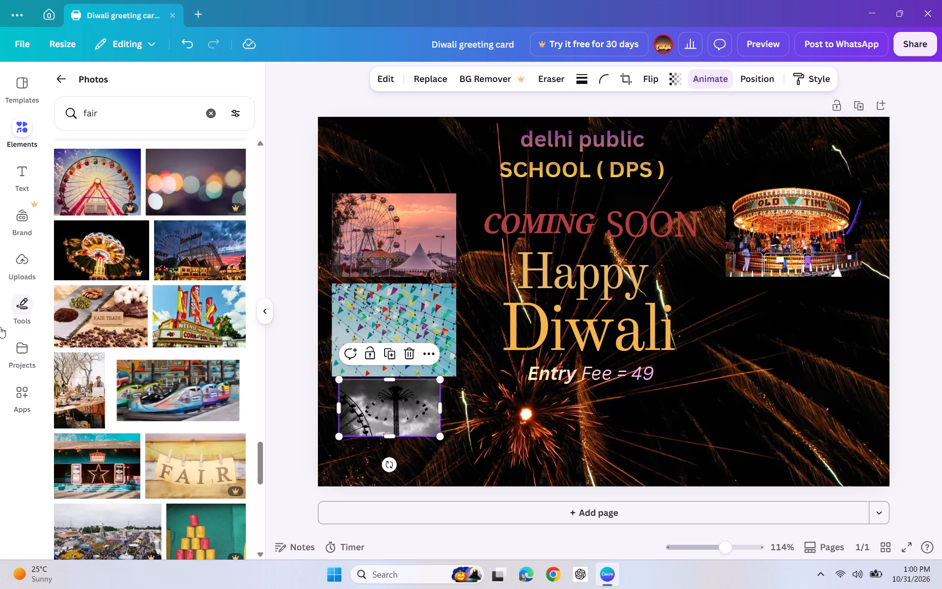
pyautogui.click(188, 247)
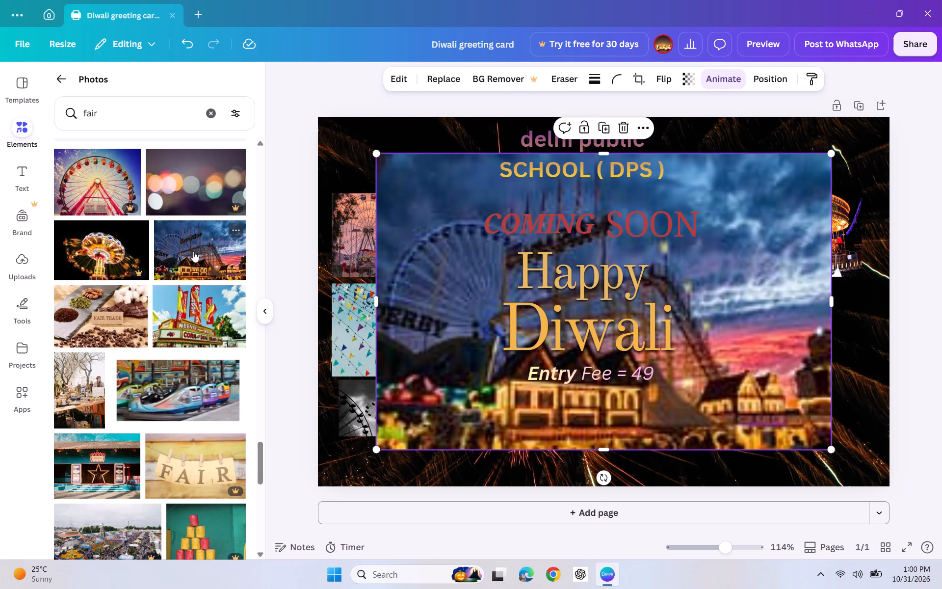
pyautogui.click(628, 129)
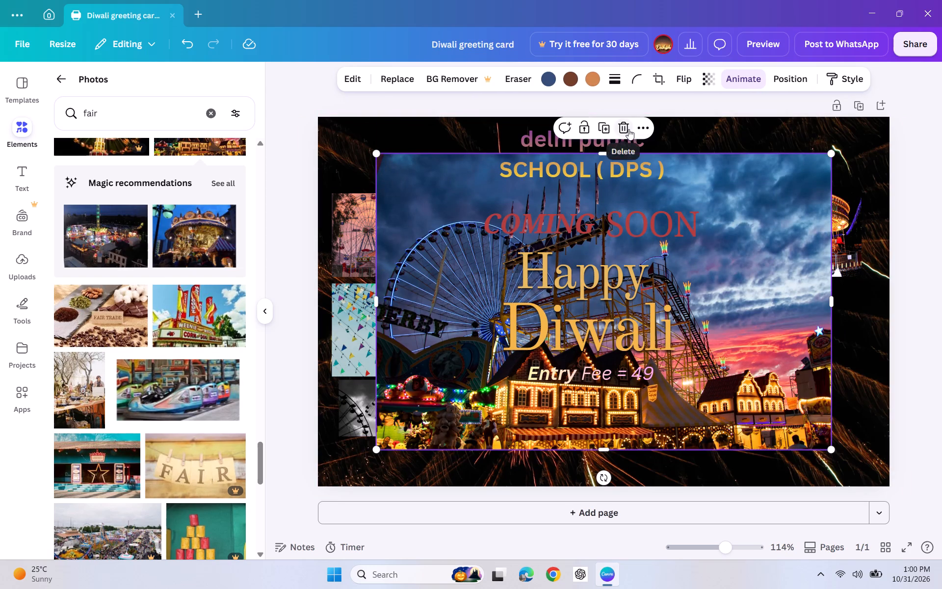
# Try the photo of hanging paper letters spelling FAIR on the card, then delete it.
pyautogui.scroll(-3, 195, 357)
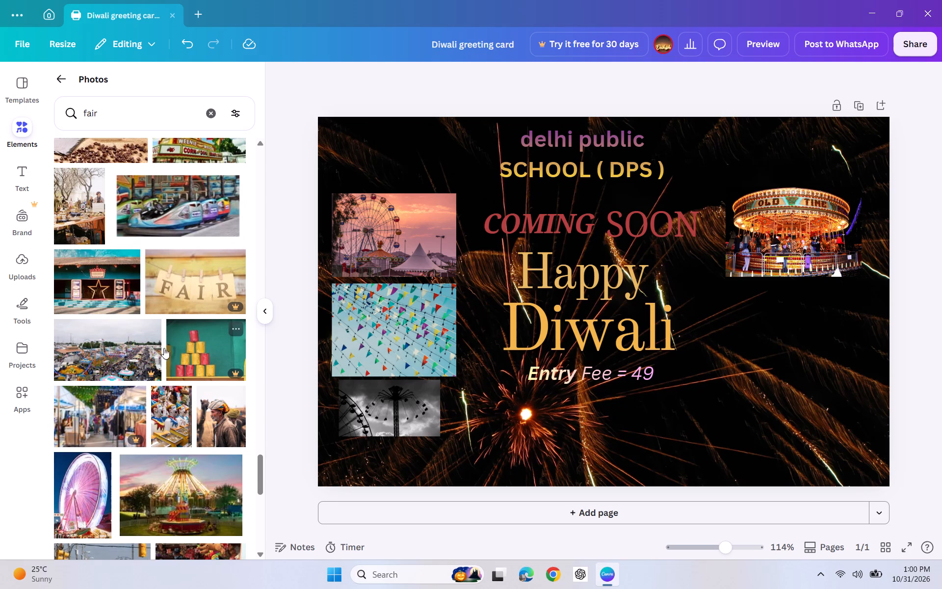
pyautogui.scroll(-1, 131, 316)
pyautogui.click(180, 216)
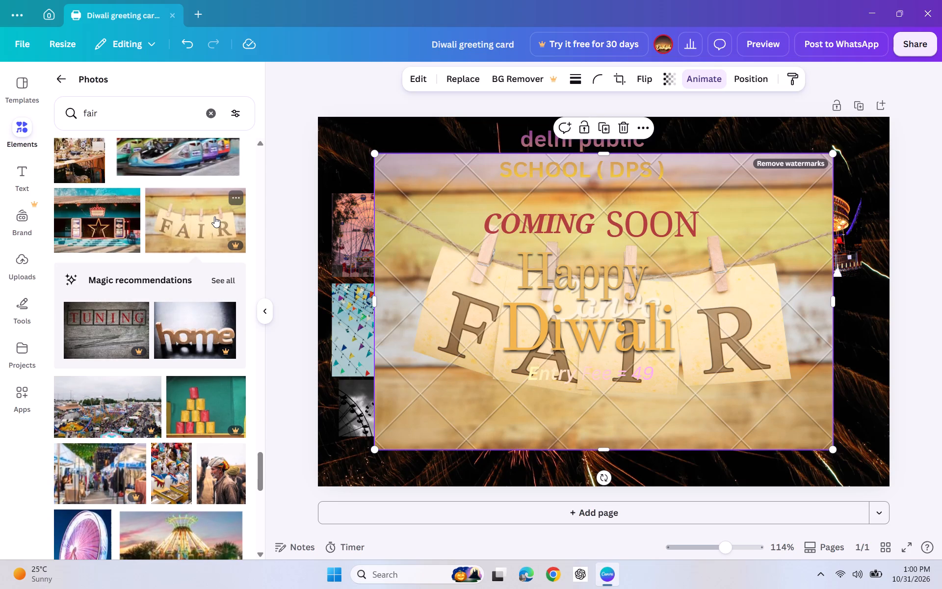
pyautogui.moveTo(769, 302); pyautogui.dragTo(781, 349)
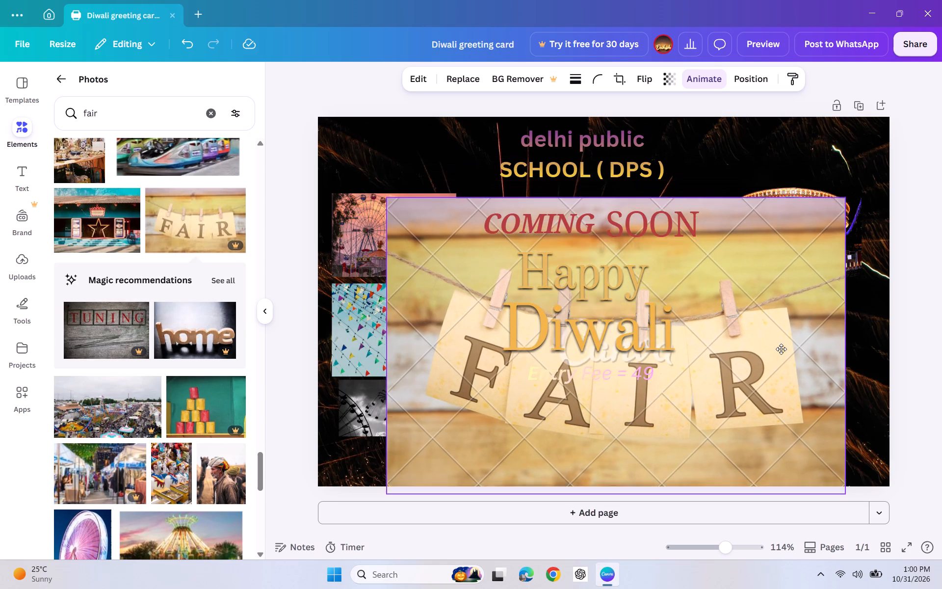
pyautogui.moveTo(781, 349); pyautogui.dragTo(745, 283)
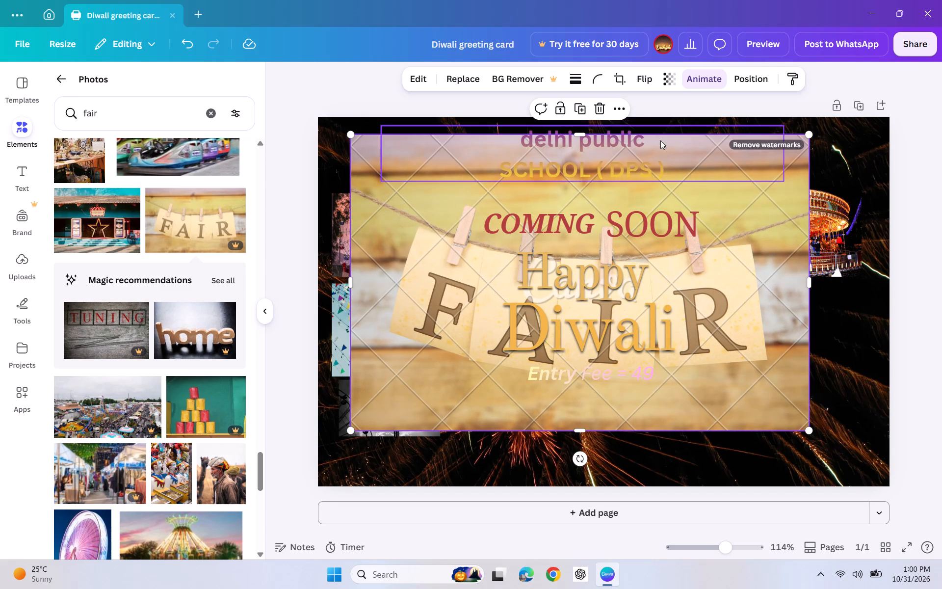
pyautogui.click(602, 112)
# Browse the fair photo results for another picture that suits the card.
pyautogui.scroll(-1, 212, 315)
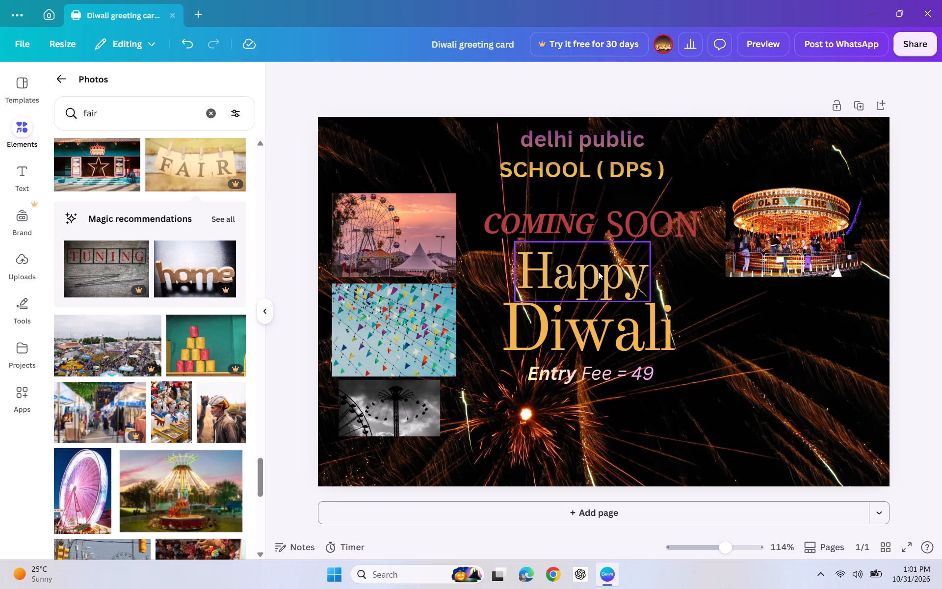
pyautogui.scroll(-1, 159, 345)
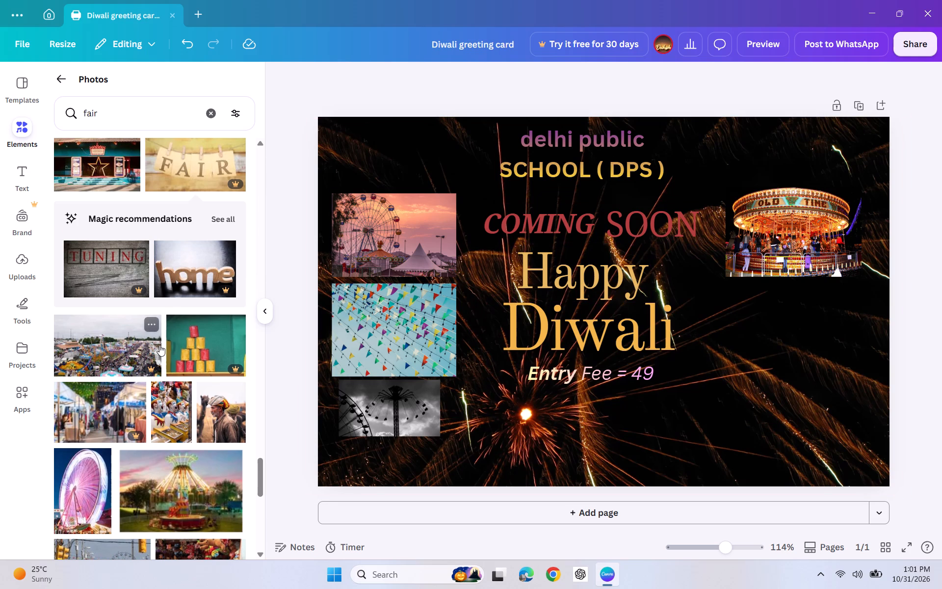
pyautogui.scroll(-10, 159, 345)
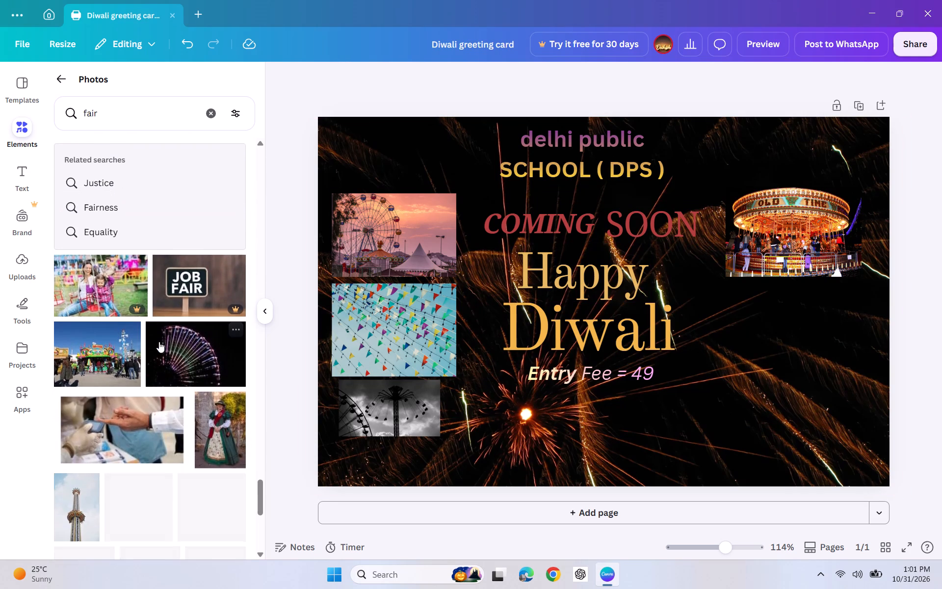
pyautogui.scroll(-3, 161, 334)
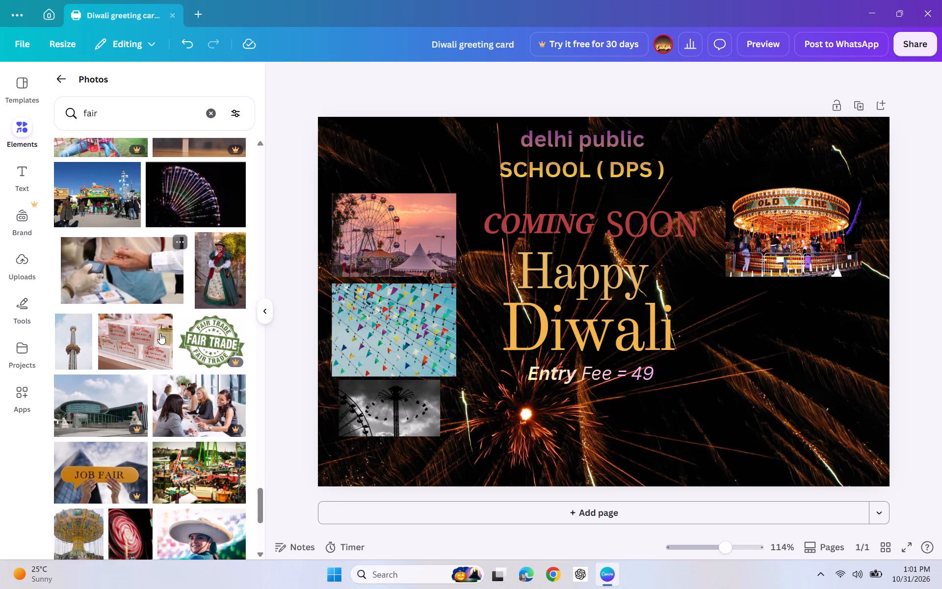
pyautogui.scroll(-3, 160, 331)
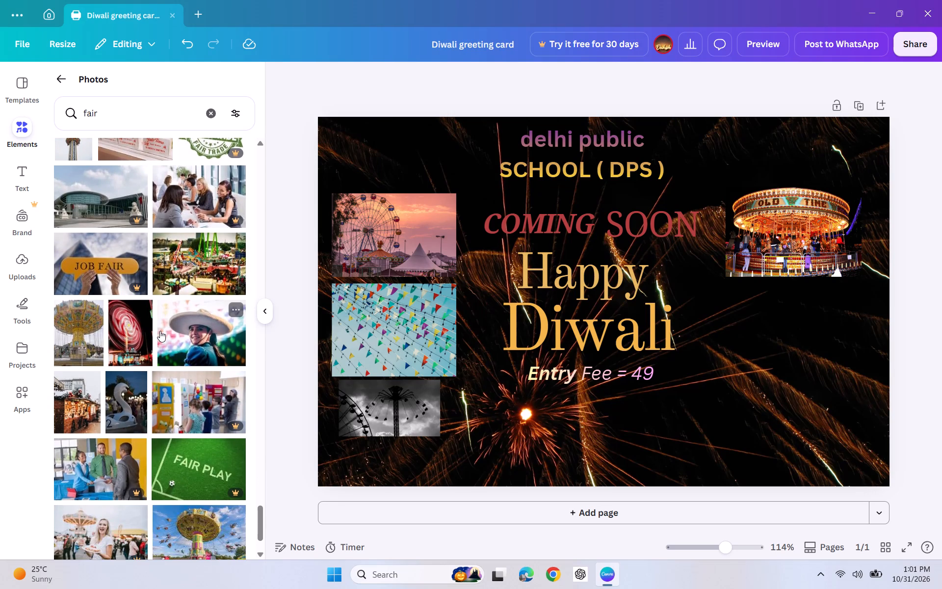
pyautogui.scroll(-9, 160, 331)
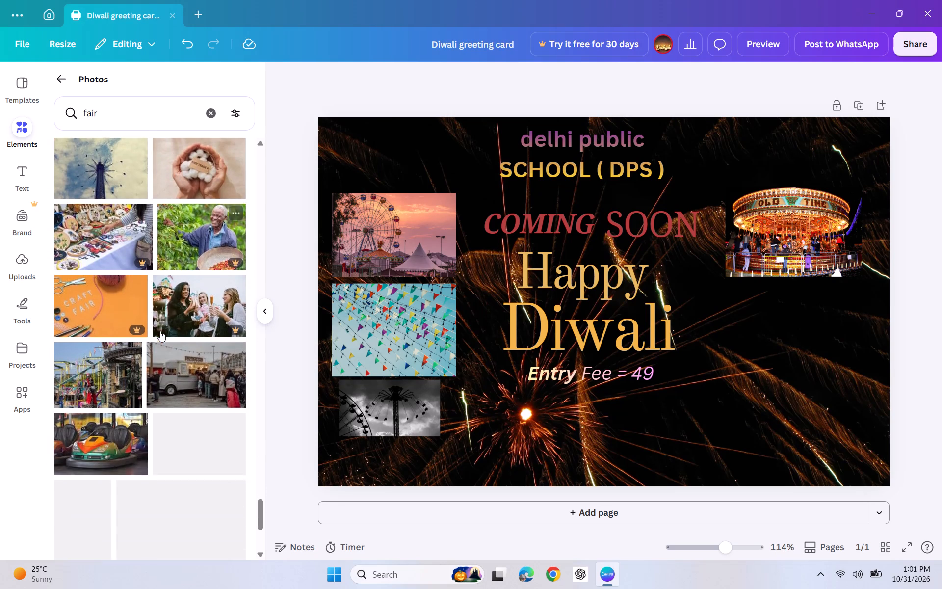
pyautogui.scroll(2, 160, 331)
pyautogui.scroll(-4, 160, 331)
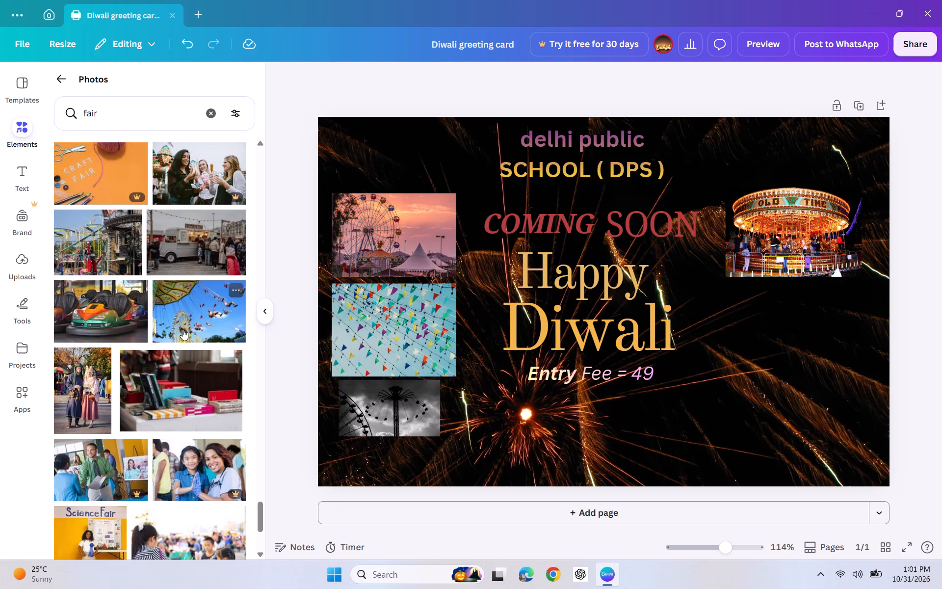
pyautogui.scroll(-6, 201, 399)
pyautogui.scroll(14, 200, 399)
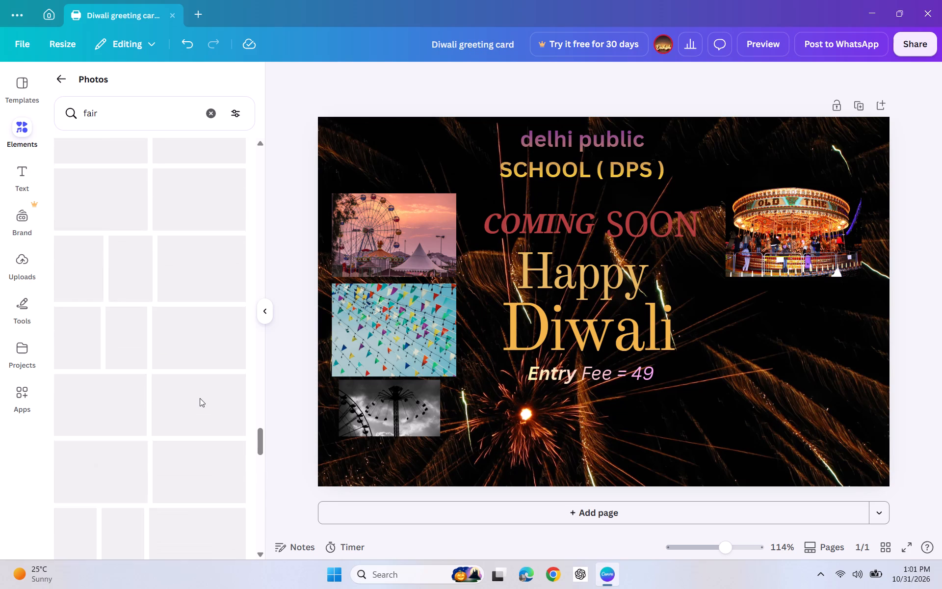
pyautogui.scroll(20, 200, 398)
pyautogui.scroll(20, 200, 398)
pyautogui.scroll(-3, 199, 398)
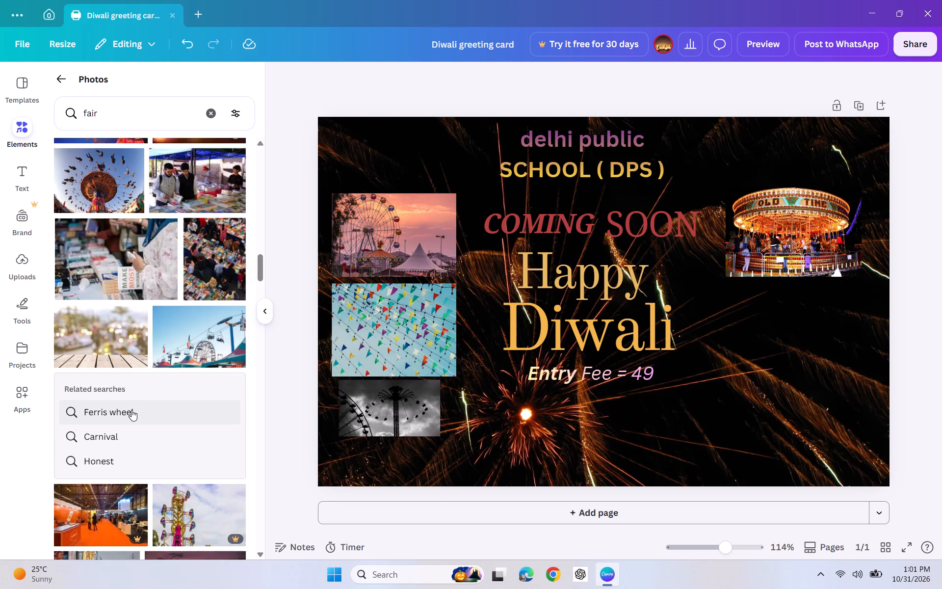
# From the related Carnival search, add the green-toned night fairground photo, shrink it to about 2 × 1.4, and place it below the carousel photo.
pyautogui.click(119, 443)
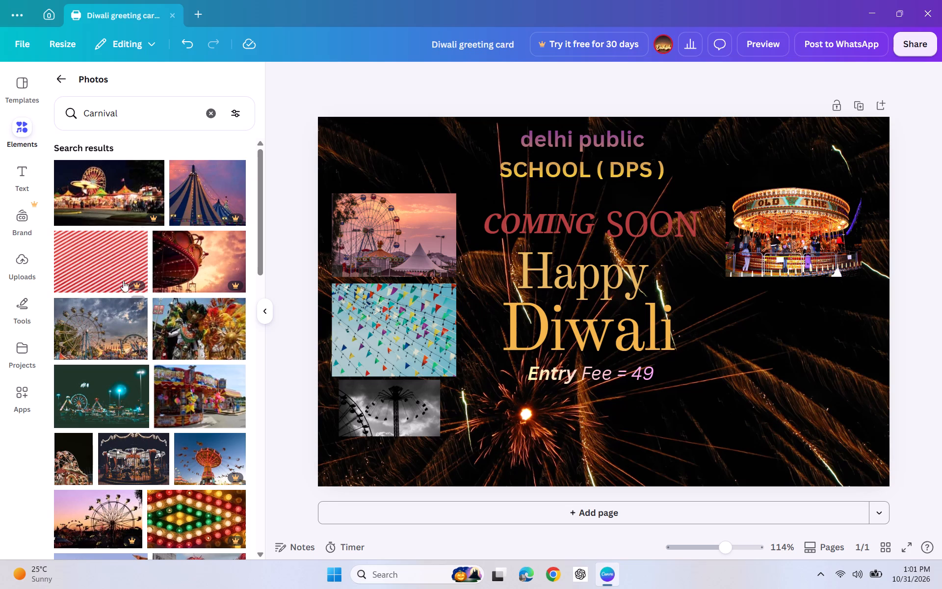
pyautogui.click(104, 406)
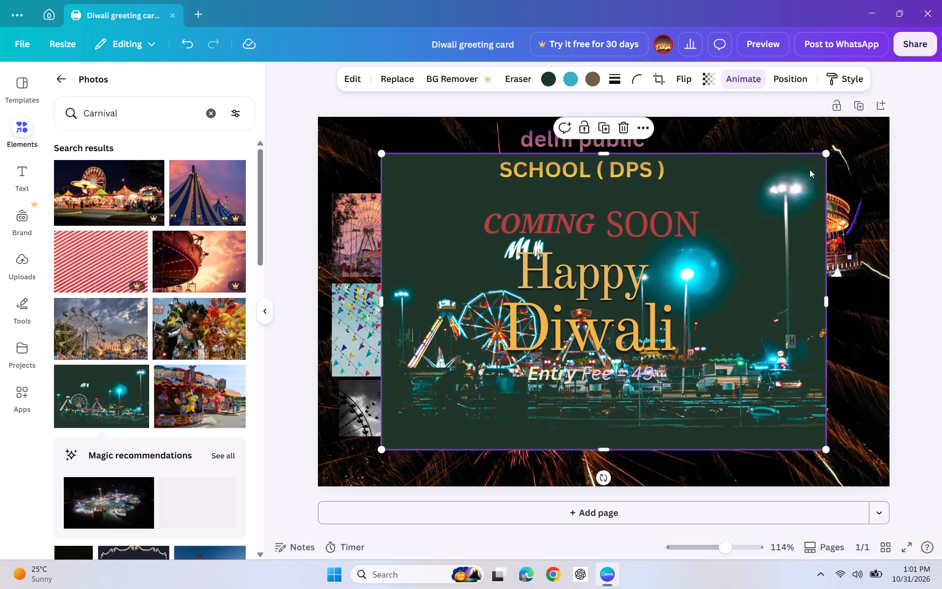
pyautogui.moveTo(828, 152); pyautogui.dragTo(539, 394)
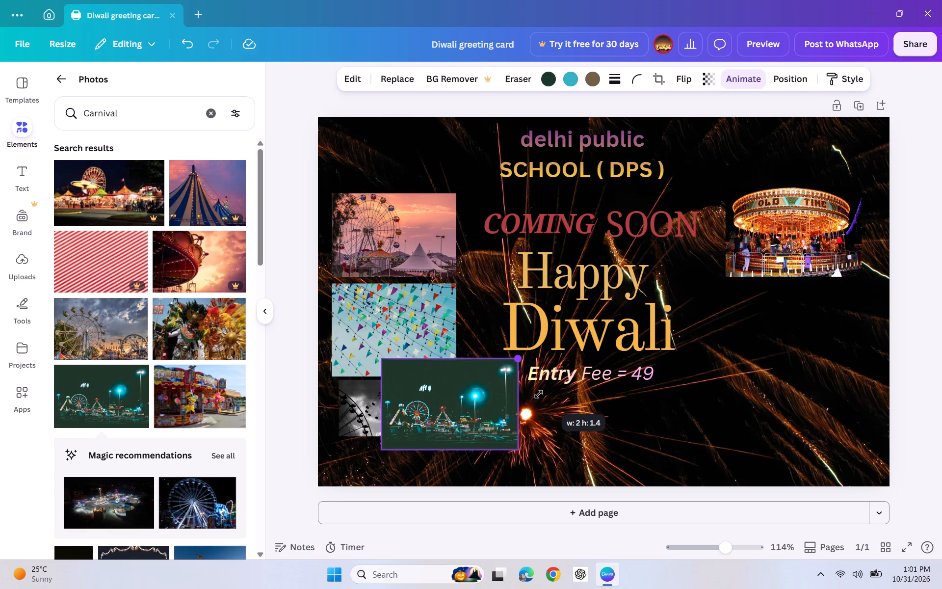
pyautogui.moveTo(539, 394); pyautogui.dragTo(538, 395)
pyautogui.moveTo(438, 393); pyautogui.dragTo(790, 326)
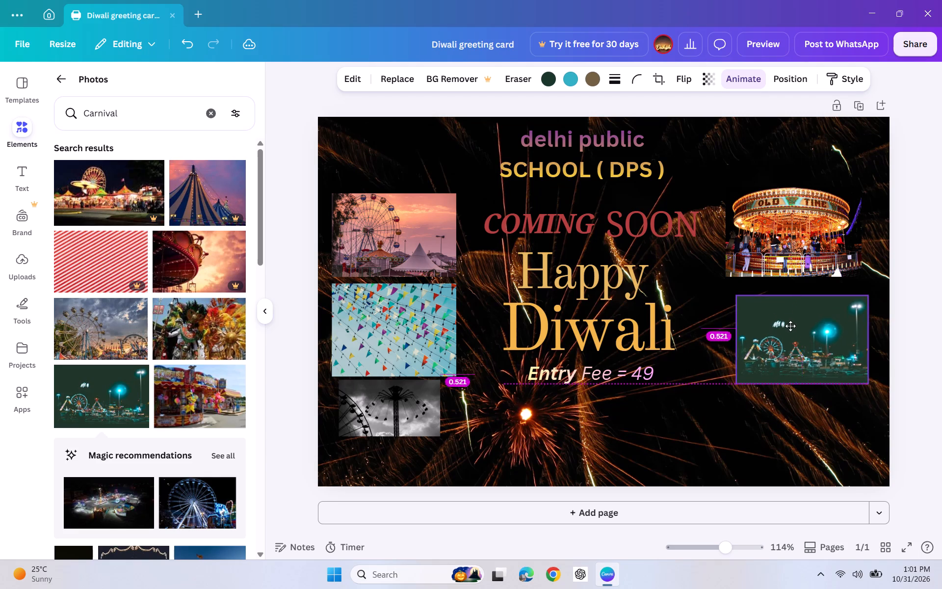
pyautogui.moveTo(790, 326); pyautogui.dragTo(787, 323)
# Nudge the bunting flags photo up so it sits directly beneath the Ferris wheel photo, matching that photo's width.
pyautogui.click(388, 332)
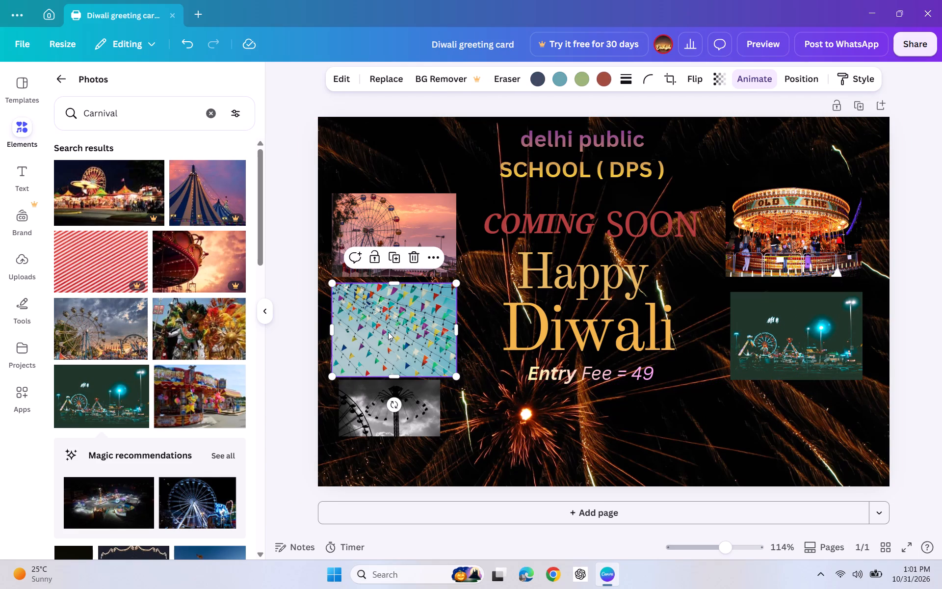
pyautogui.click(421, 316)
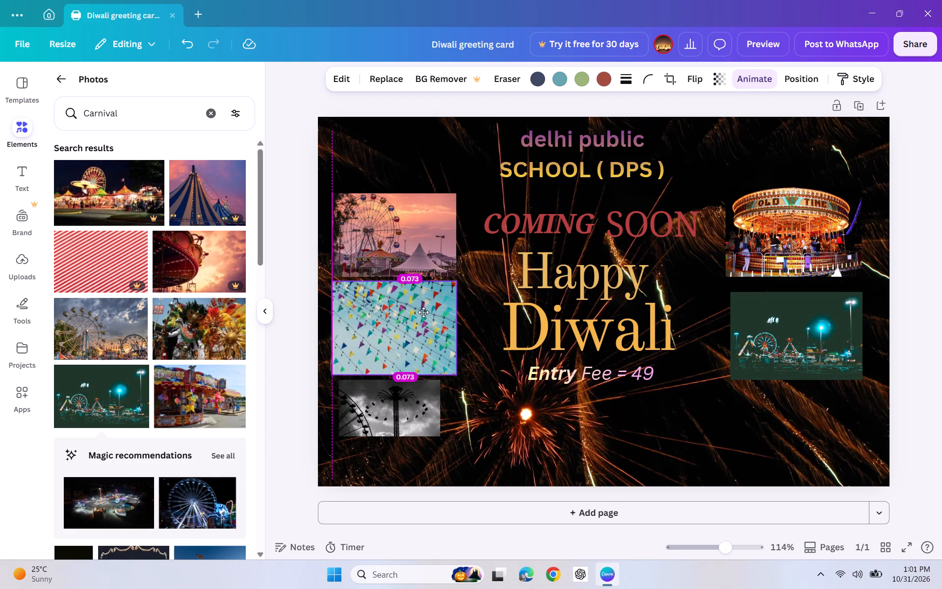
pyautogui.click(457, 280)
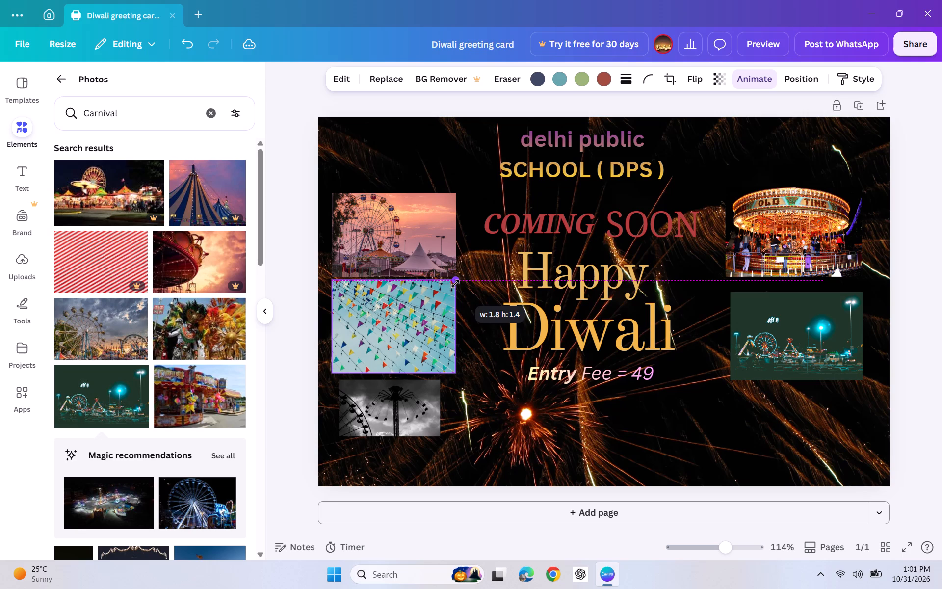
# Enlarge the night fairground photo slightly so its left edge aligns with the carousel photo's left edge.
pyautogui.click(778, 335)
pyautogui.click(727, 292)
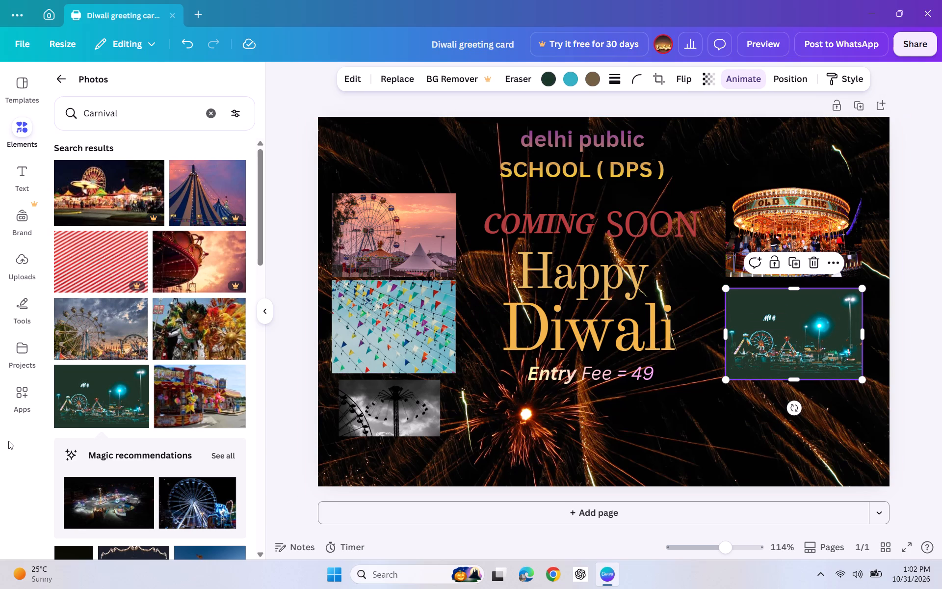
pyautogui.click(279, 441)
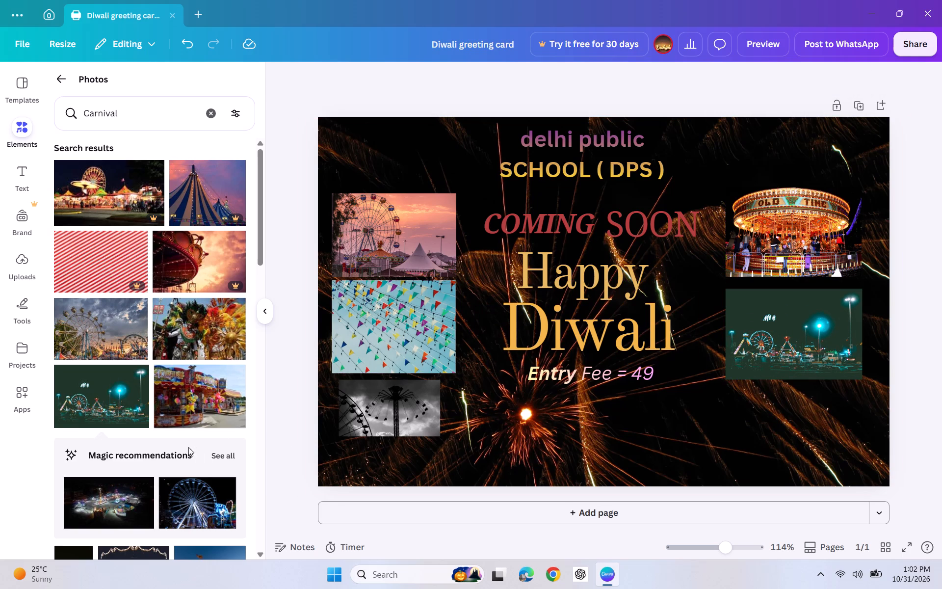
# Add the swing ride photo with red lights and blue backdrop from the Carnival results, shrink it, and place it beneath the night fairground photo.
pyautogui.scroll(-4, 188, 447)
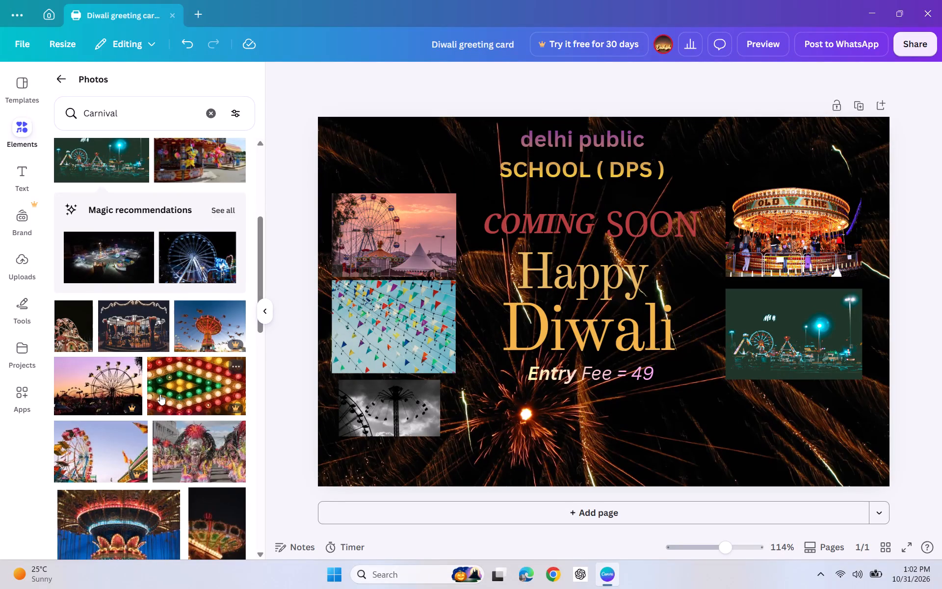
pyautogui.moveTo(160, 393); pyautogui.dragTo(159, 388)
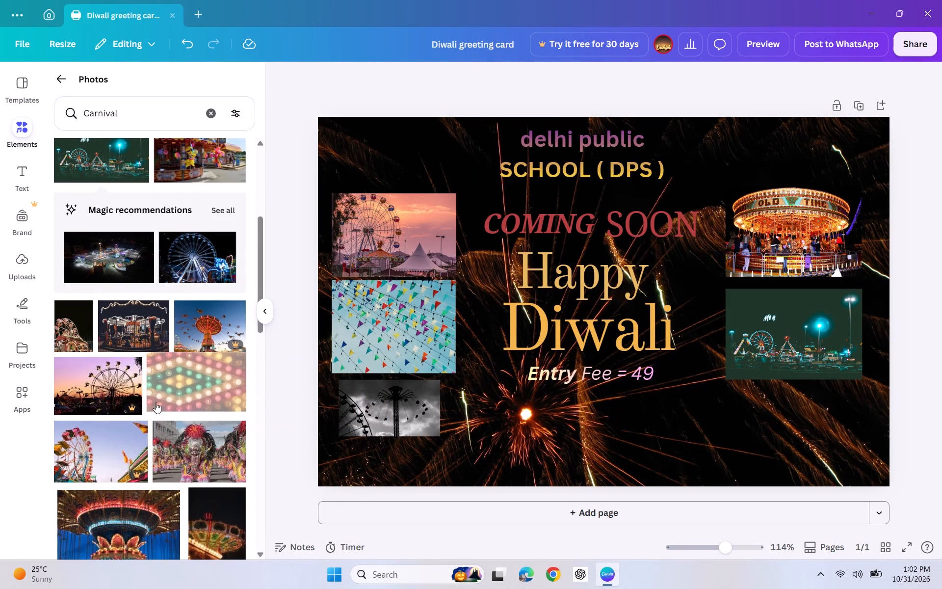
pyautogui.scroll(-4, 194, 443)
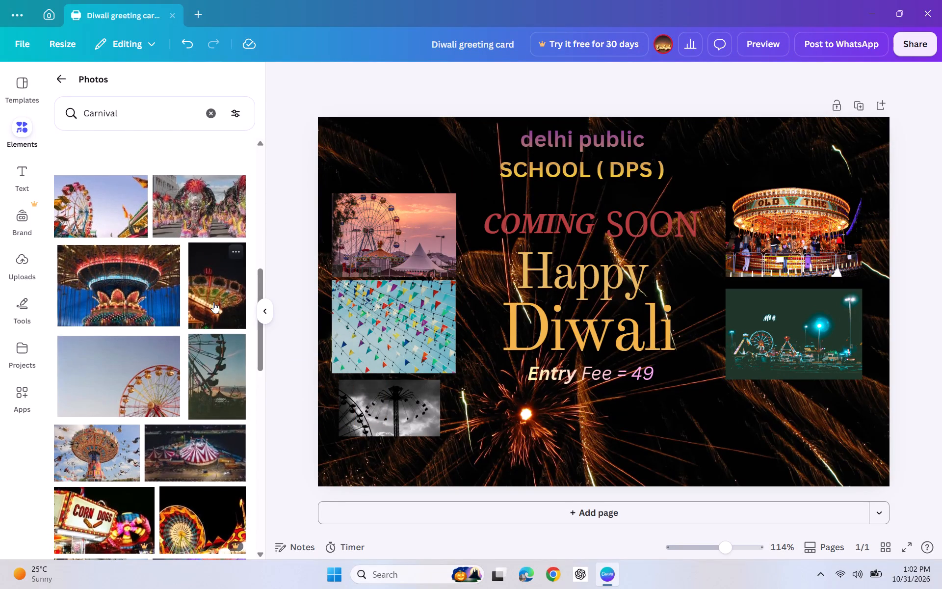
pyautogui.click(87, 299)
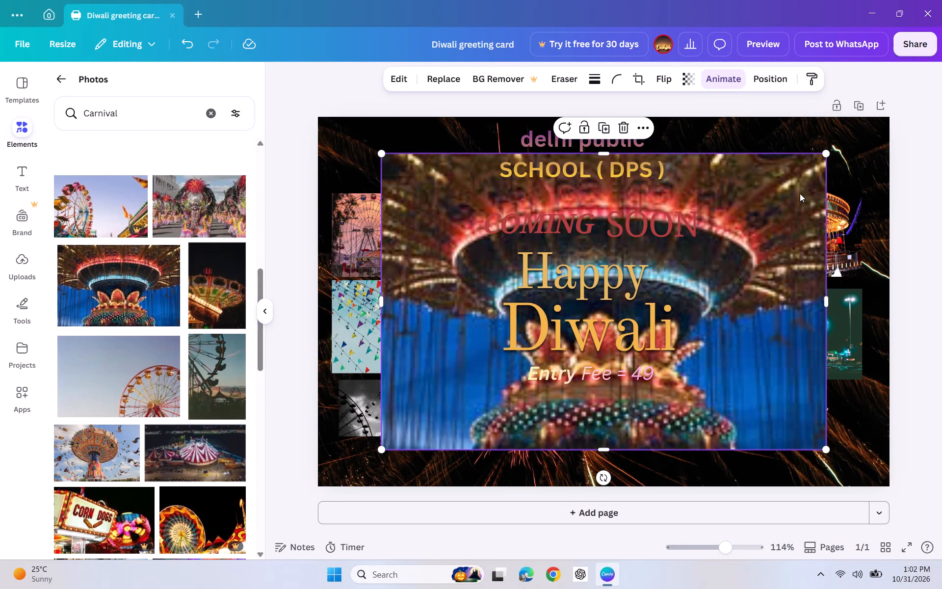
pyautogui.moveTo(828, 151); pyautogui.dragTo(814, 168)
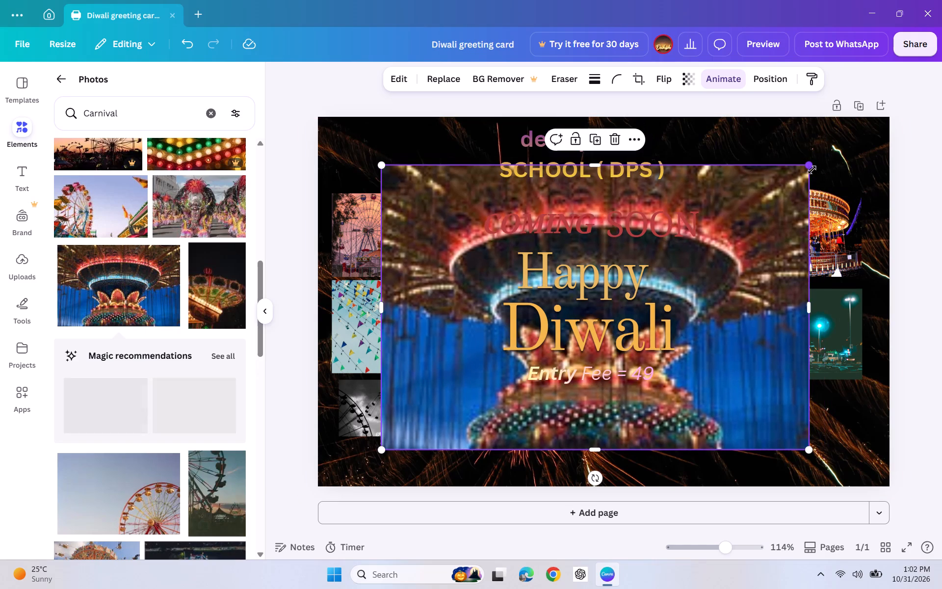
pyautogui.moveTo(807, 164); pyautogui.dragTo(703, 258)
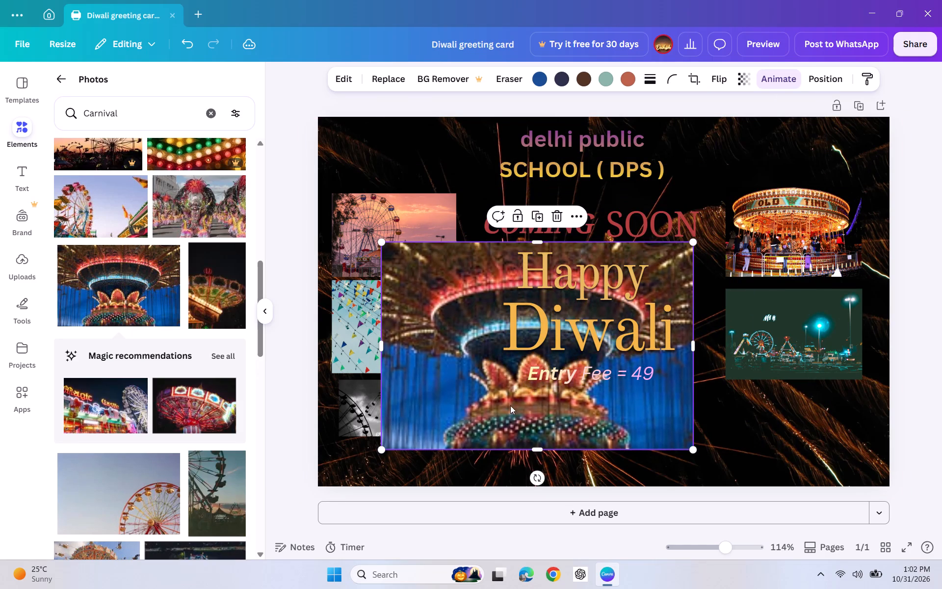
pyautogui.moveTo(472, 394); pyautogui.dragTo(654, 440)
pyautogui.moveTo(875, 288); pyautogui.dragTo(714, 447)
pyautogui.moveTo(642, 444); pyautogui.dragTo(772, 417)
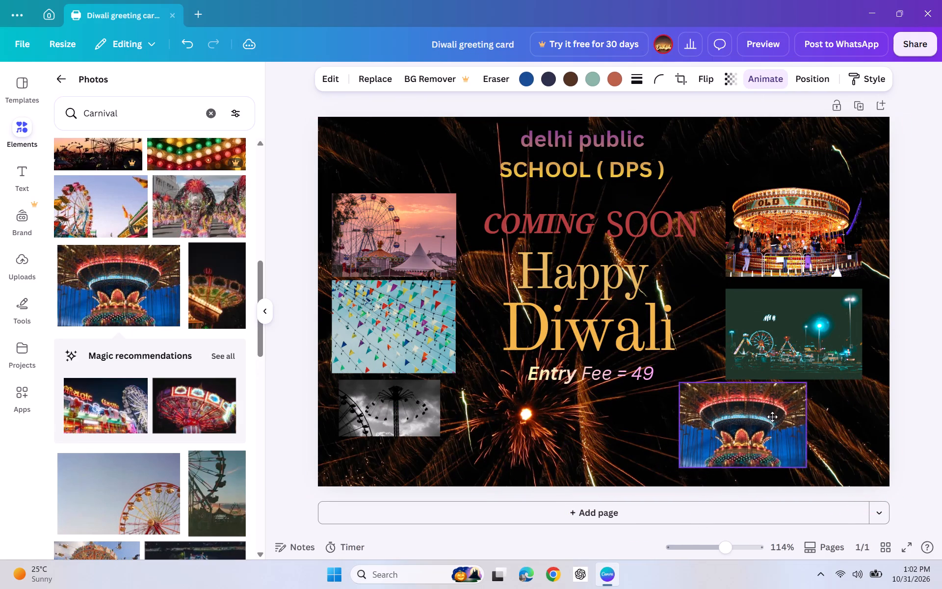
pyautogui.moveTo(772, 417); pyautogui.dragTo(803, 415)
pyautogui.click(788, 464)
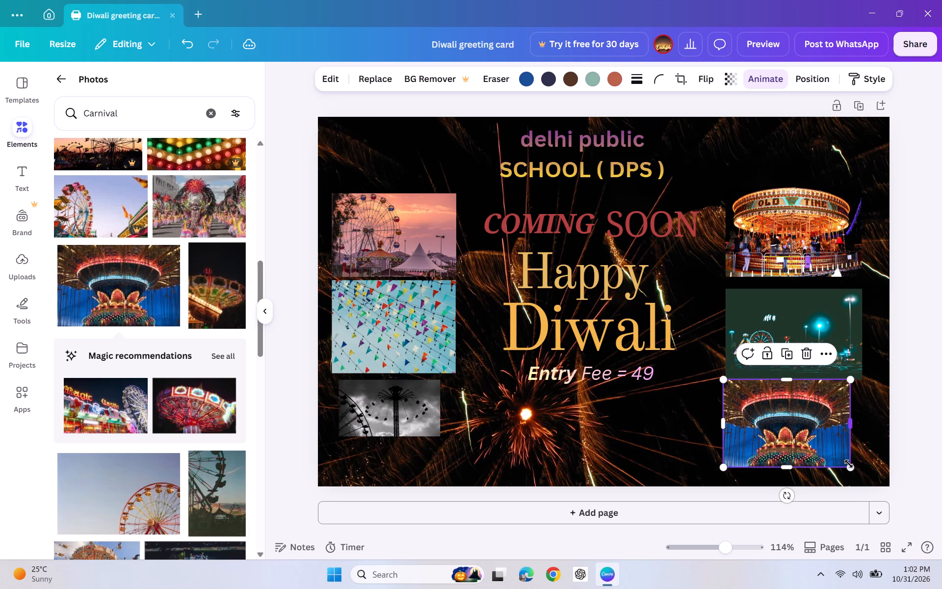
# Shrink the swing ride photo further and reposition it just below the night fairground photo, clear of the card's bottom edge.
pyautogui.moveTo(849, 464); pyautogui.dragTo(819, 432)
pyautogui.moveTo(777, 424); pyautogui.dragTo(812, 436)
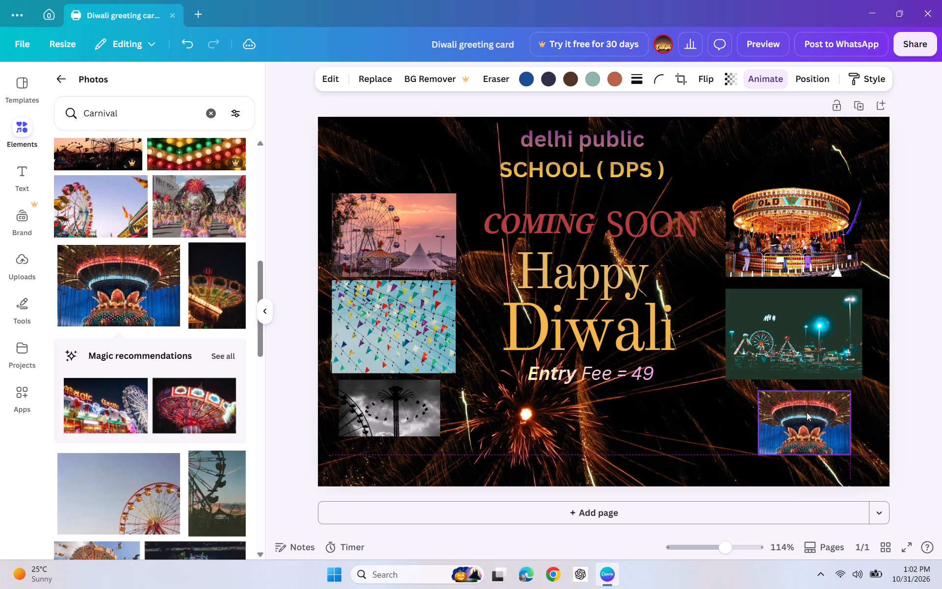
pyautogui.click(803, 392)
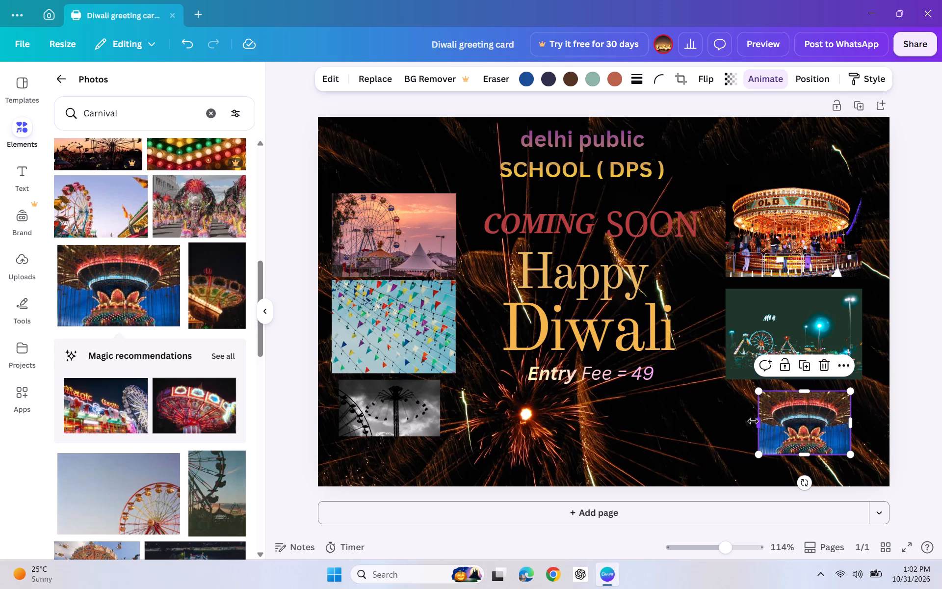
# Widen the swing ride photo on both sides and move it up closer to the night fairground photo.
pyautogui.moveTo(759, 425); pyautogui.dragTo(742, 425)
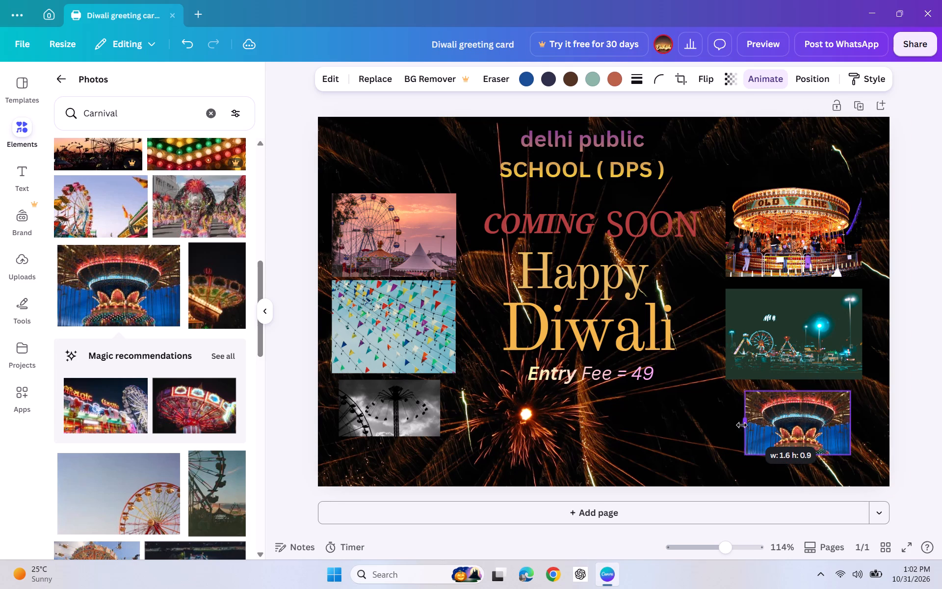
pyautogui.moveTo(742, 425); pyautogui.dragTo(751, 426)
pyautogui.moveTo(800, 391); pyautogui.dragTo(800, 394)
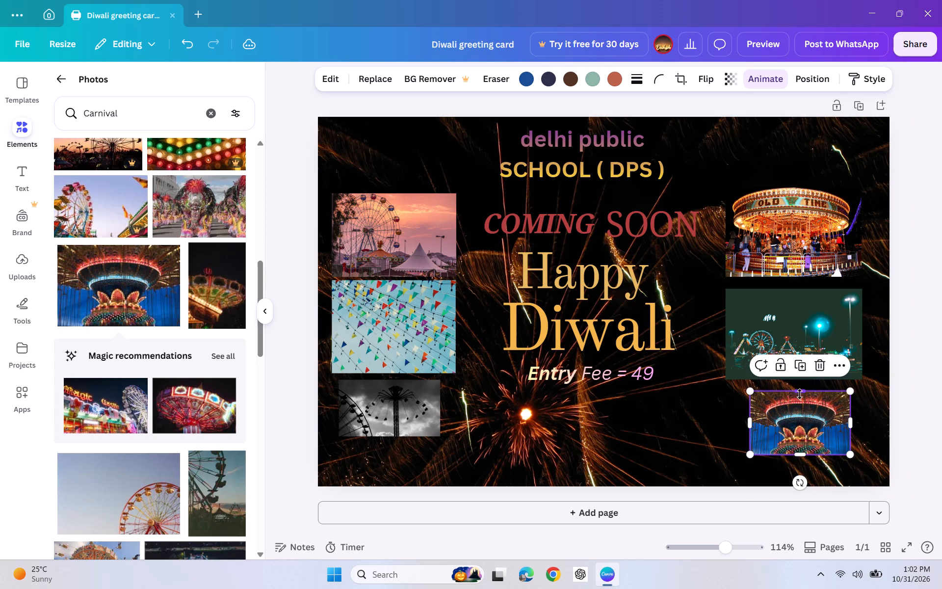
pyautogui.moveTo(800, 394); pyautogui.dragTo(794, 394)
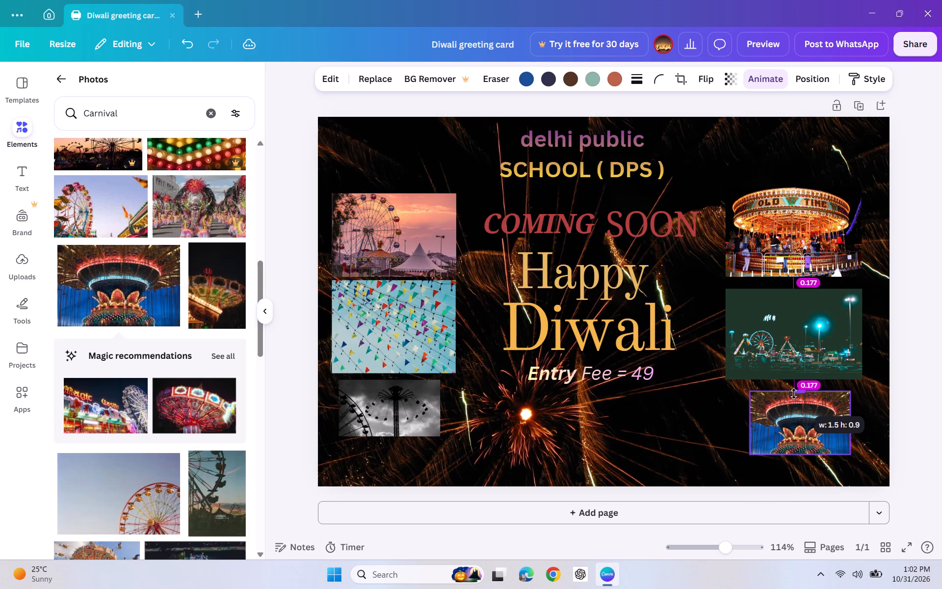
pyautogui.moveTo(794, 394); pyautogui.dragTo(792, 387)
pyautogui.moveTo(851, 382); pyautogui.dragTo(840, 393)
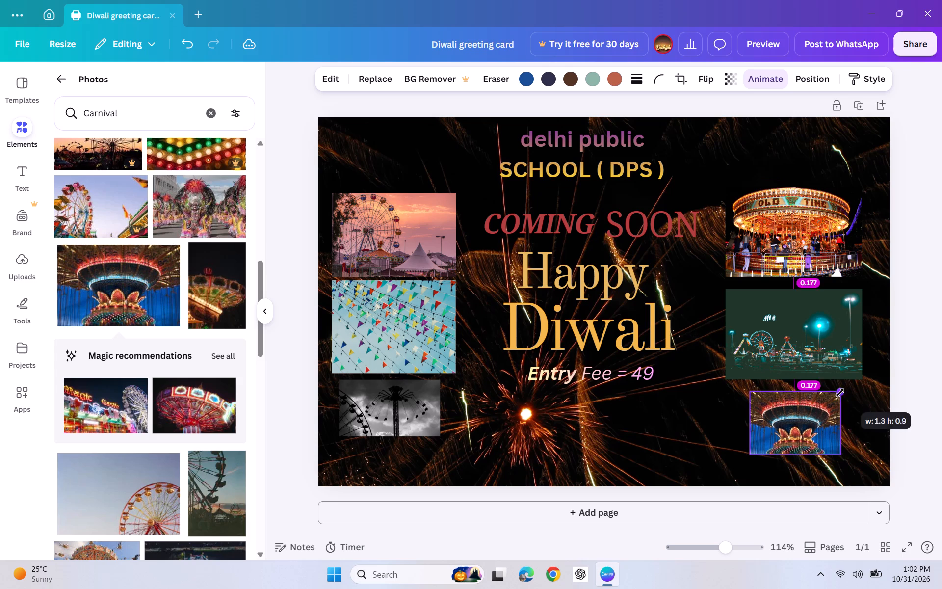
pyautogui.moveTo(840, 393); pyautogui.dragTo(841, 391)
pyautogui.moveTo(811, 411); pyautogui.dragTo(812, 405)
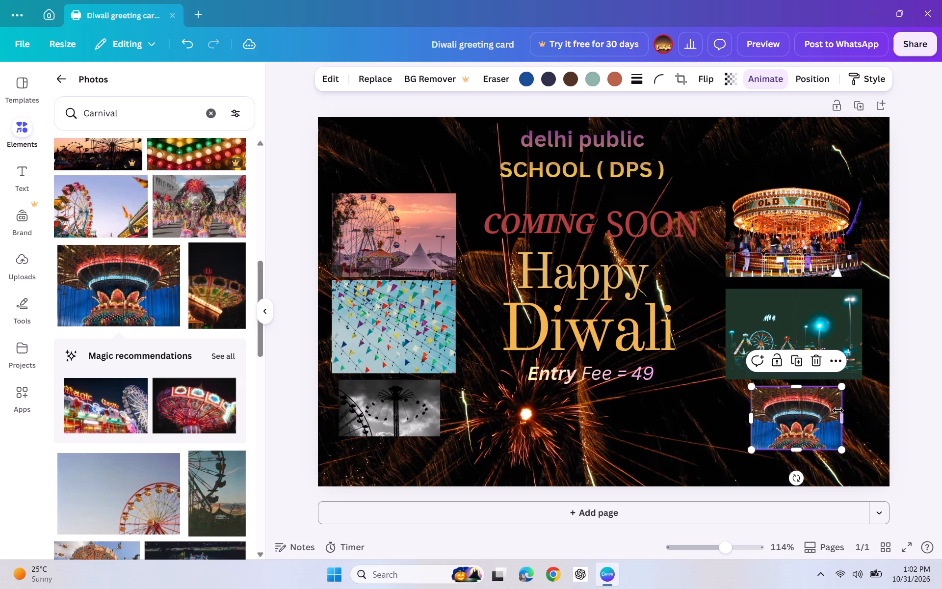
pyautogui.moveTo(839, 412); pyautogui.dragTo(853, 414)
pyautogui.moveTo(754, 417); pyautogui.dragTo(744, 417)
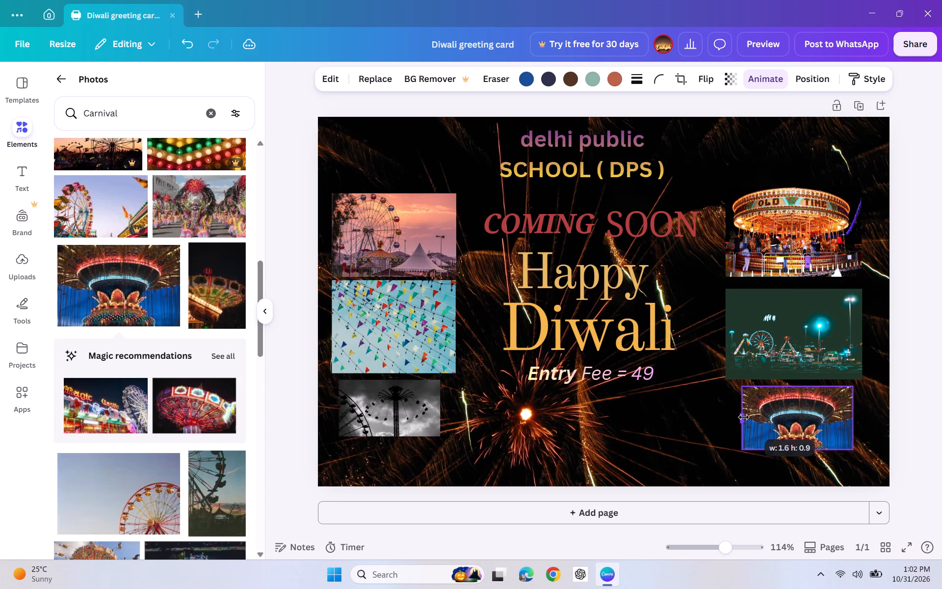
pyautogui.moveTo(744, 417); pyautogui.dragTo(734, 416)
pyautogui.click(793, 445)
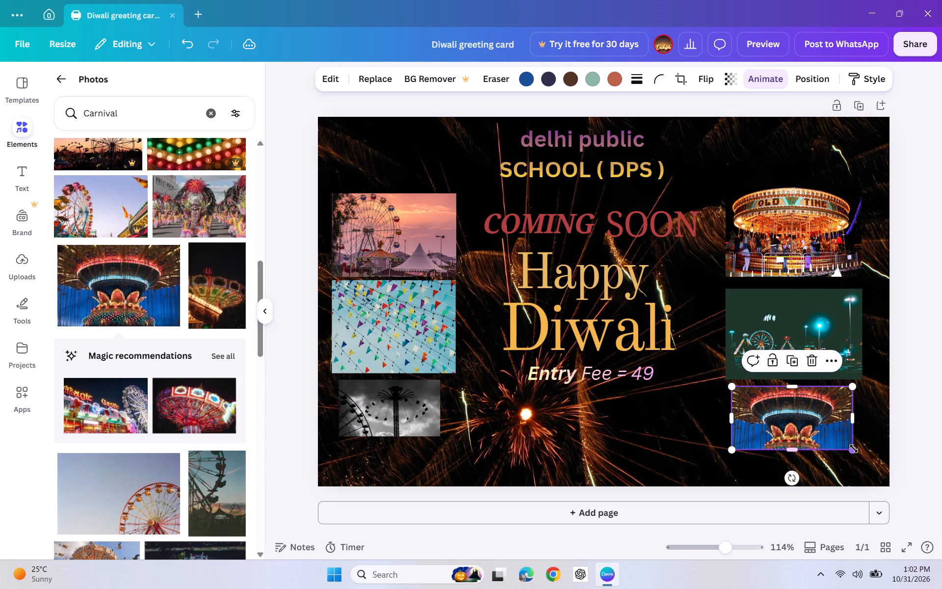
# Shrink the swing ride photo slightly and centre it beneath the night fairground photo with an equal 0.177 gap.
pyautogui.moveTo(854, 449); pyautogui.dragTo(844, 441)
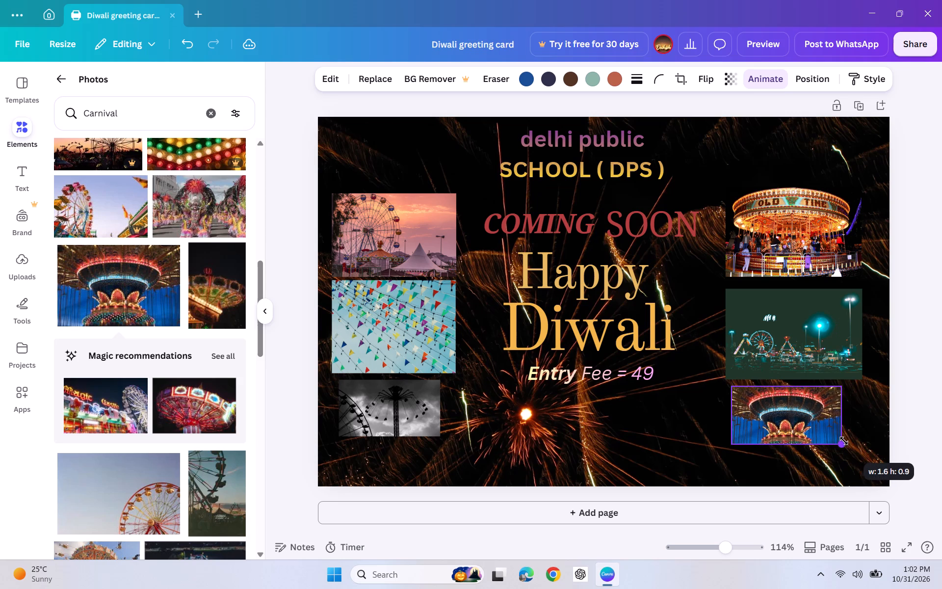
pyautogui.moveTo(844, 441); pyautogui.dragTo(843, 441)
pyautogui.moveTo(820, 431); pyautogui.dragTo(832, 432)
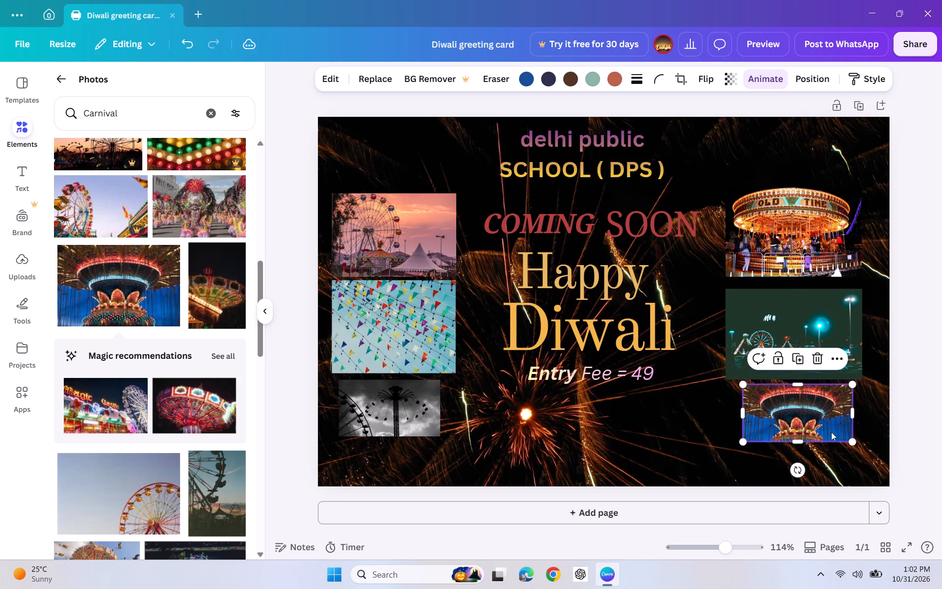
pyautogui.moveTo(780, 407); pyautogui.dragTo(782, 412)
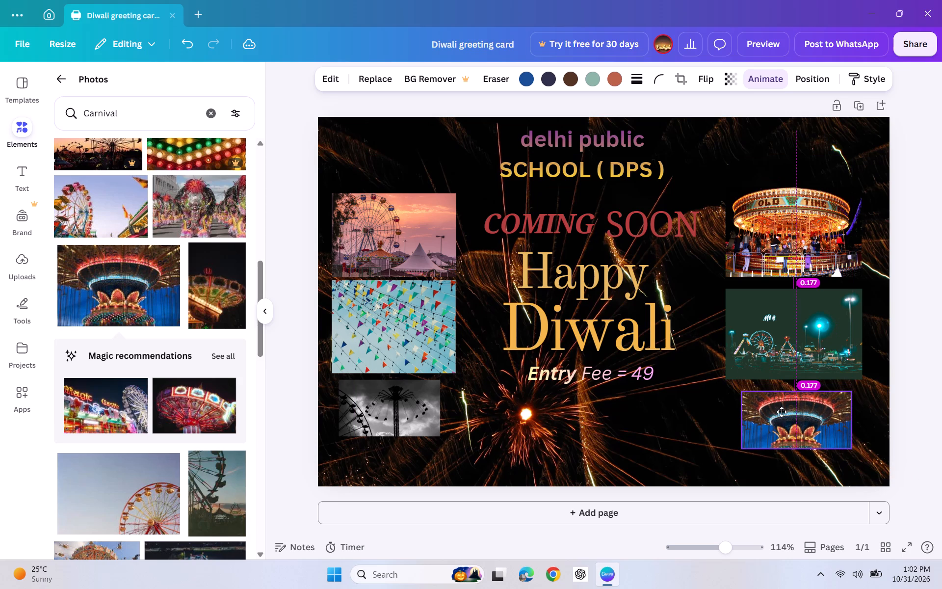
pyautogui.moveTo(782, 412); pyautogui.dragTo(744, 414)
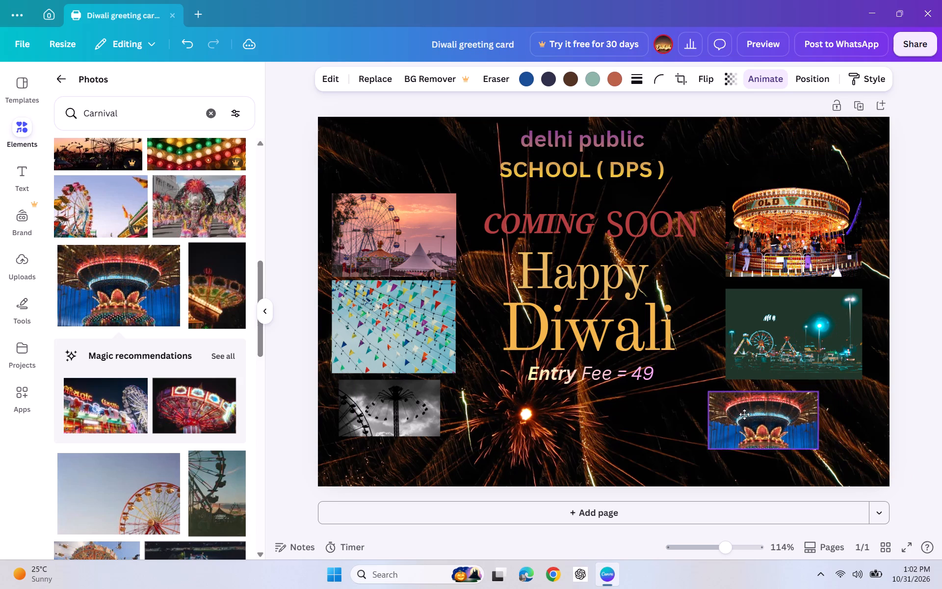
pyautogui.moveTo(744, 414); pyautogui.dragTo(777, 414)
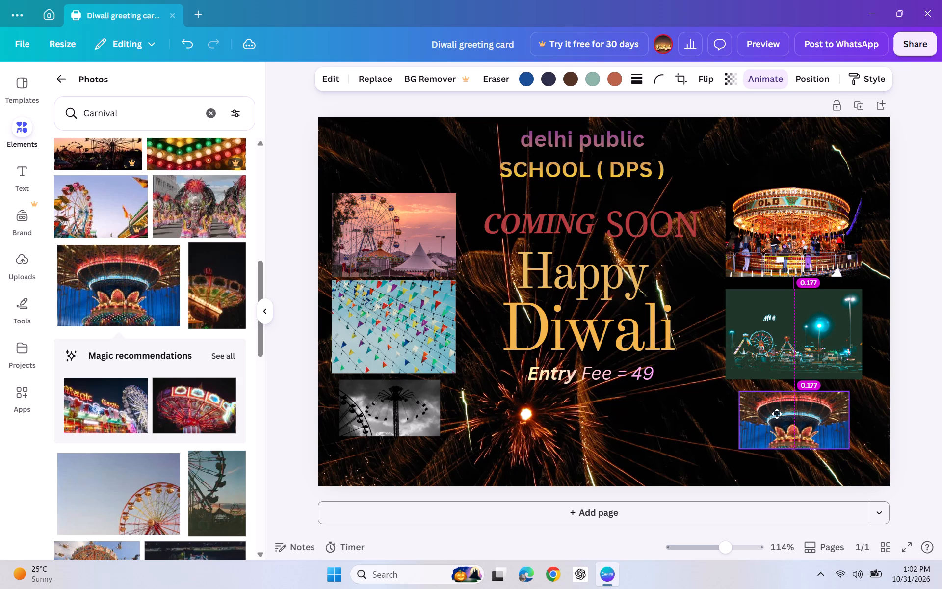
pyautogui.moveTo(777, 414); pyautogui.dragTo(778, 413)
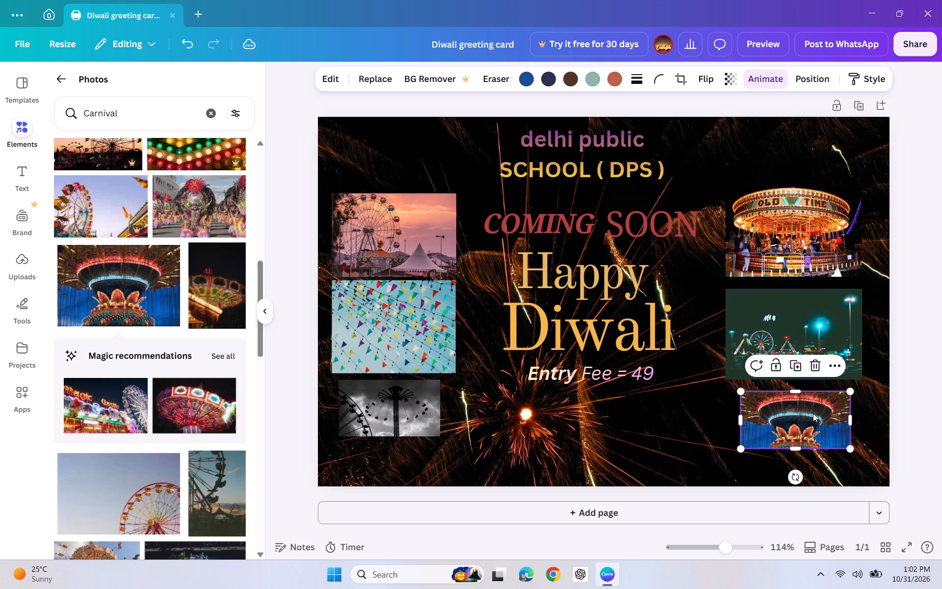
pyautogui.click(614, 439)
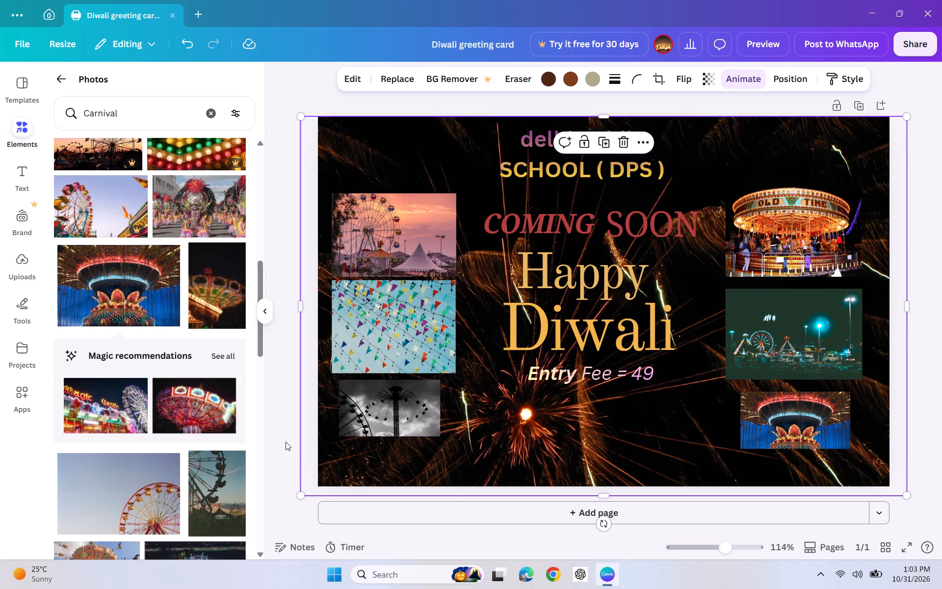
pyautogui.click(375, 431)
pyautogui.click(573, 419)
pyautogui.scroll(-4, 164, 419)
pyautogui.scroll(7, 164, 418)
# Shrink the swing ride photo further and centre it close beneath the night fairground photo.
pyautogui.click(743, 414)
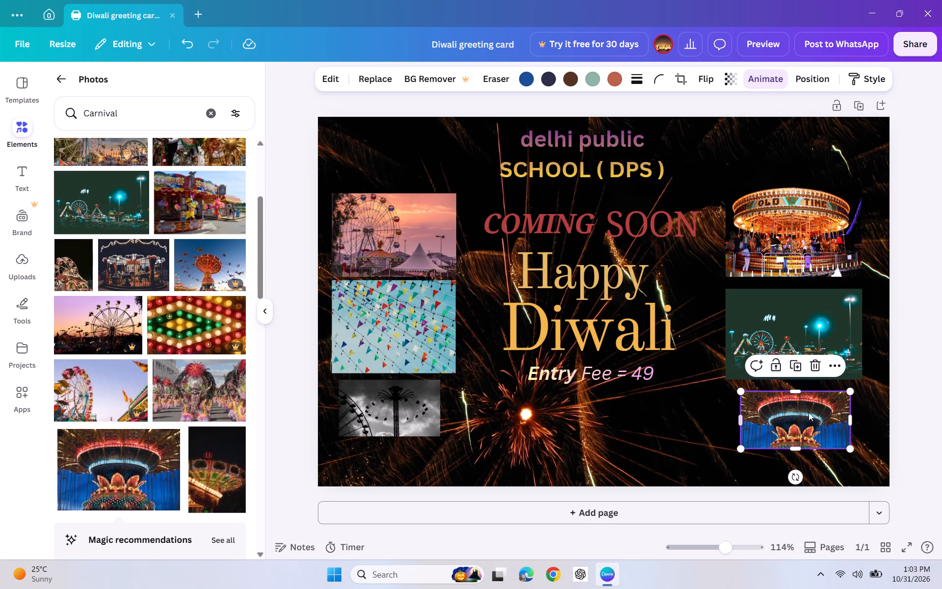
pyautogui.moveTo(854, 444); pyautogui.dragTo(828, 428)
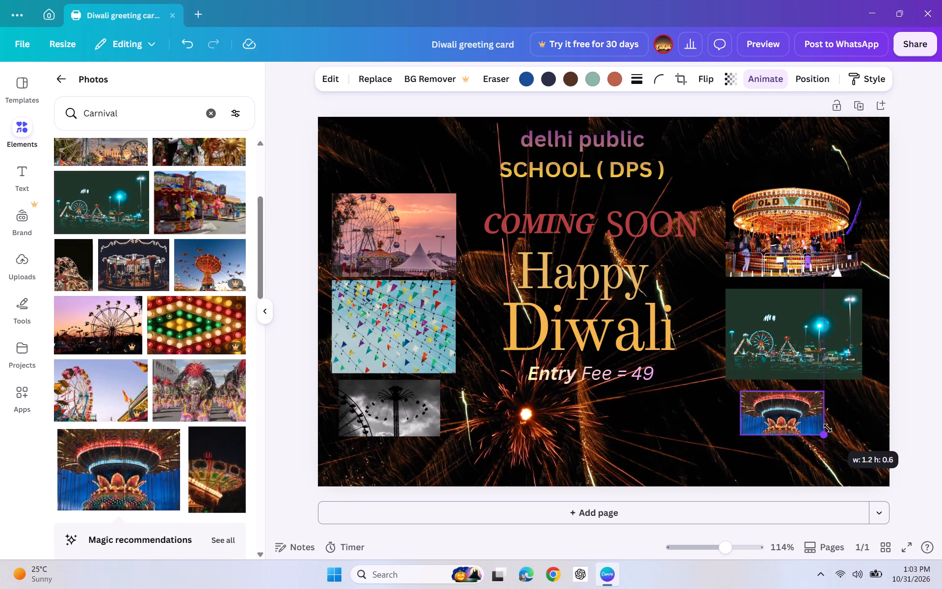
pyautogui.moveTo(828, 428); pyautogui.dragTo(832, 431)
pyautogui.moveTo(785, 416); pyautogui.dragTo(800, 414)
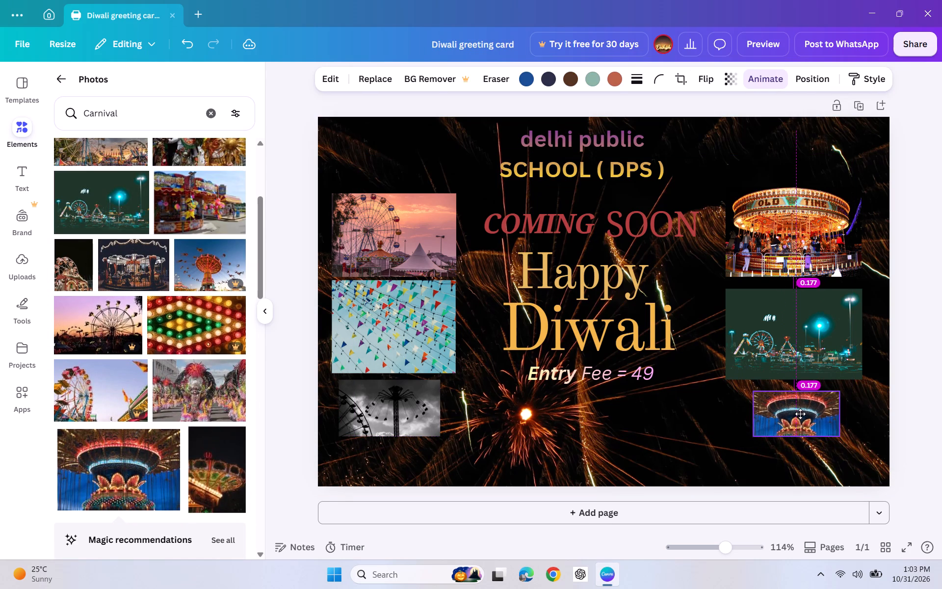
pyautogui.moveTo(800, 414); pyautogui.dragTo(796, 413)
# Shrink the black-and-white swing ride photo to a similar size and centre it beneath the bunting flags photo.
pyautogui.moveTo(355, 407); pyautogui.dragTo(361, 408)
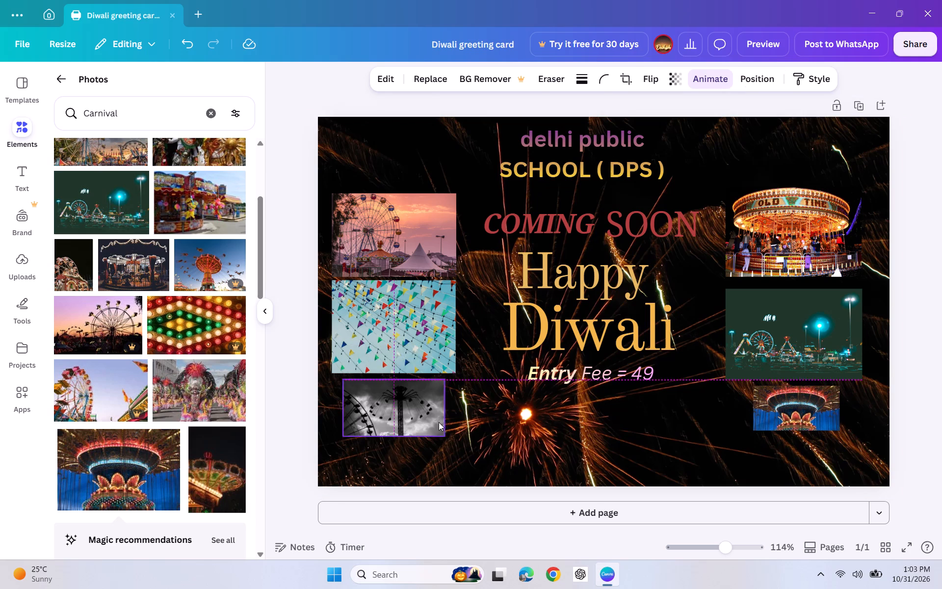
pyautogui.moveTo(448, 434); pyautogui.dragTo(437, 421)
pyautogui.moveTo(402, 412); pyautogui.dragTo(413, 412)
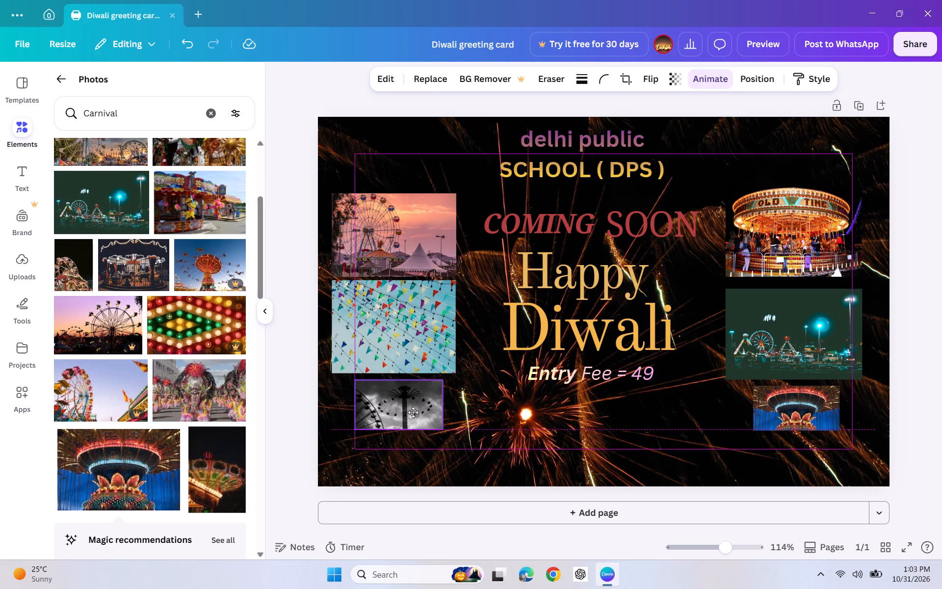
pyautogui.moveTo(413, 412); pyautogui.dragTo(407, 411)
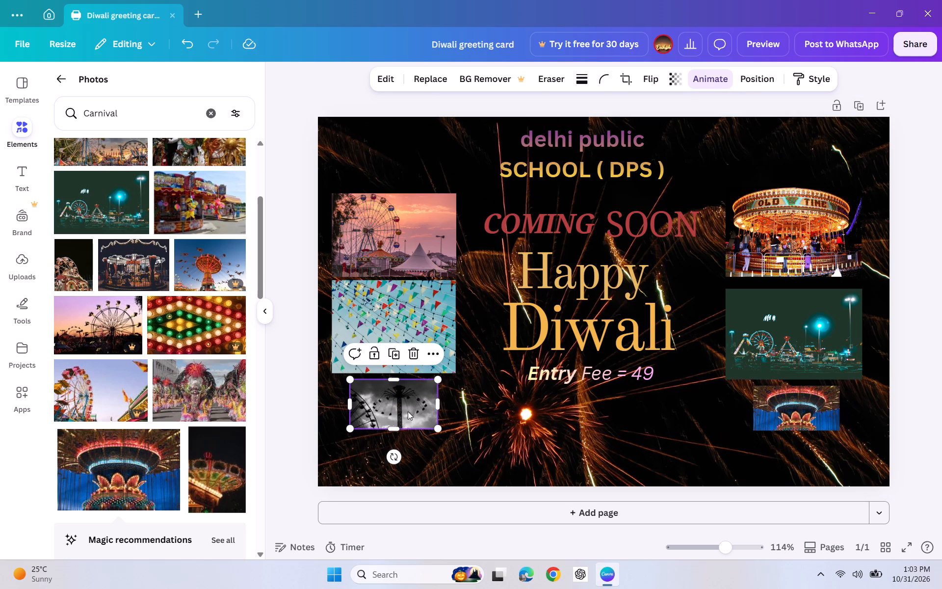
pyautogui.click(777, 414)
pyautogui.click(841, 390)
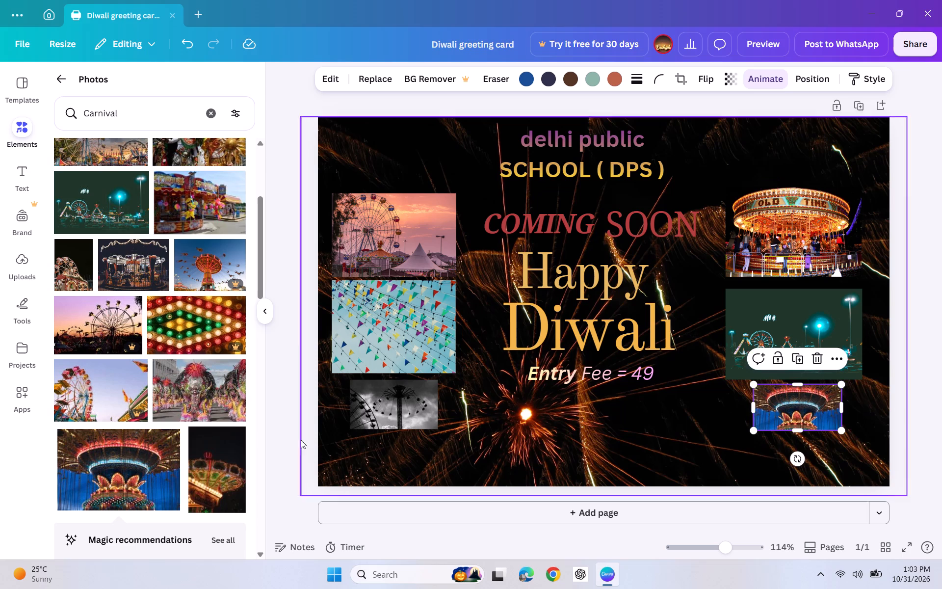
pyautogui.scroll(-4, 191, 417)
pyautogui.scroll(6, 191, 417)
# Replace the Carnival photo search with a search for "border".
pyautogui.click(206, 118)
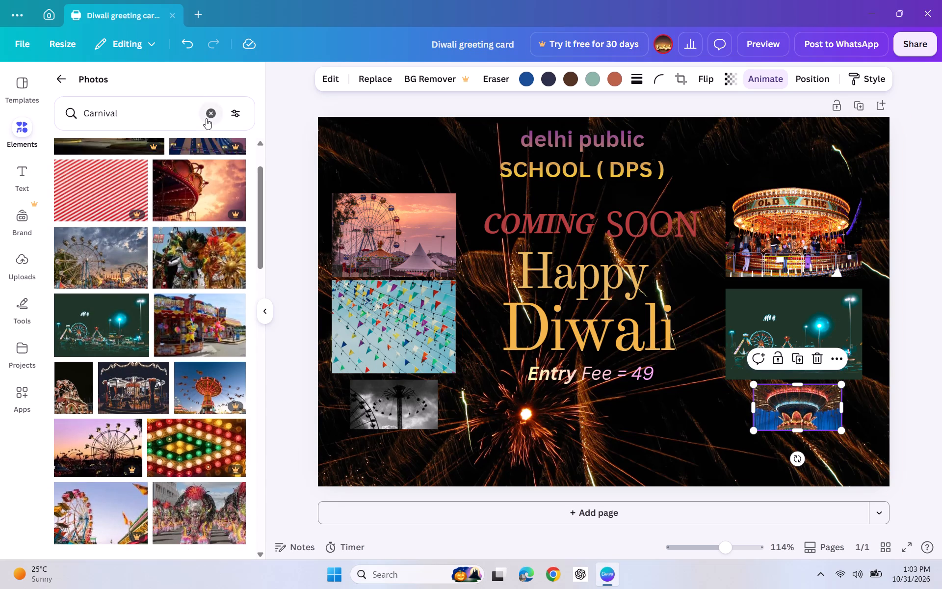
pyautogui.press('b')
pyautogui.press('o')
pyautogui.write('rde')
pyautogui.press('r')
pyautogui.write('tr')
pyautogui.press('Return')
pyautogui.click(162, 114)
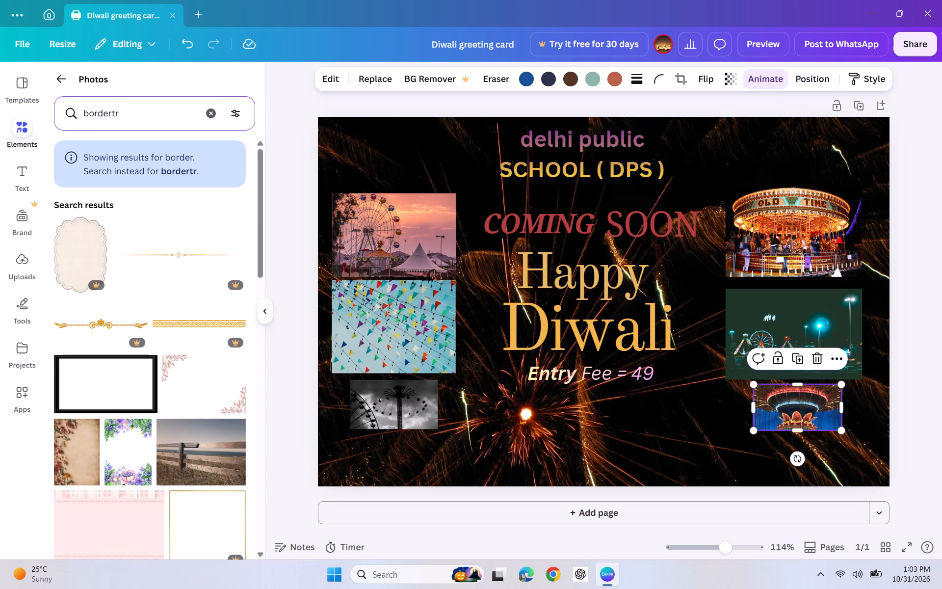
pyautogui.press('BackSpace')
pyautogui.press('BackSpace')
pyautogui.press('BackSpace')
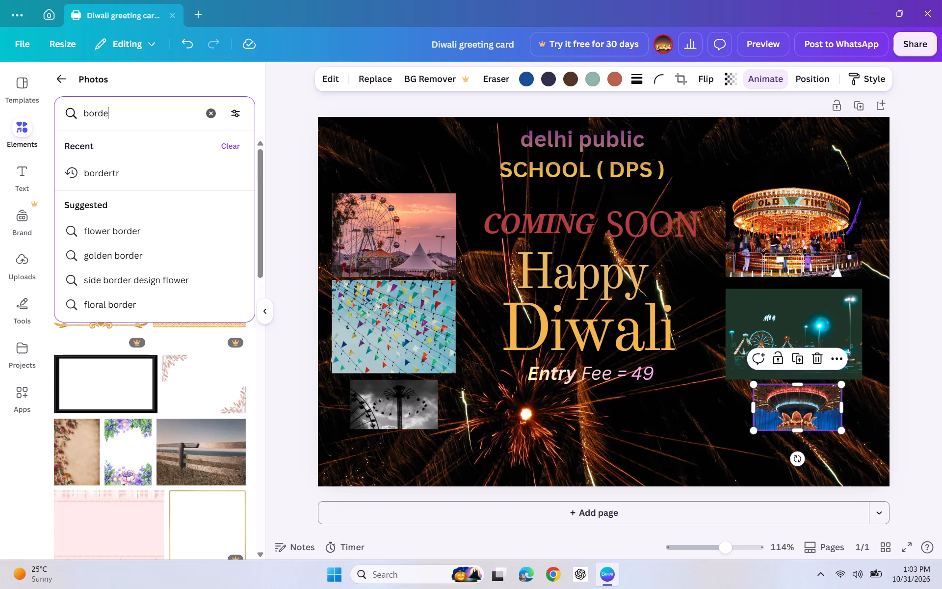
pyautogui.press('r')
pyautogui.press('Return')
# Add the red flower corner border from the border results to the card.
pyautogui.scroll(-6, 157, 292)
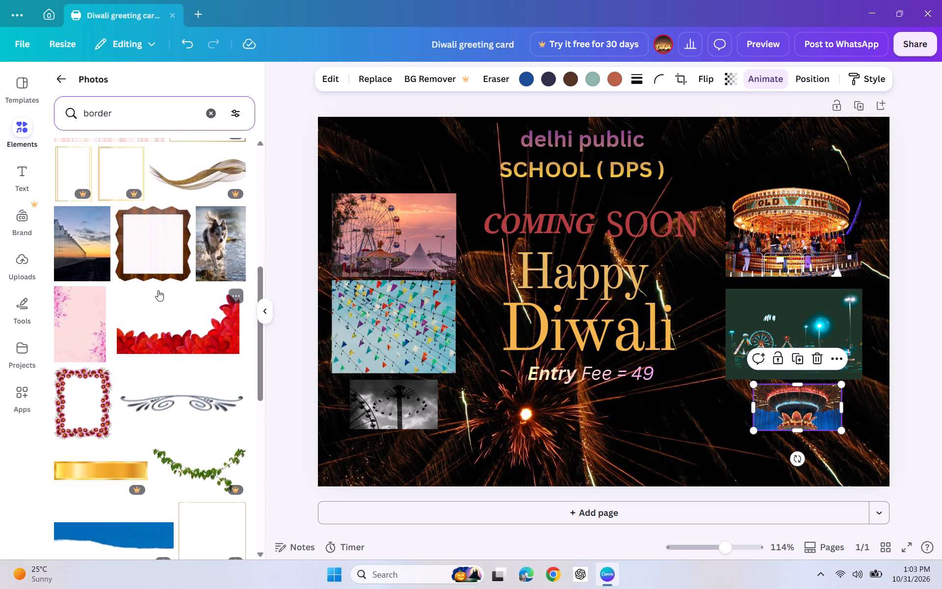
pyautogui.click(185, 328)
pyautogui.click(547, 376)
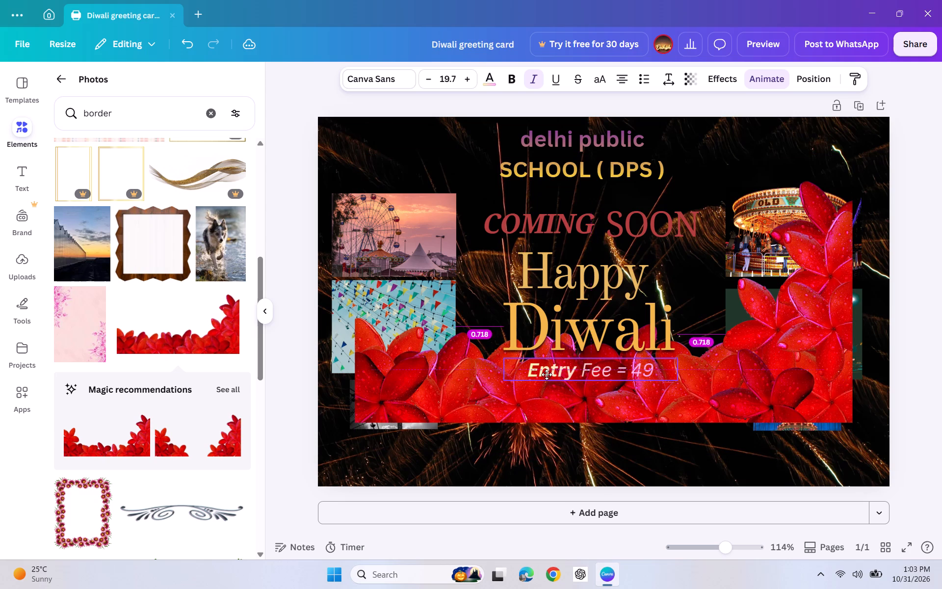
# Shrink the red flower border, move it to the card's bottom-right corner, and stretch it across the card's full width.
pyautogui.click(721, 383)
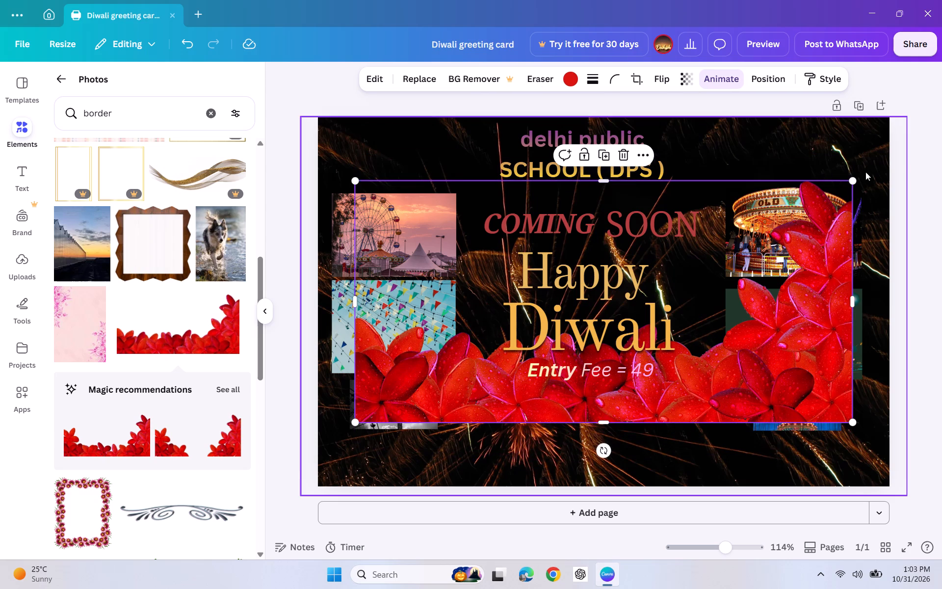
pyautogui.moveTo(853, 179); pyautogui.dragTo(773, 287)
pyautogui.moveTo(722, 375); pyautogui.dragTo(757, 411)
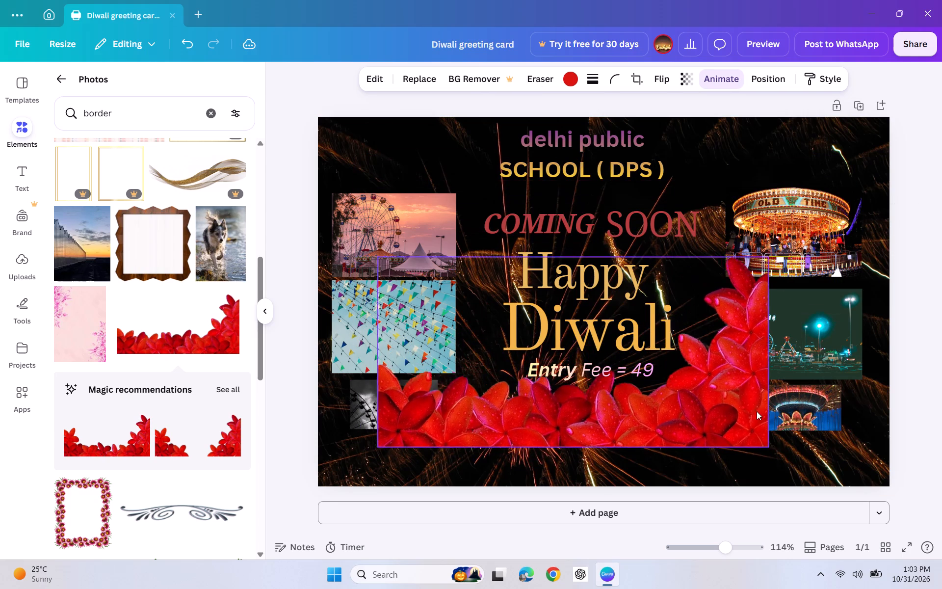
pyautogui.moveTo(757, 411); pyautogui.dragTo(875, 440)
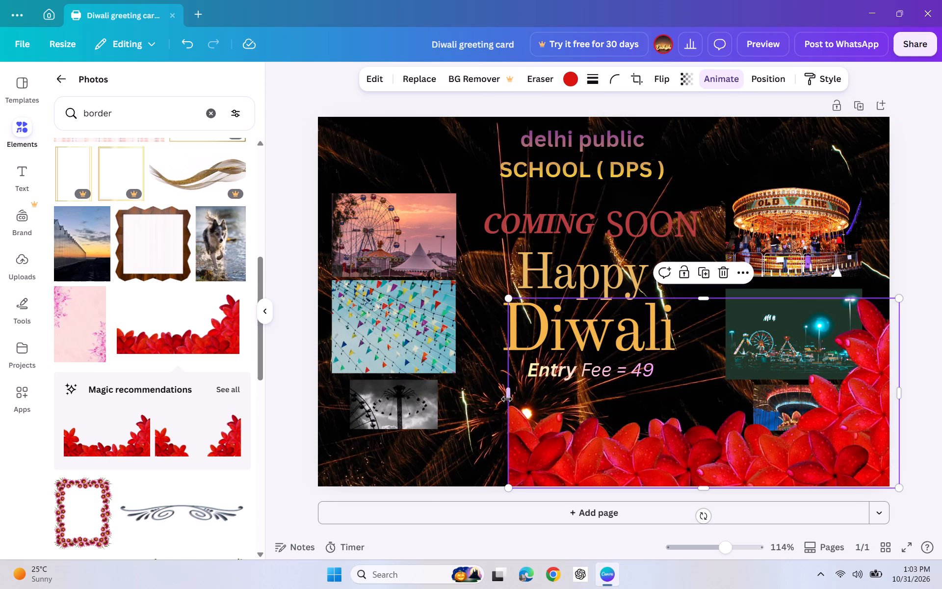
pyautogui.moveTo(506, 398); pyautogui.dragTo(296, 412)
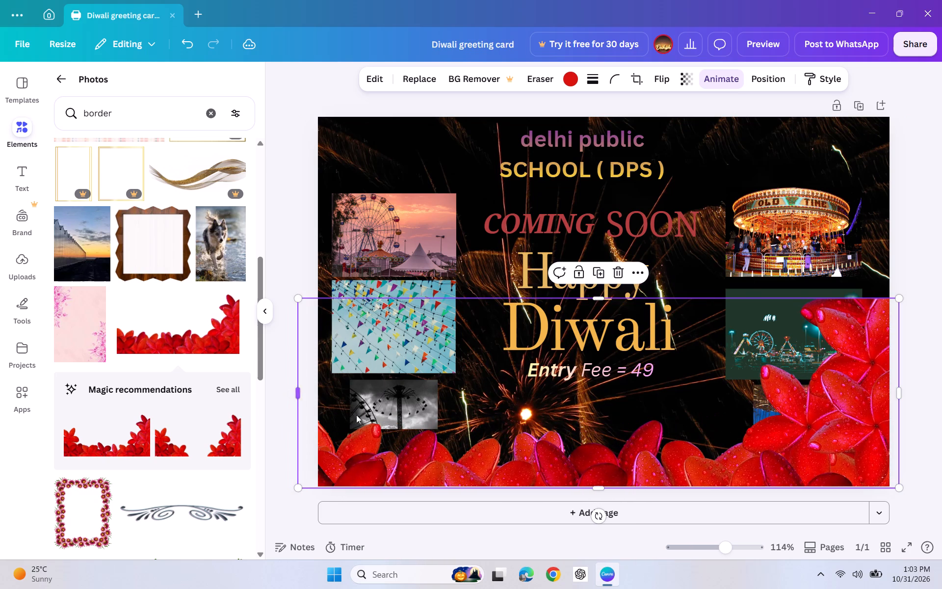
# Reduce the red flower border's height and extend it back past the card's right edge so it spans the bottom.
pyautogui.moveTo(602, 299); pyautogui.dragTo(609, 296)
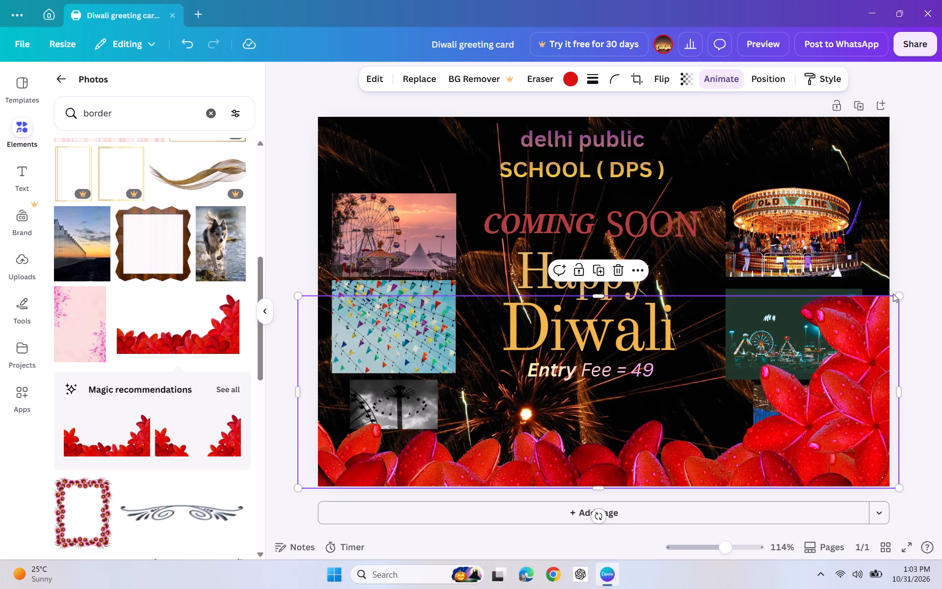
pyautogui.moveTo(899, 297); pyautogui.dragTo(823, 382)
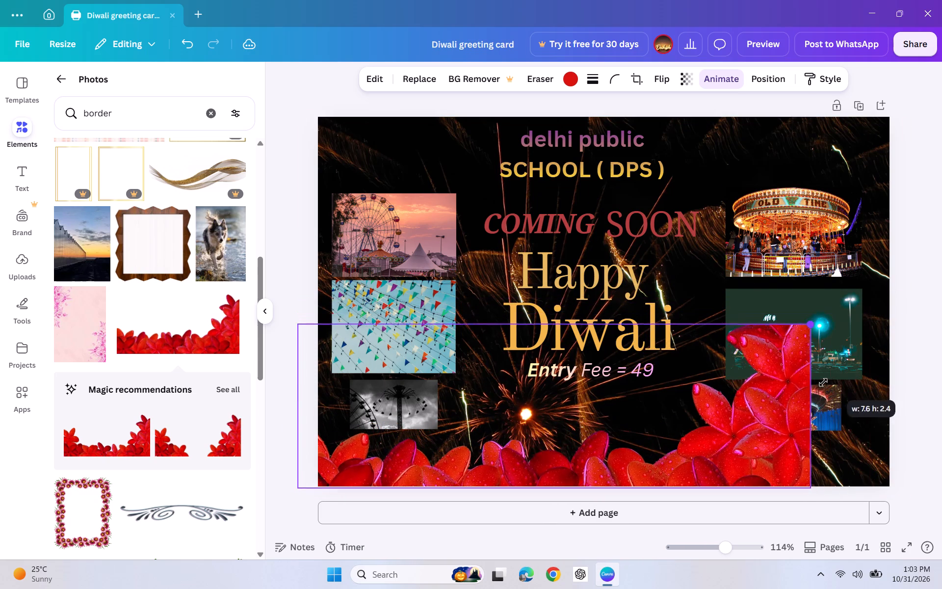
pyautogui.moveTo(823, 382); pyautogui.dragTo(814, 390)
pyautogui.moveTo(798, 408); pyautogui.dragTo(916, 392)
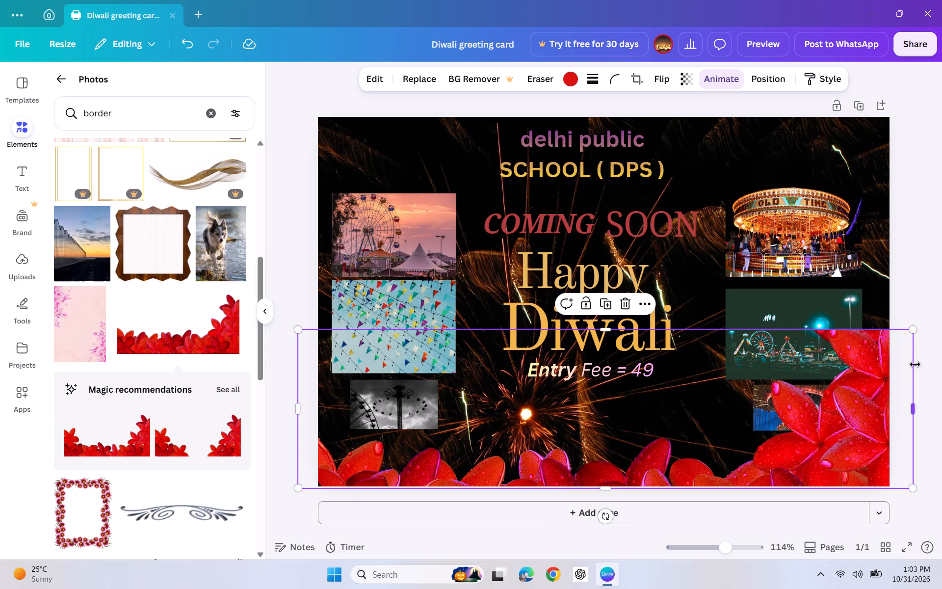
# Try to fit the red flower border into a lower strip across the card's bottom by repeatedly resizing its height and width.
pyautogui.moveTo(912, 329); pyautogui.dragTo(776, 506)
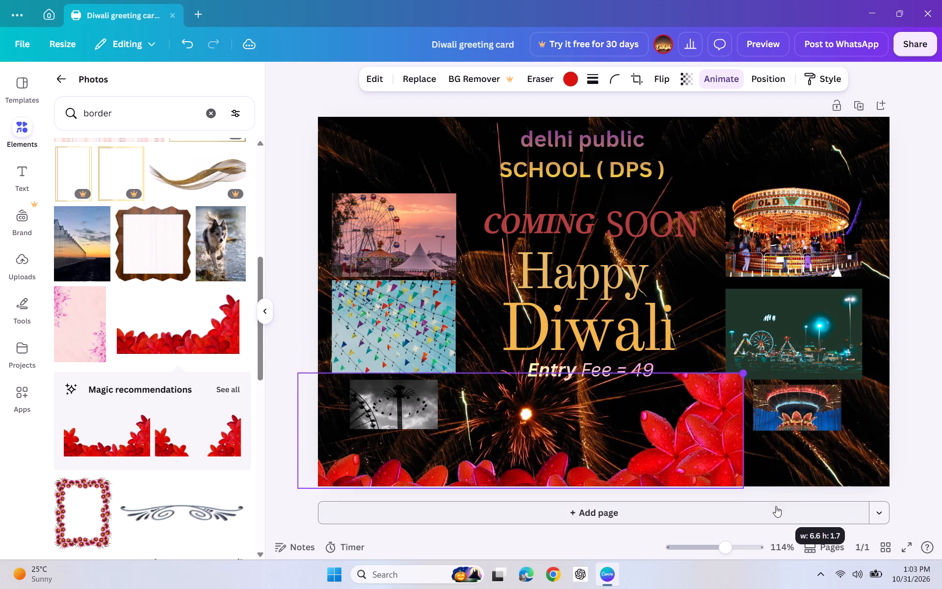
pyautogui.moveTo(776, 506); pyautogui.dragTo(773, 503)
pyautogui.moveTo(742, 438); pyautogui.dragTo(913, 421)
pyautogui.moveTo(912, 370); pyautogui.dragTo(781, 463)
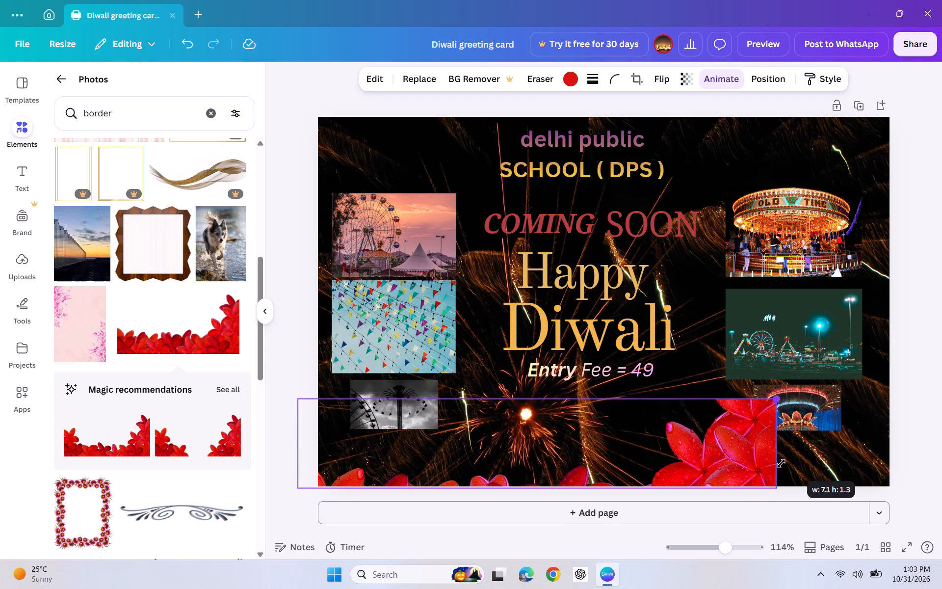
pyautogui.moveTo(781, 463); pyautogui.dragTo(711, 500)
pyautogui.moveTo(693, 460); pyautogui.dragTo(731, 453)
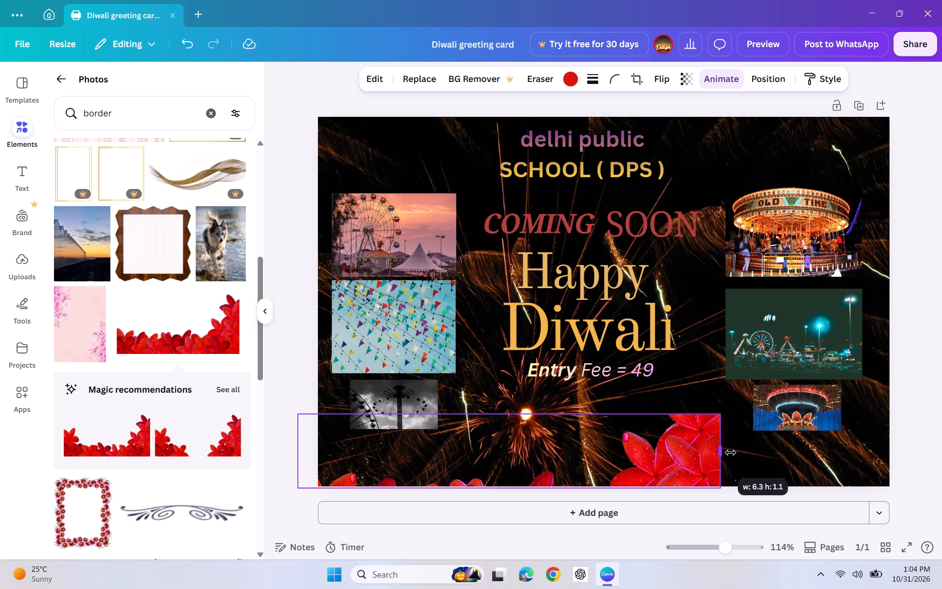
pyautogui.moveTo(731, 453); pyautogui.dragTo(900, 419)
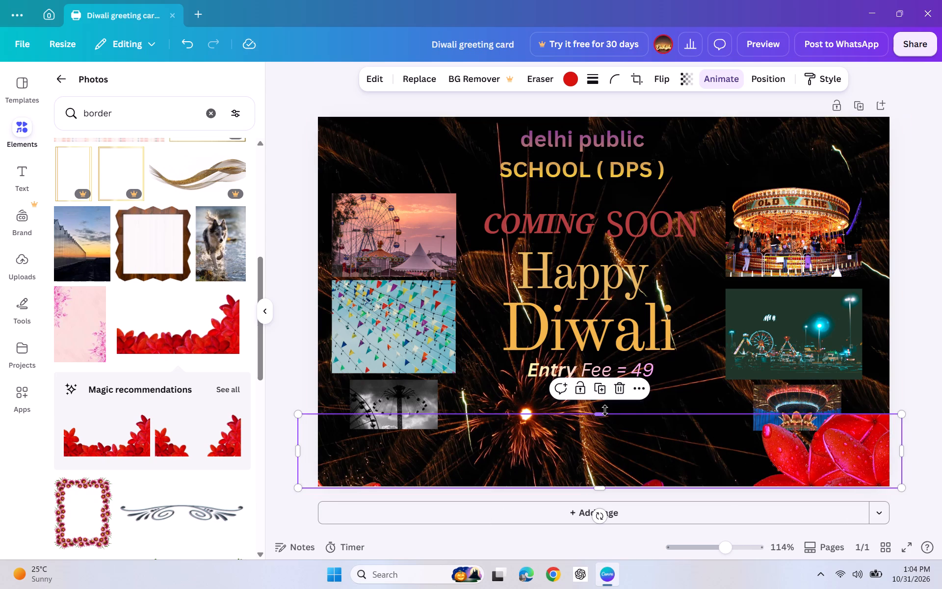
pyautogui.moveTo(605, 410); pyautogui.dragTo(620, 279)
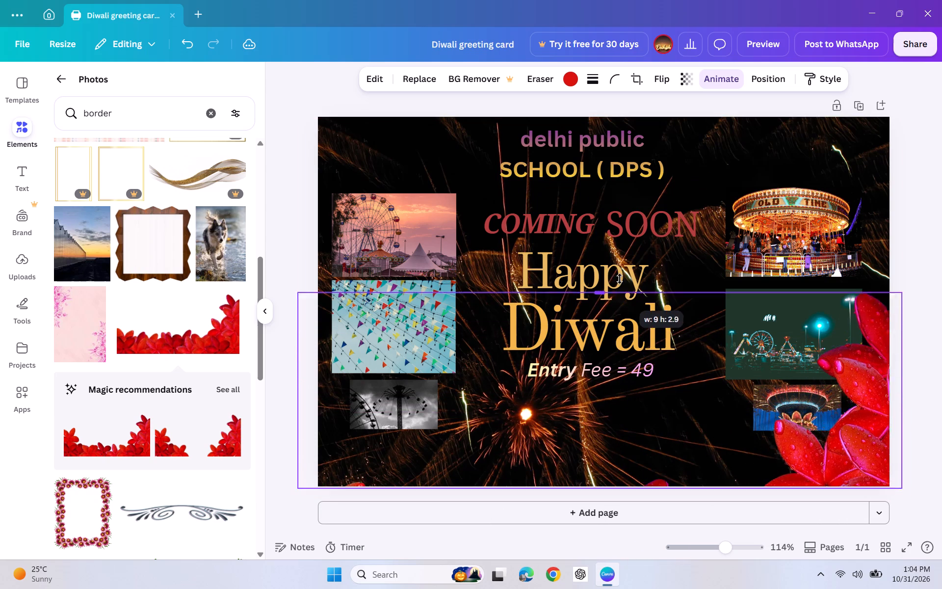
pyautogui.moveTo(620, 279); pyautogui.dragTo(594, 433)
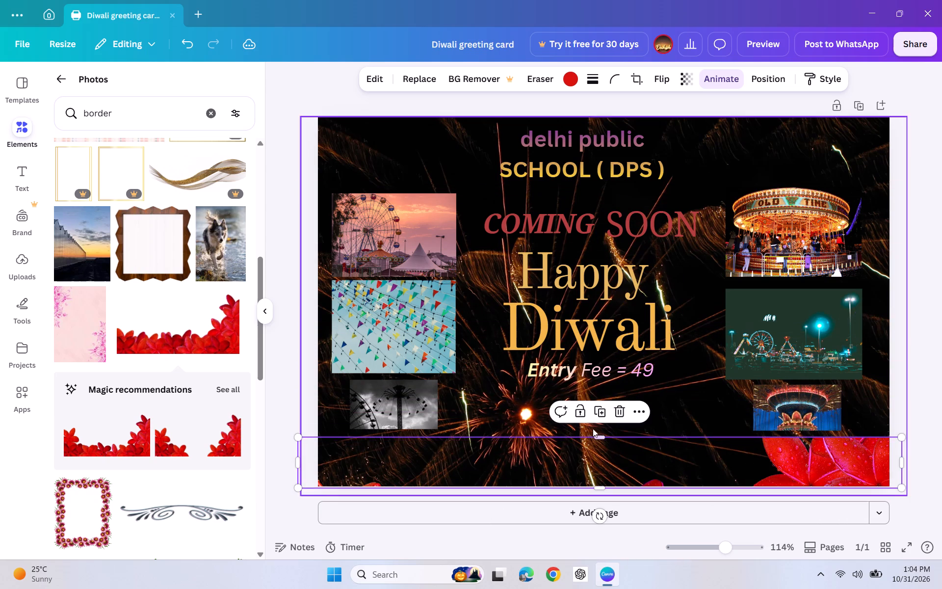
# Delete the red flower border from the card.
pyautogui.click(618, 412)
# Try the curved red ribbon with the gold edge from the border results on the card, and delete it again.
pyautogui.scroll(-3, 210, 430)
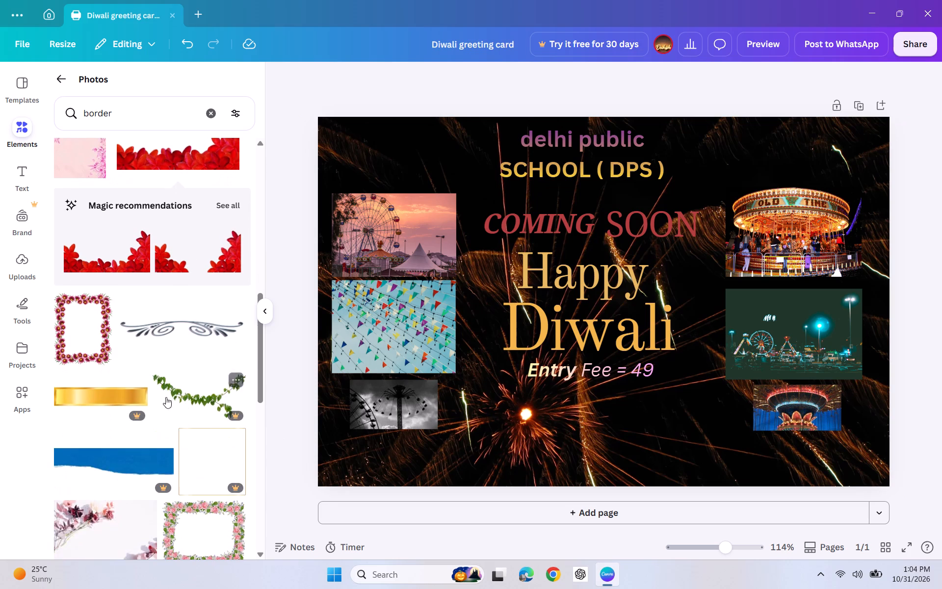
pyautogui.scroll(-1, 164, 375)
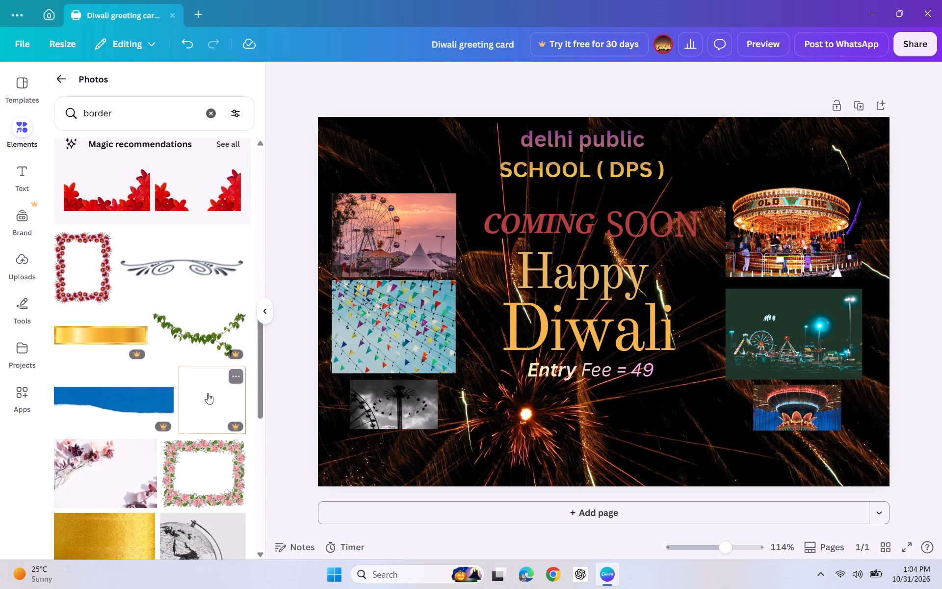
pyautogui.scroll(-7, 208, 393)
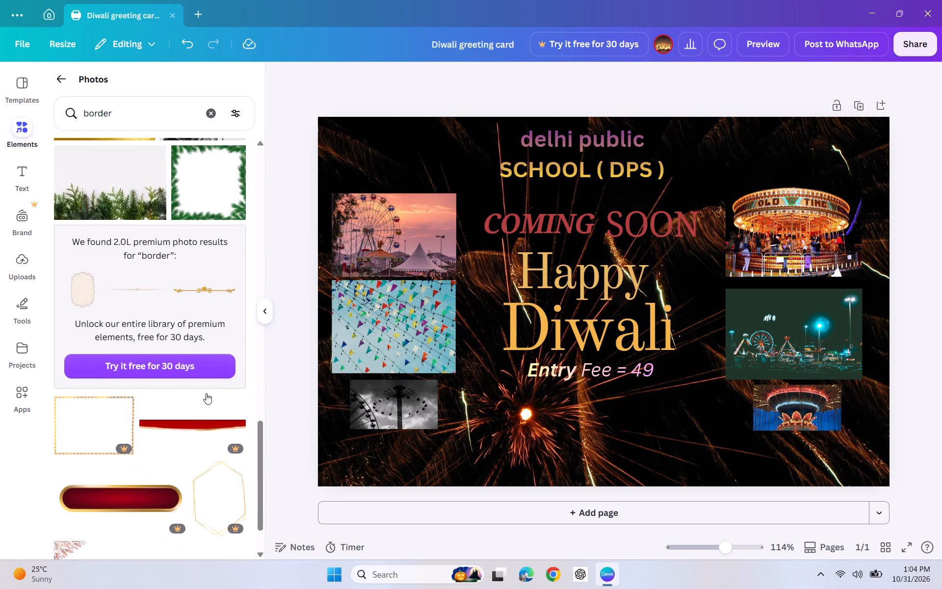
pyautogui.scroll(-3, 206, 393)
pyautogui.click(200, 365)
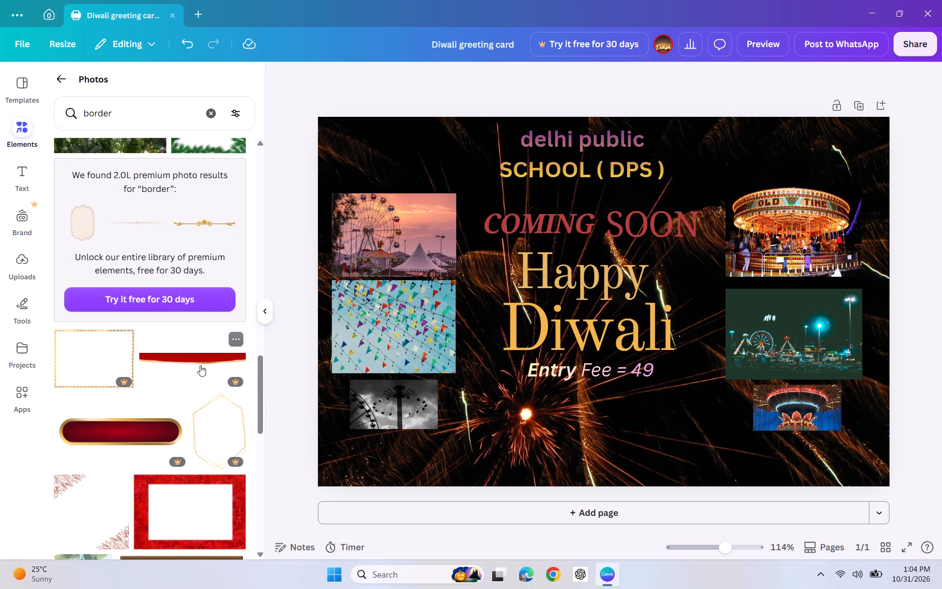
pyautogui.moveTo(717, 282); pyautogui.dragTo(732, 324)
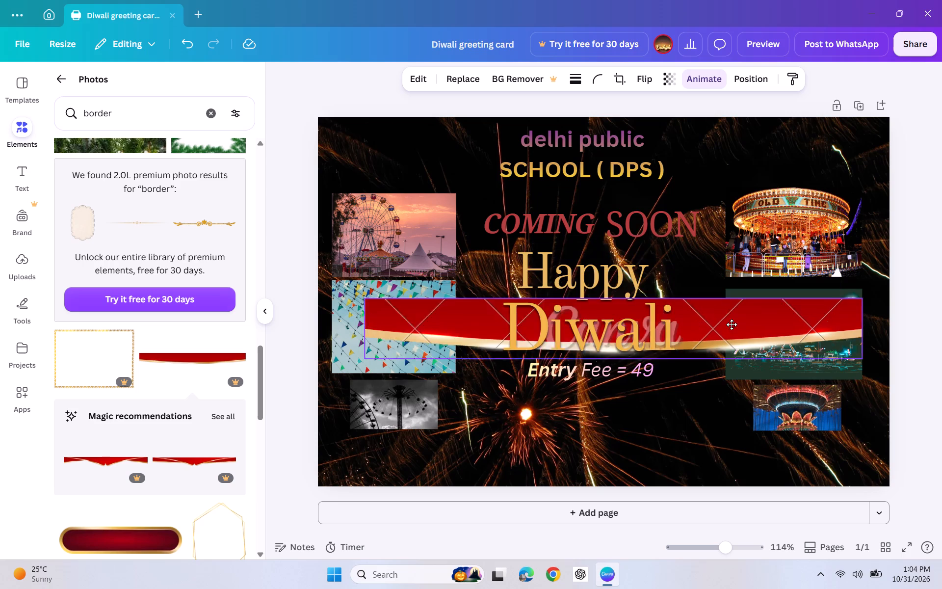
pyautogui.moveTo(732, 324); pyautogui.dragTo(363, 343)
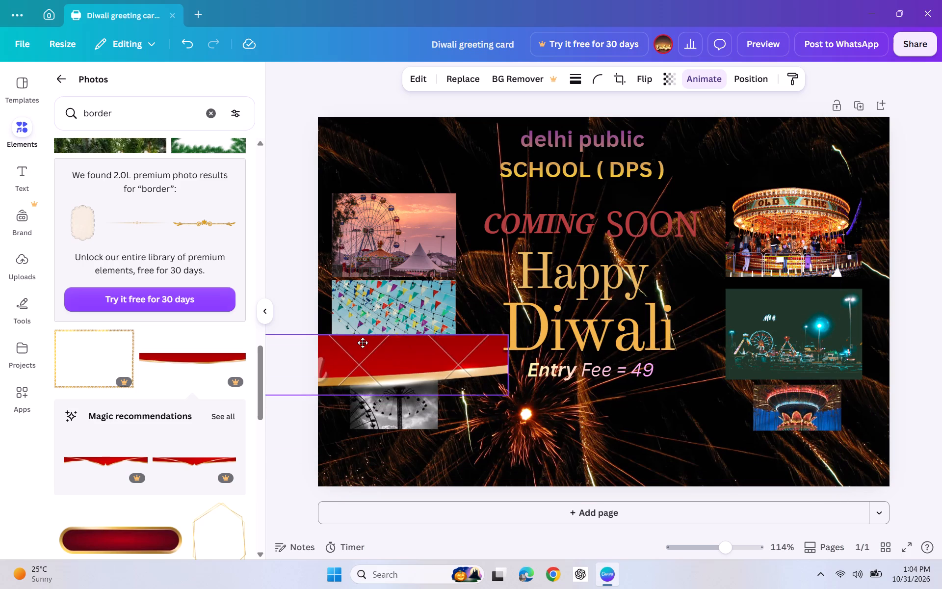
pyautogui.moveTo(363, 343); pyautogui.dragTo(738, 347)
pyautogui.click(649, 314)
# Add the gold textured background from the border results to the card and narrow it to a slim vertical strip.
pyautogui.scroll(-12, 275, 345)
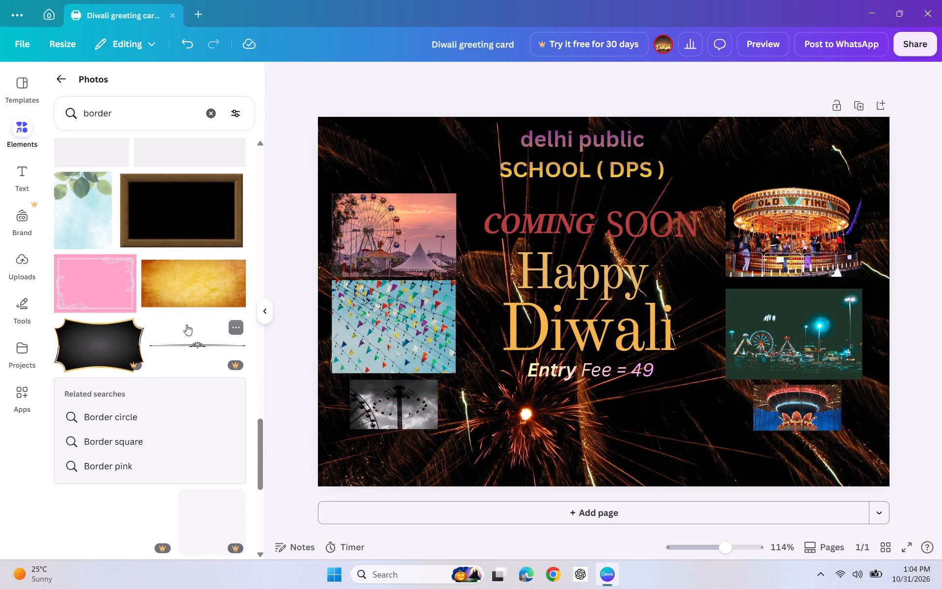
pyautogui.moveTo(203, 298); pyautogui.dragTo(548, 488)
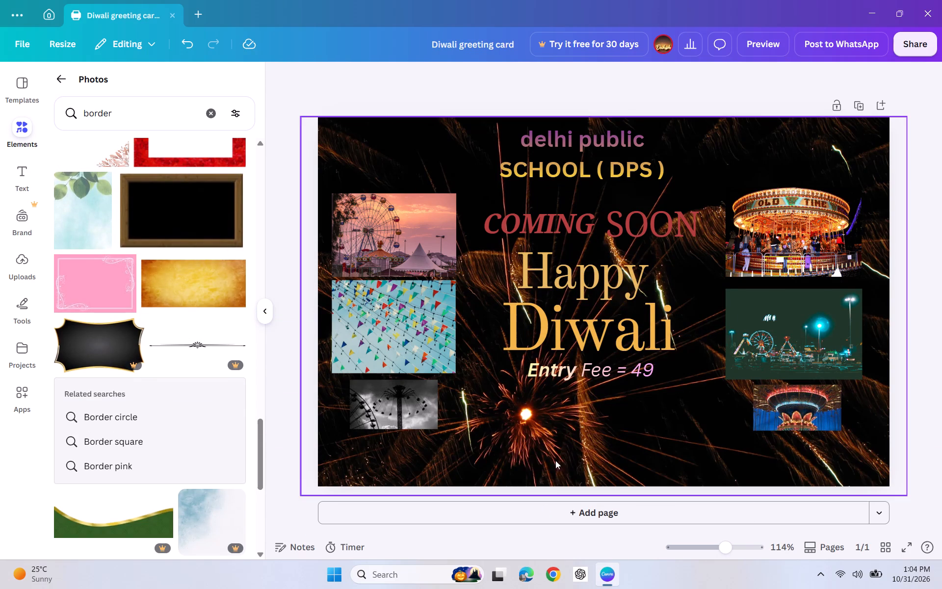
pyautogui.click(215, 289)
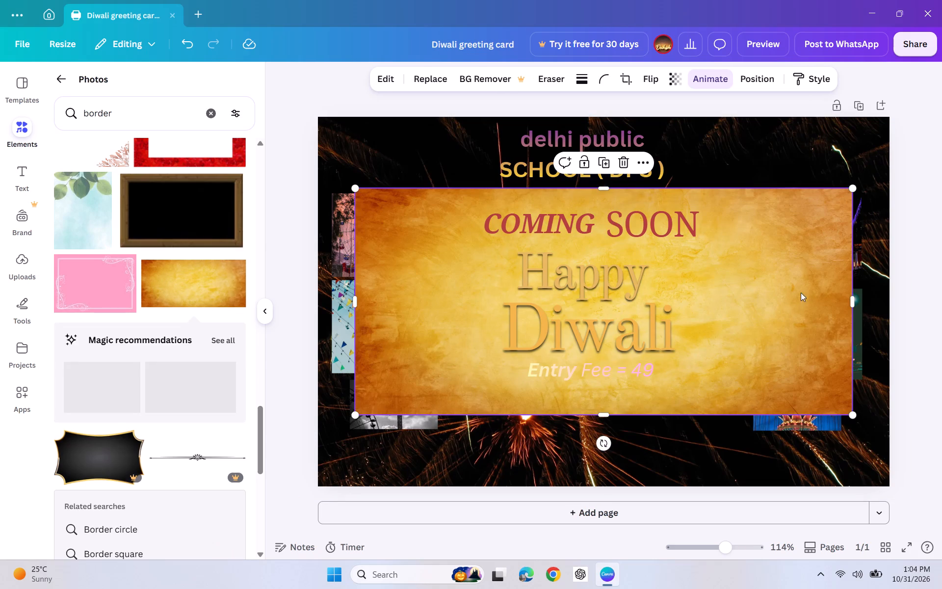
pyautogui.moveTo(766, 294); pyautogui.dragTo(766, 301)
pyautogui.moveTo(854, 306); pyautogui.dragTo(391, 321)
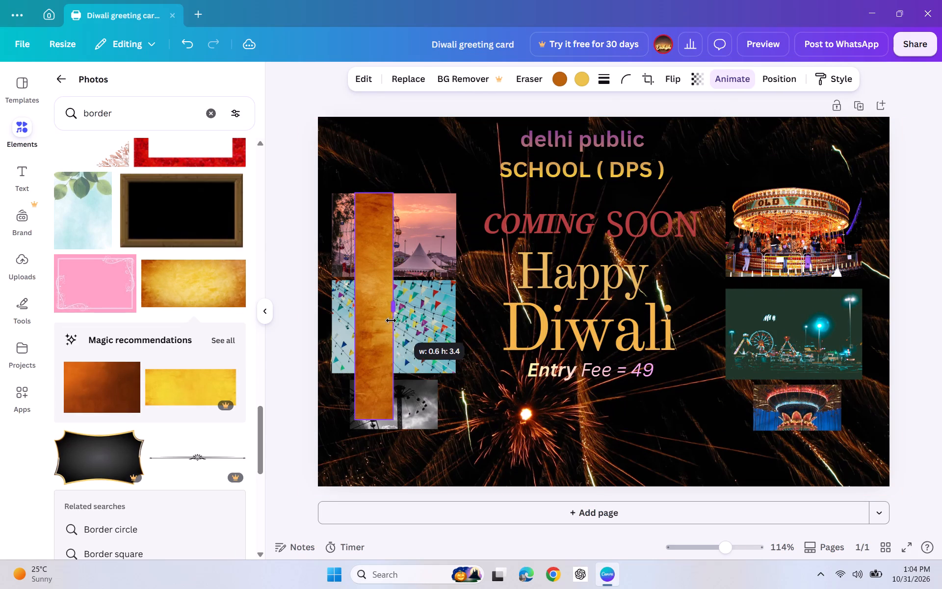
pyautogui.moveTo(391, 321); pyautogui.dragTo(400, 320)
# Rotate the gold strip to 90° so it lies horizontally, and place it behind the "Entry Fee = 49" text.
pyautogui.moveTo(363, 305); pyautogui.dragTo(462, 335)
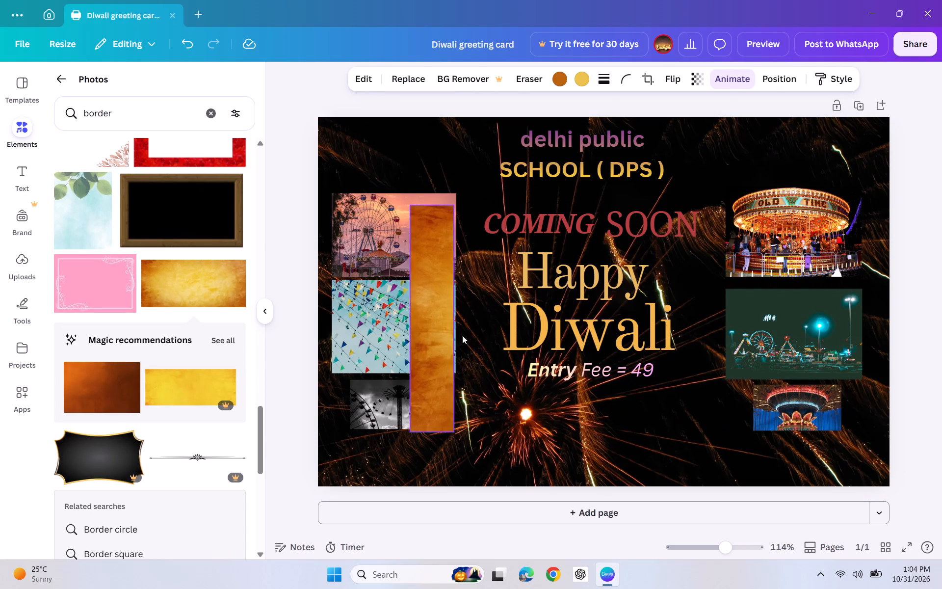
pyautogui.moveTo(462, 335); pyautogui.dragTo(585, 424)
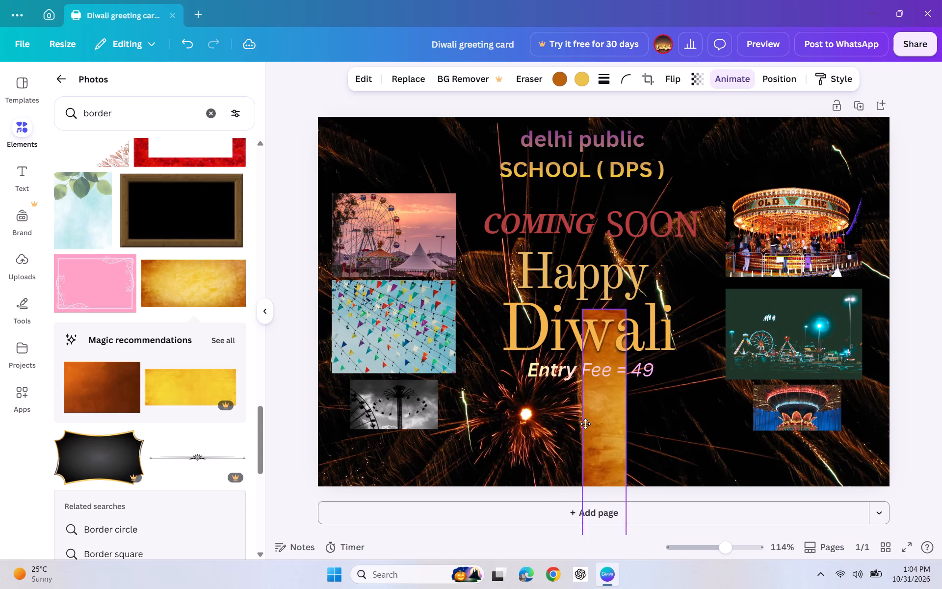
pyautogui.moveTo(585, 424); pyautogui.dragTo(564, 354)
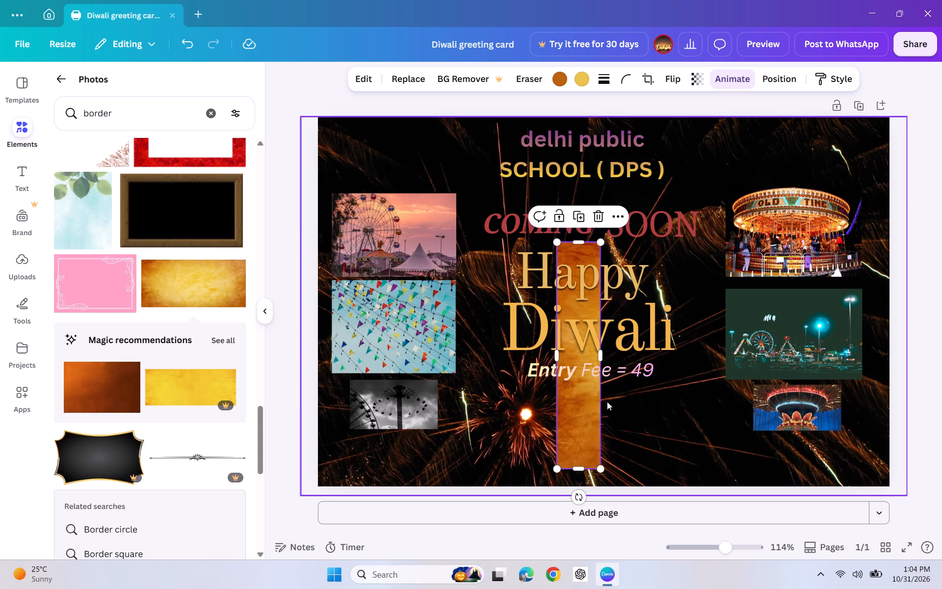
pyautogui.moveTo(574, 314); pyautogui.dragTo(596, 323)
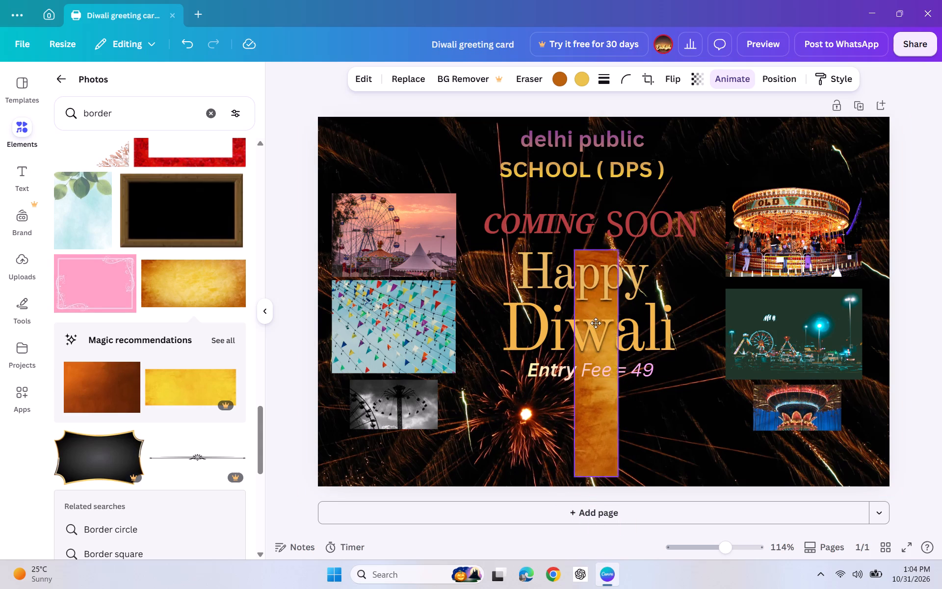
pyautogui.moveTo(596, 323); pyautogui.dragTo(474, 305)
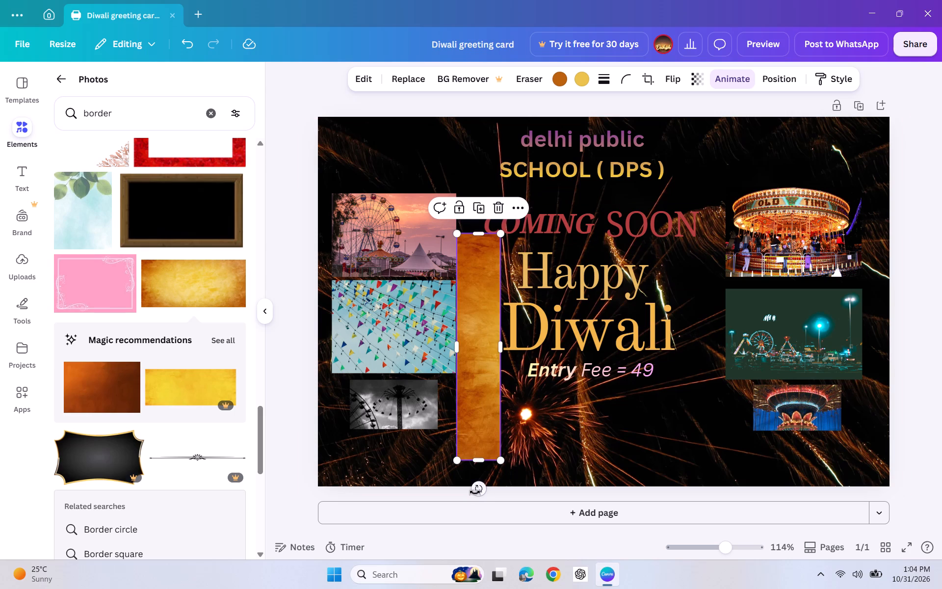
pyautogui.moveTo(476, 488); pyautogui.dragTo(349, 339)
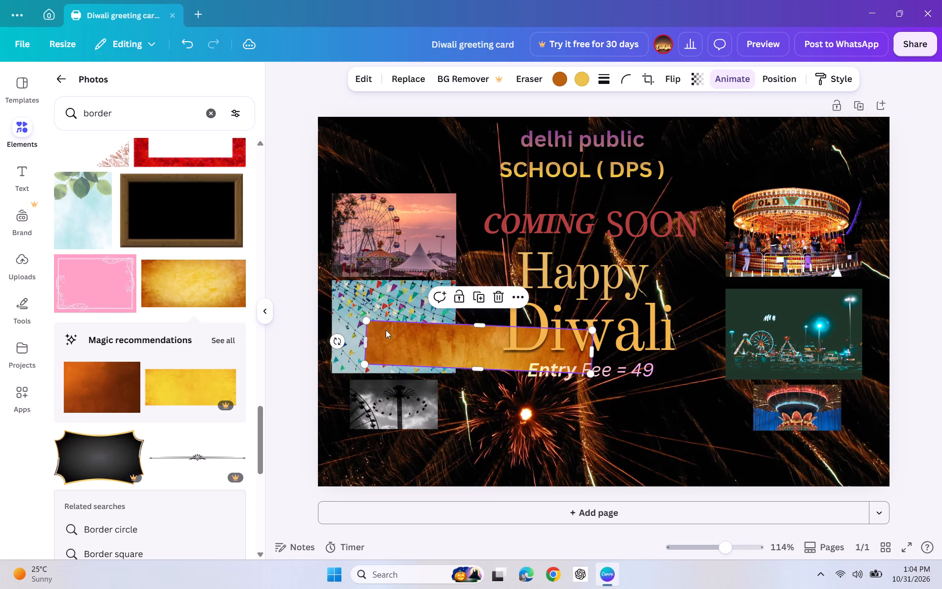
pyautogui.moveTo(455, 345); pyautogui.dragTo(554, 375)
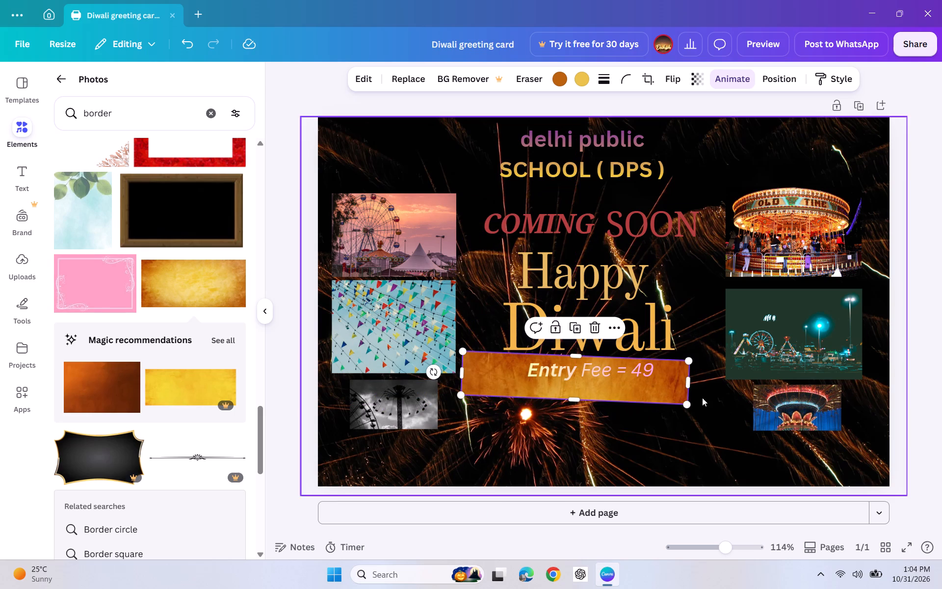
pyautogui.moveTo(431, 370); pyautogui.dragTo(431, 381)
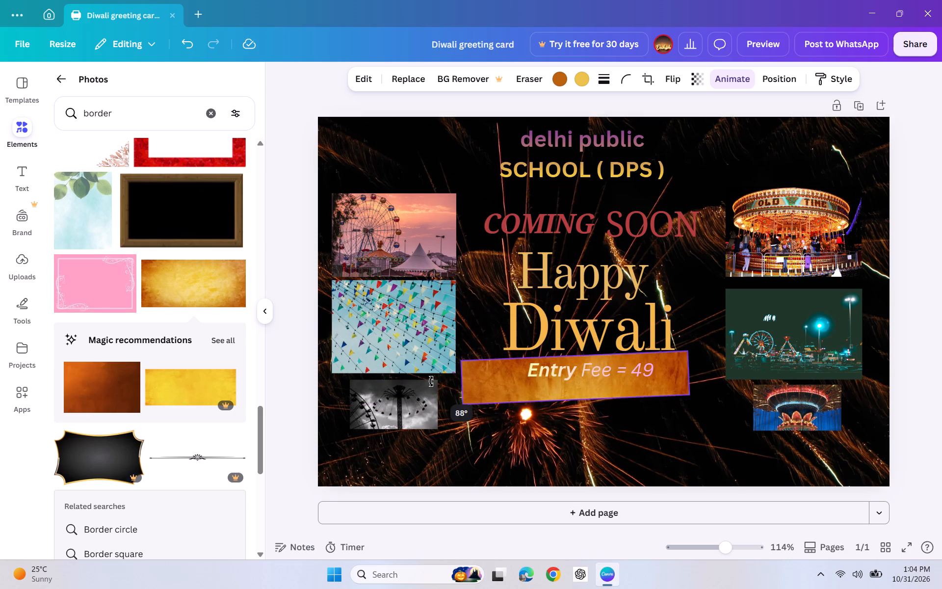
pyautogui.moveTo(431, 381); pyautogui.dragTo(436, 374)
# Reduce the gold strip's height and shorten both ends so it fits closely around the "Entry Fee = 49" text.
pyautogui.moveTo(583, 400); pyautogui.dragTo(584, 394)
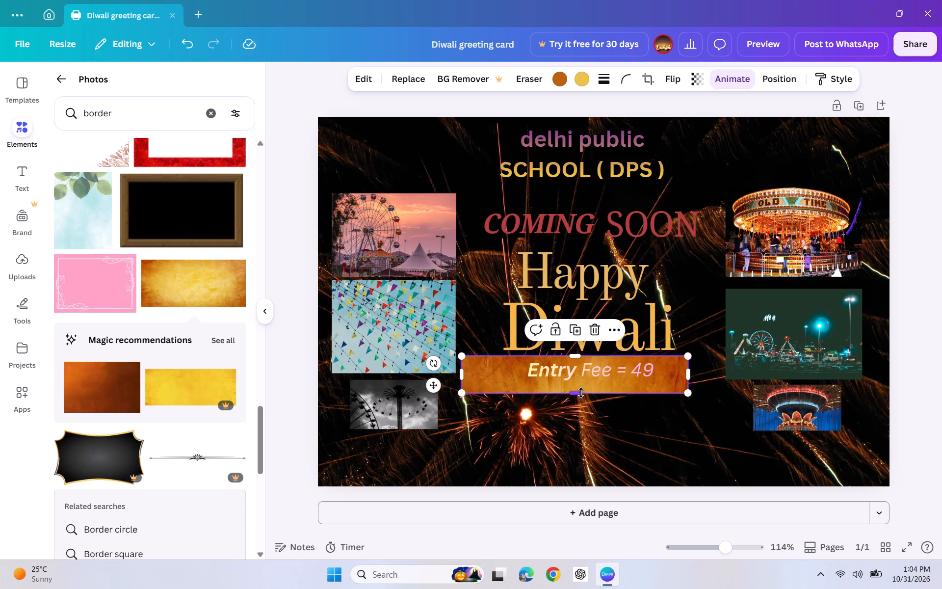
pyautogui.moveTo(462, 373); pyautogui.dragTo(515, 373)
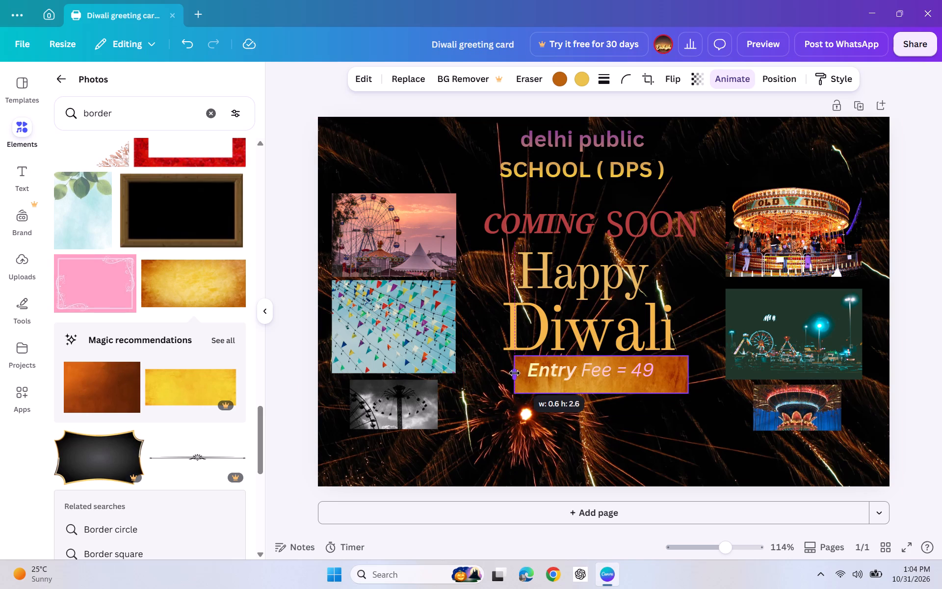
pyautogui.moveTo(515, 373); pyautogui.dragTo(522, 372)
pyautogui.moveTo(603, 392); pyautogui.dragTo(602, 384)
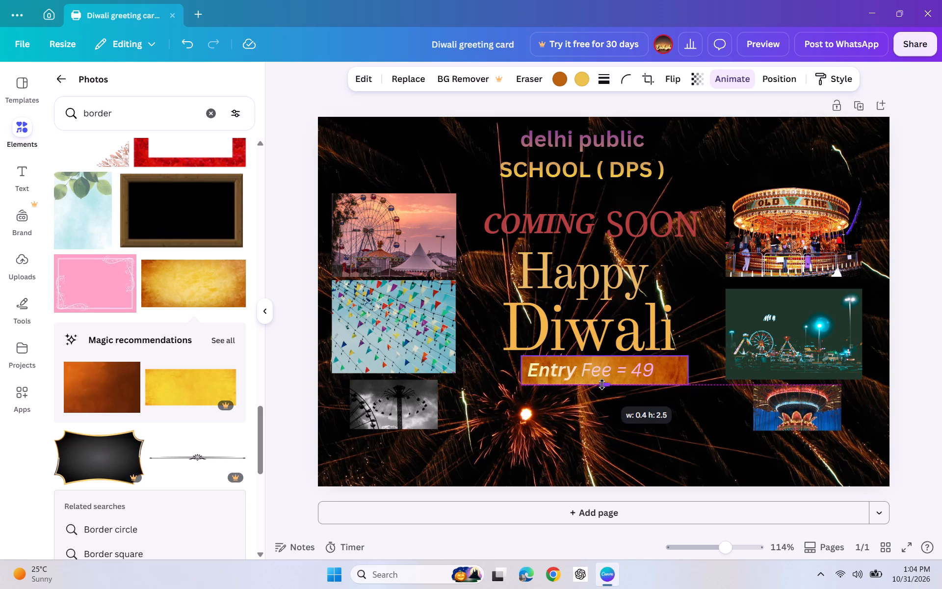
pyautogui.moveTo(602, 384); pyautogui.dragTo(602, 383)
pyautogui.moveTo(687, 370); pyautogui.dragTo(661, 368)
pyautogui.click(494, 362)
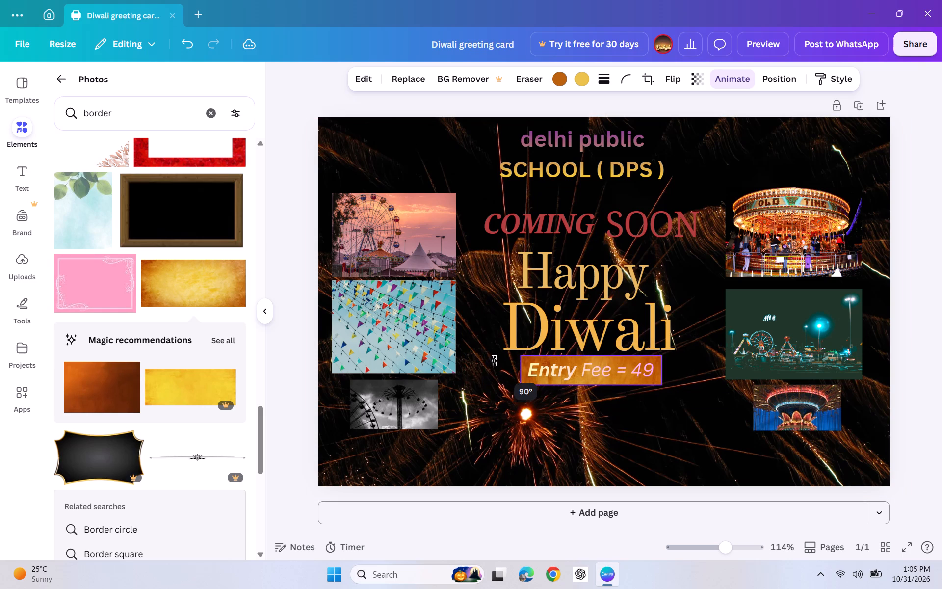
pyautogui.click(612, 416)
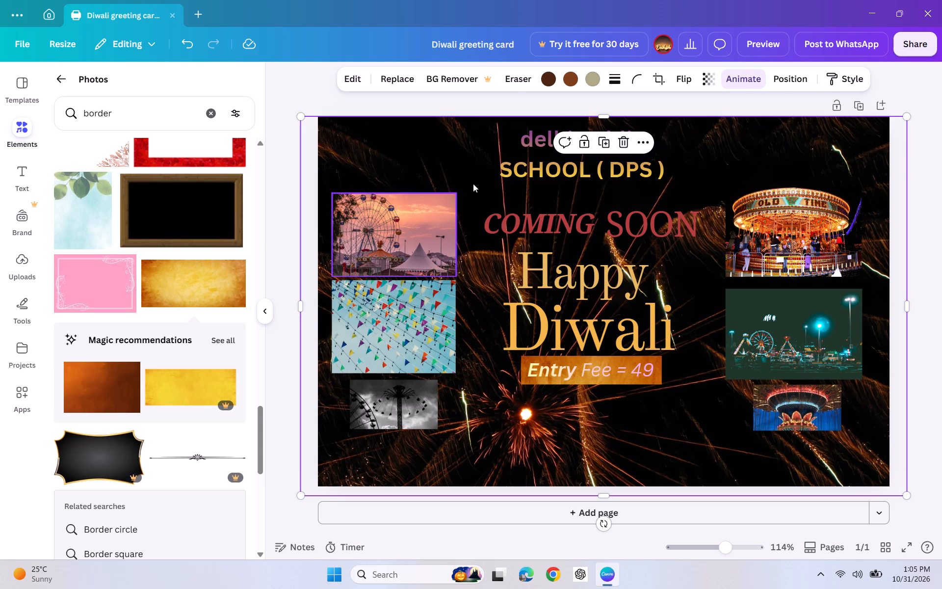
pyautogui.click(419, 163)
pyautogui.click(283, 169)
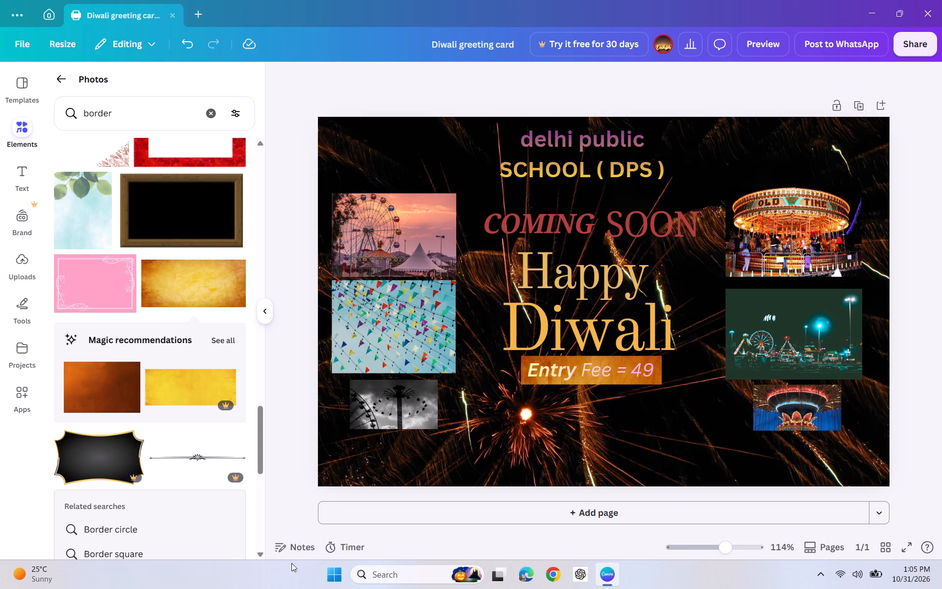
# Add the dark metallic scrollwork border with ornaments at both ends from the border results to the card.
pyautogui.scroll(-4, 131, 391)
pyautogui.scroll(-3, 137, 348)
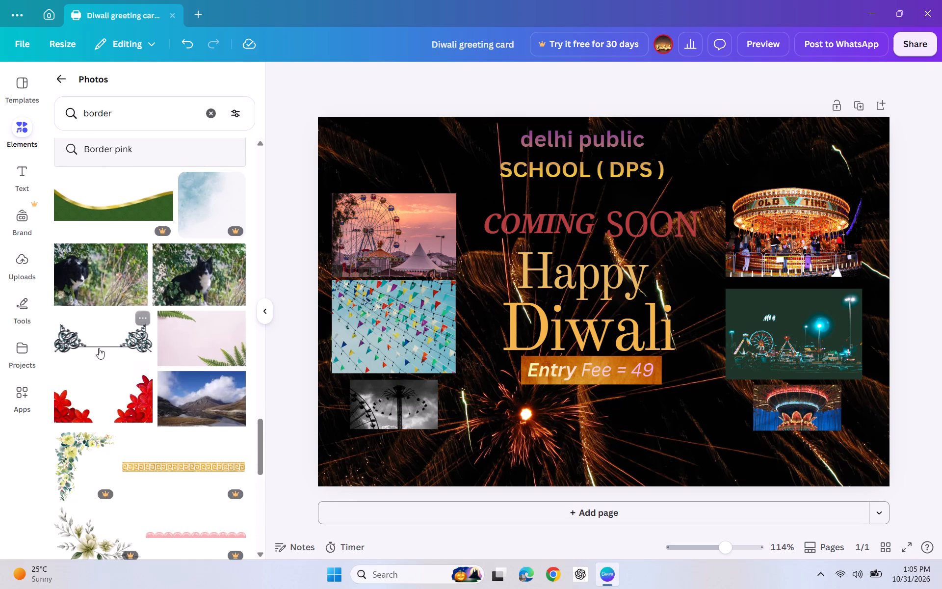
pyautogui.moveTo(102, 326); pyautogui.dragTo(4, 342)
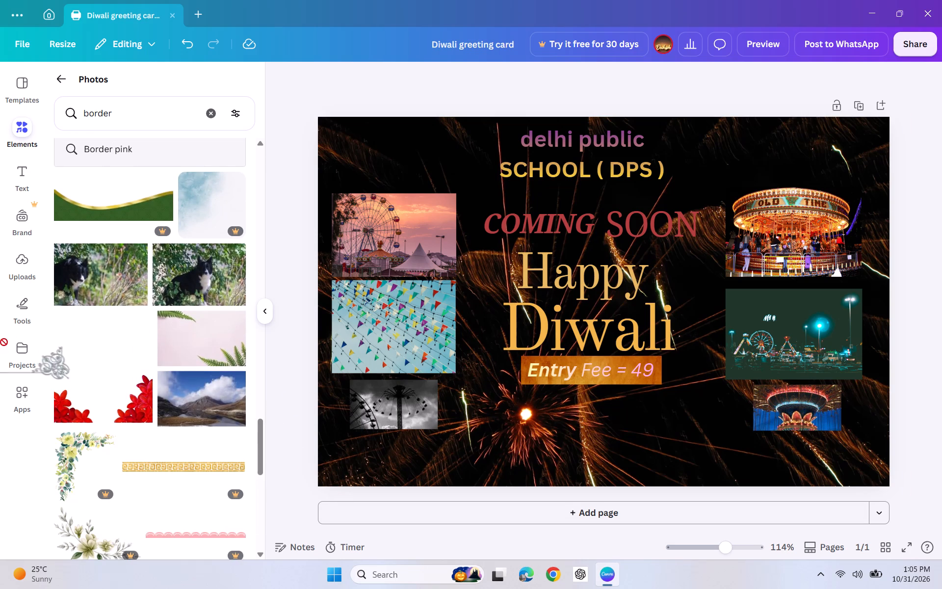
pyautogui.moveTo(4, 342); pyautogui.dragTo(12, 328)
pyautogui.click(77, 343)
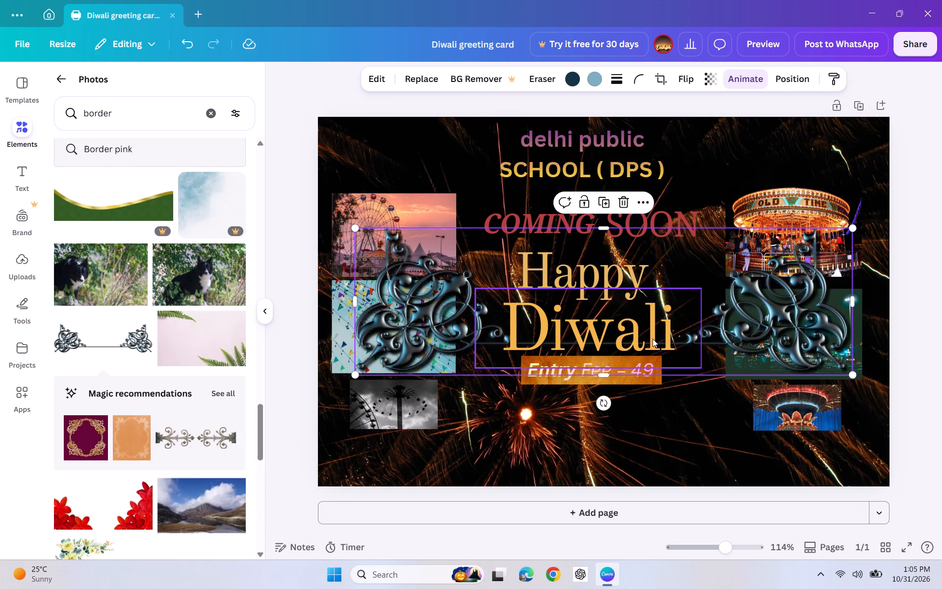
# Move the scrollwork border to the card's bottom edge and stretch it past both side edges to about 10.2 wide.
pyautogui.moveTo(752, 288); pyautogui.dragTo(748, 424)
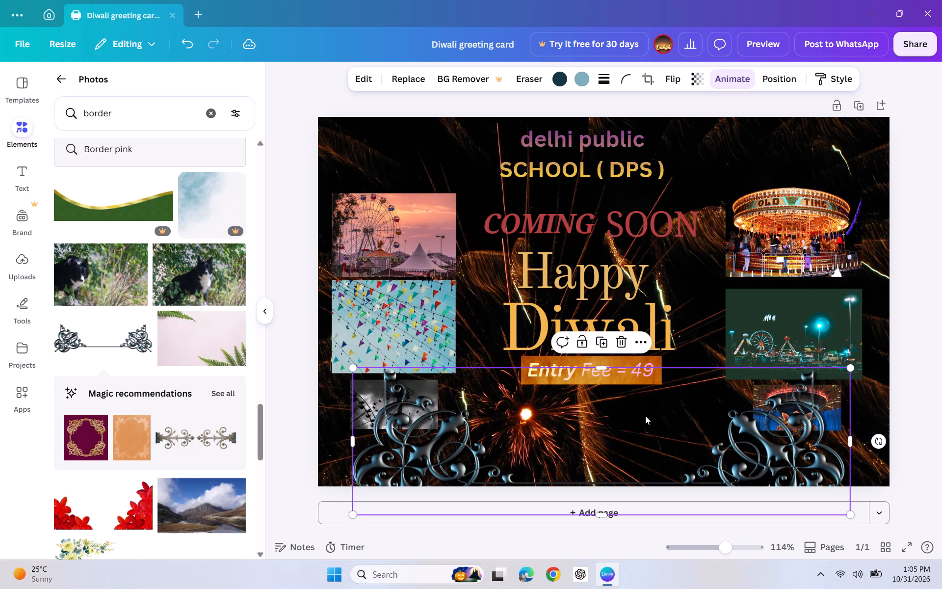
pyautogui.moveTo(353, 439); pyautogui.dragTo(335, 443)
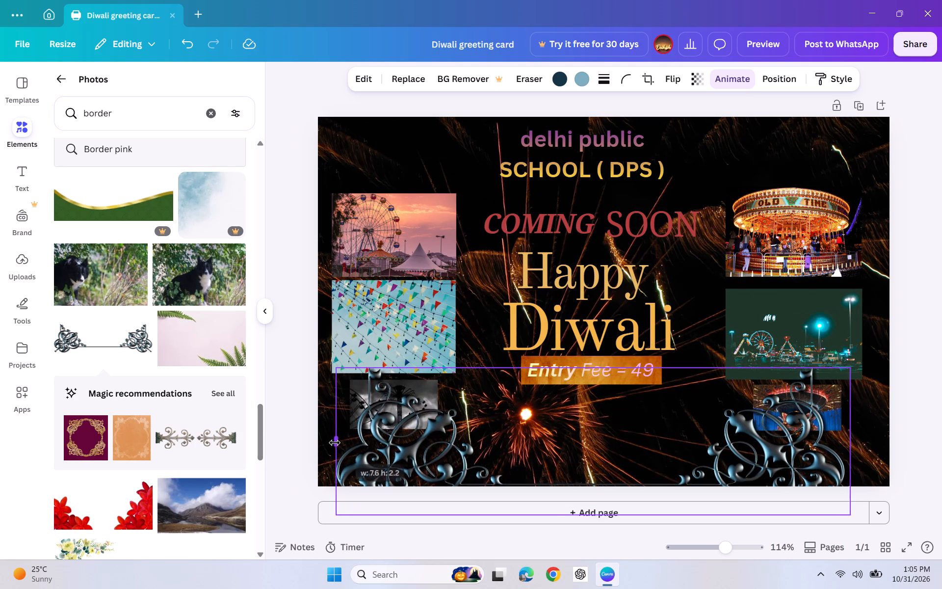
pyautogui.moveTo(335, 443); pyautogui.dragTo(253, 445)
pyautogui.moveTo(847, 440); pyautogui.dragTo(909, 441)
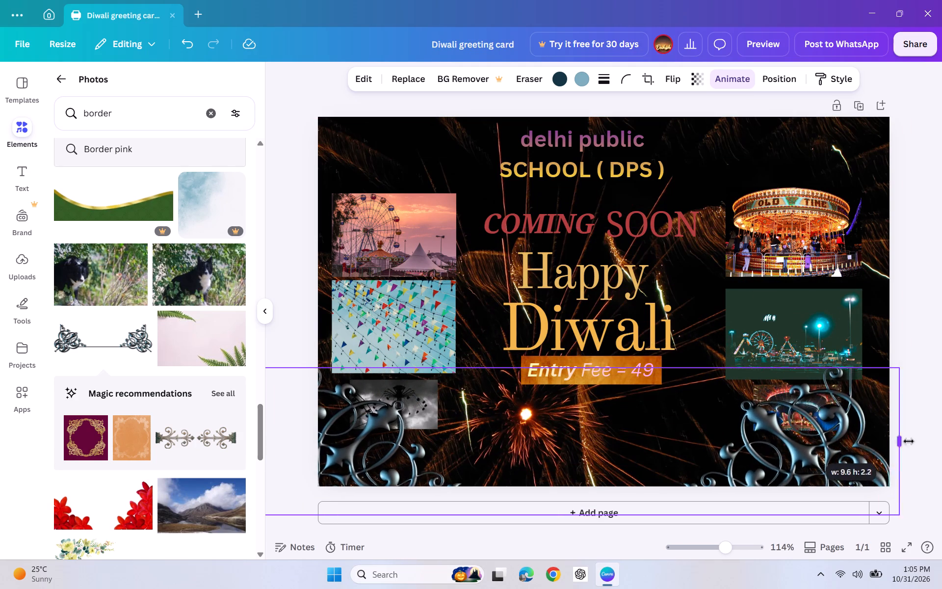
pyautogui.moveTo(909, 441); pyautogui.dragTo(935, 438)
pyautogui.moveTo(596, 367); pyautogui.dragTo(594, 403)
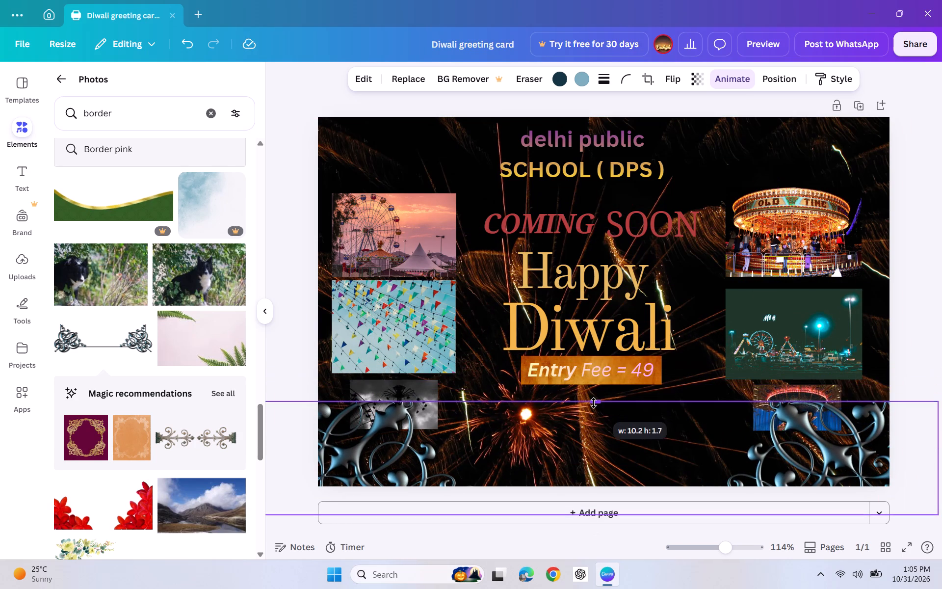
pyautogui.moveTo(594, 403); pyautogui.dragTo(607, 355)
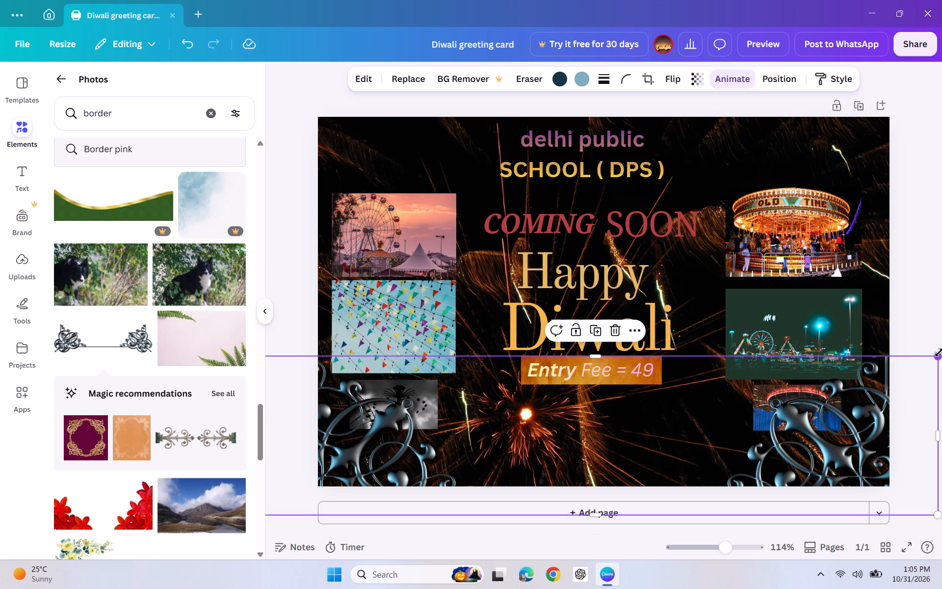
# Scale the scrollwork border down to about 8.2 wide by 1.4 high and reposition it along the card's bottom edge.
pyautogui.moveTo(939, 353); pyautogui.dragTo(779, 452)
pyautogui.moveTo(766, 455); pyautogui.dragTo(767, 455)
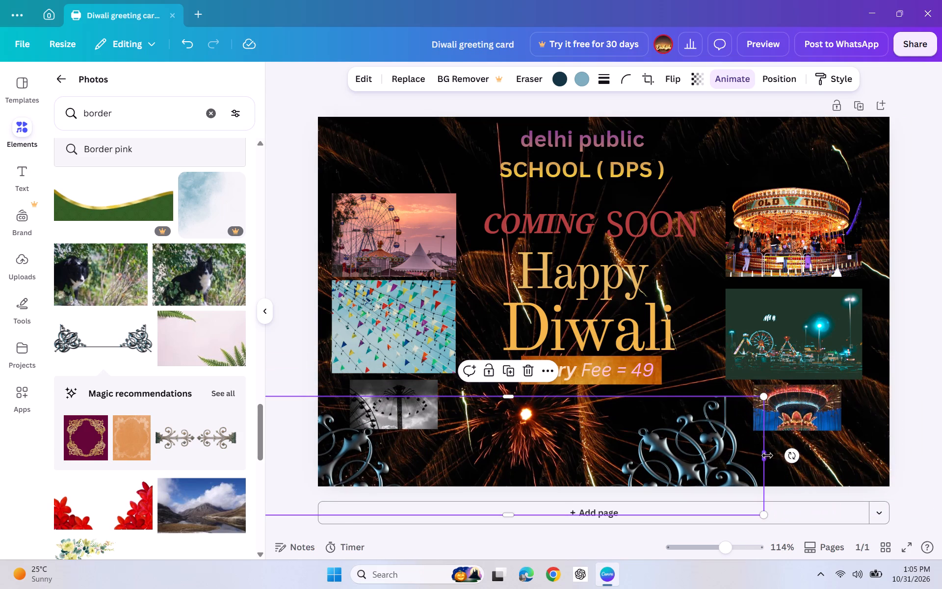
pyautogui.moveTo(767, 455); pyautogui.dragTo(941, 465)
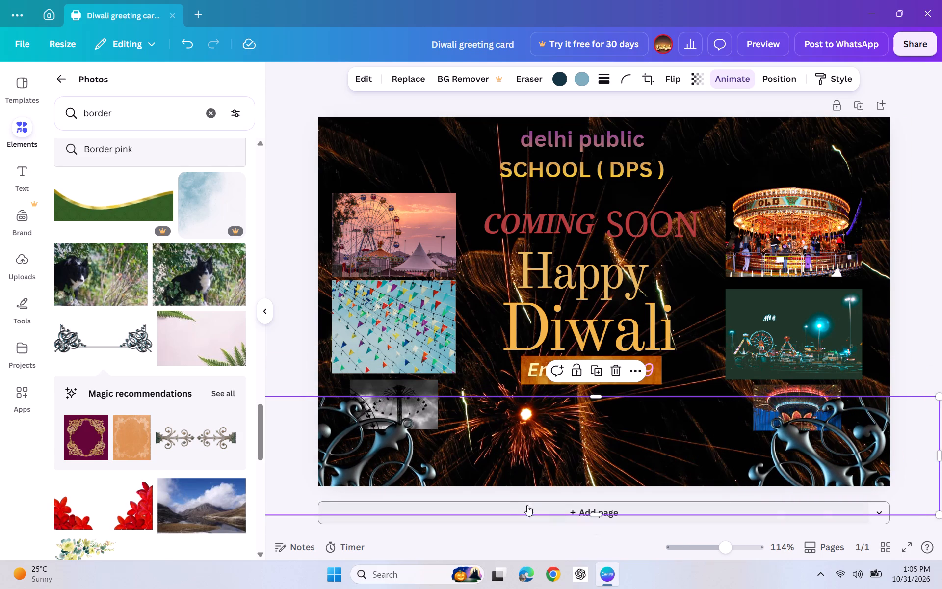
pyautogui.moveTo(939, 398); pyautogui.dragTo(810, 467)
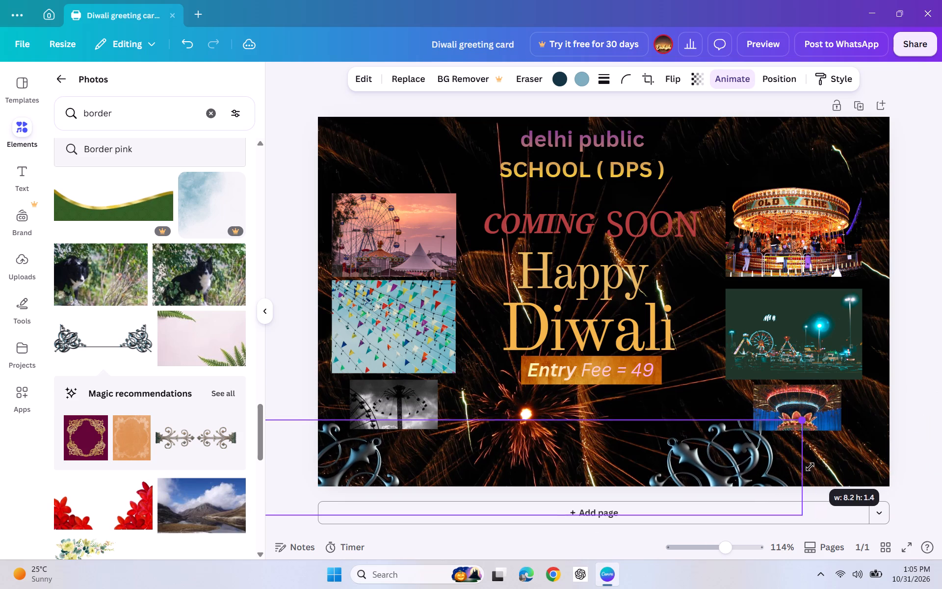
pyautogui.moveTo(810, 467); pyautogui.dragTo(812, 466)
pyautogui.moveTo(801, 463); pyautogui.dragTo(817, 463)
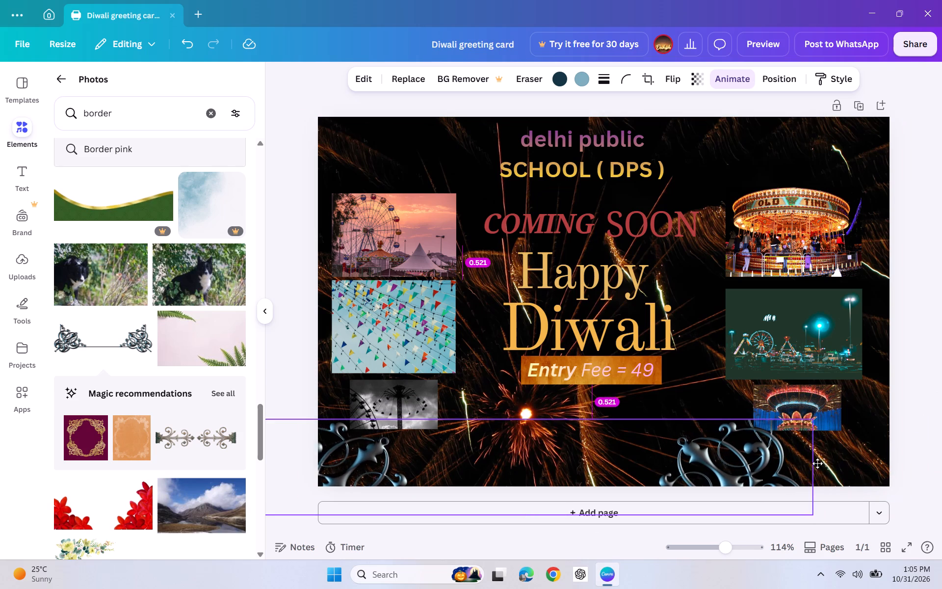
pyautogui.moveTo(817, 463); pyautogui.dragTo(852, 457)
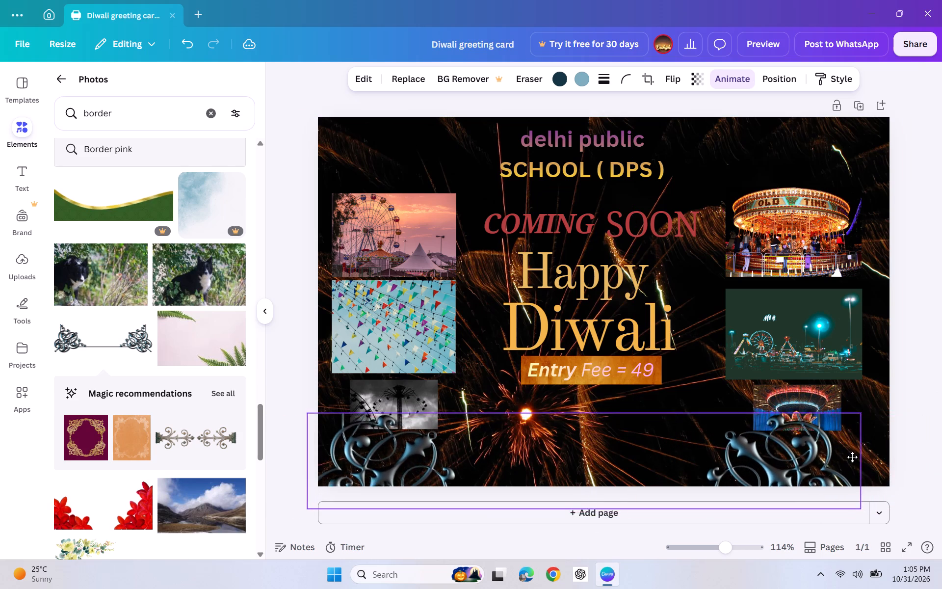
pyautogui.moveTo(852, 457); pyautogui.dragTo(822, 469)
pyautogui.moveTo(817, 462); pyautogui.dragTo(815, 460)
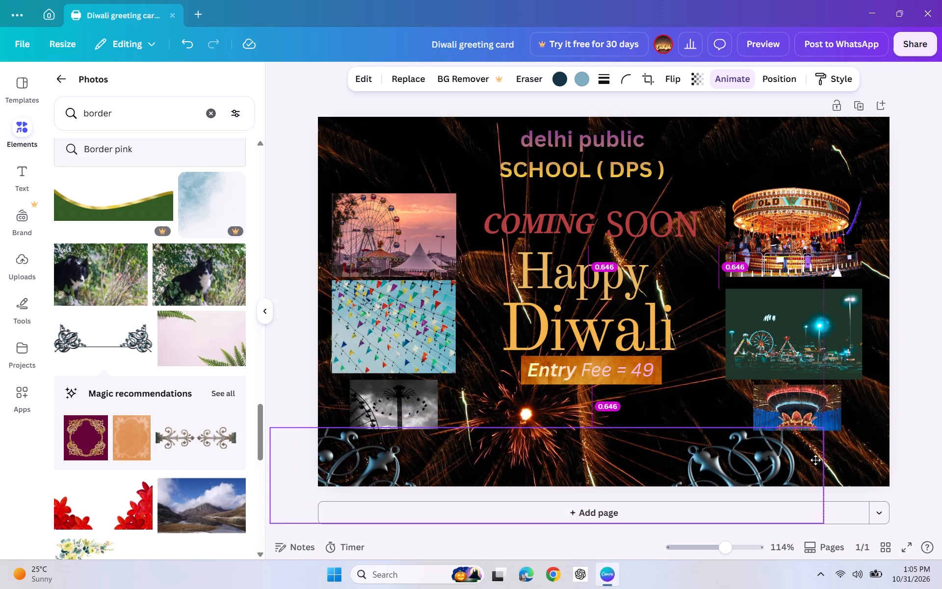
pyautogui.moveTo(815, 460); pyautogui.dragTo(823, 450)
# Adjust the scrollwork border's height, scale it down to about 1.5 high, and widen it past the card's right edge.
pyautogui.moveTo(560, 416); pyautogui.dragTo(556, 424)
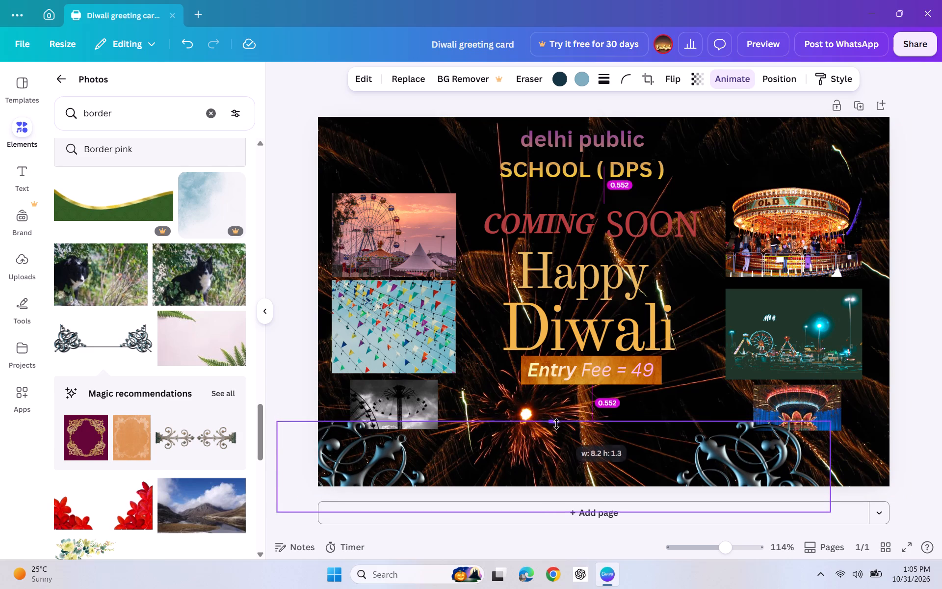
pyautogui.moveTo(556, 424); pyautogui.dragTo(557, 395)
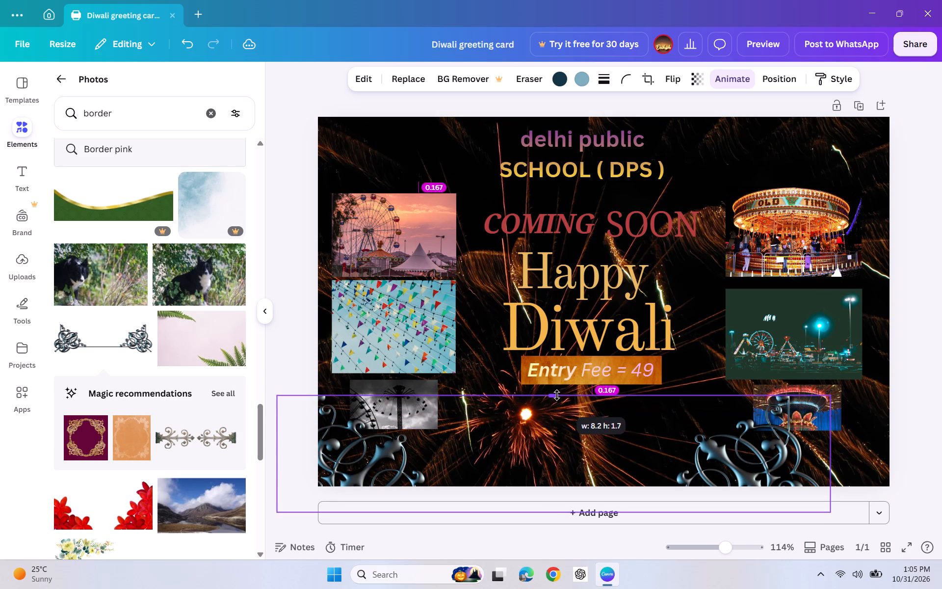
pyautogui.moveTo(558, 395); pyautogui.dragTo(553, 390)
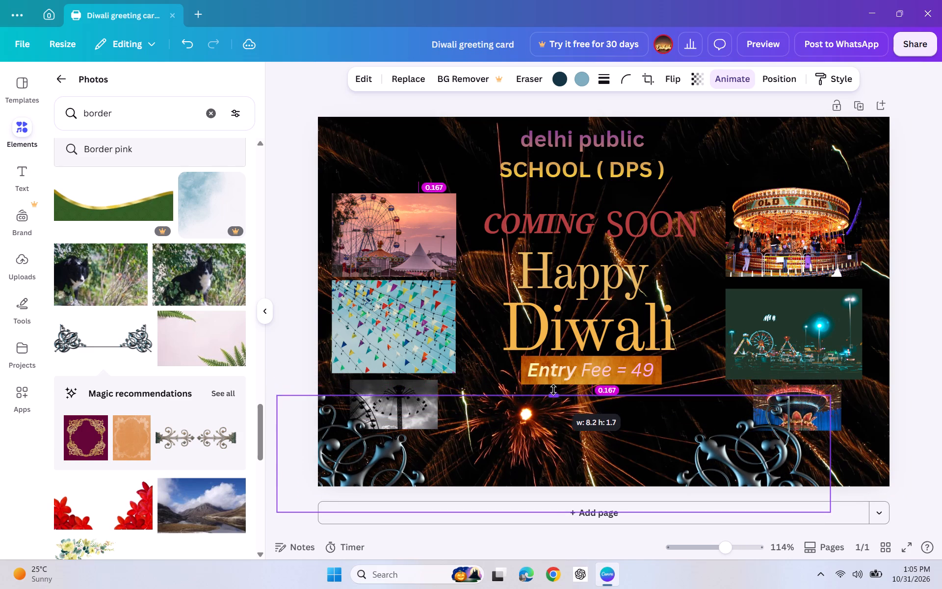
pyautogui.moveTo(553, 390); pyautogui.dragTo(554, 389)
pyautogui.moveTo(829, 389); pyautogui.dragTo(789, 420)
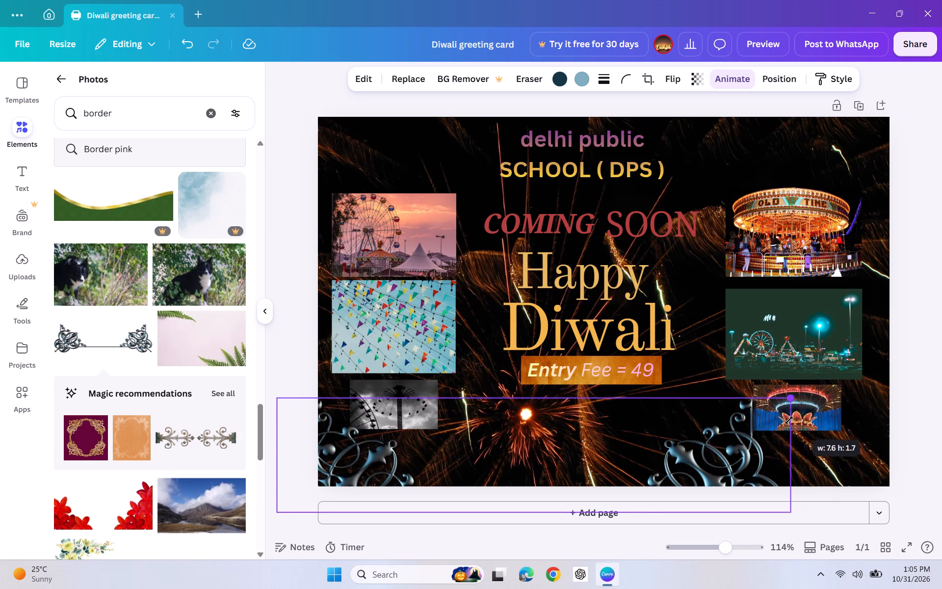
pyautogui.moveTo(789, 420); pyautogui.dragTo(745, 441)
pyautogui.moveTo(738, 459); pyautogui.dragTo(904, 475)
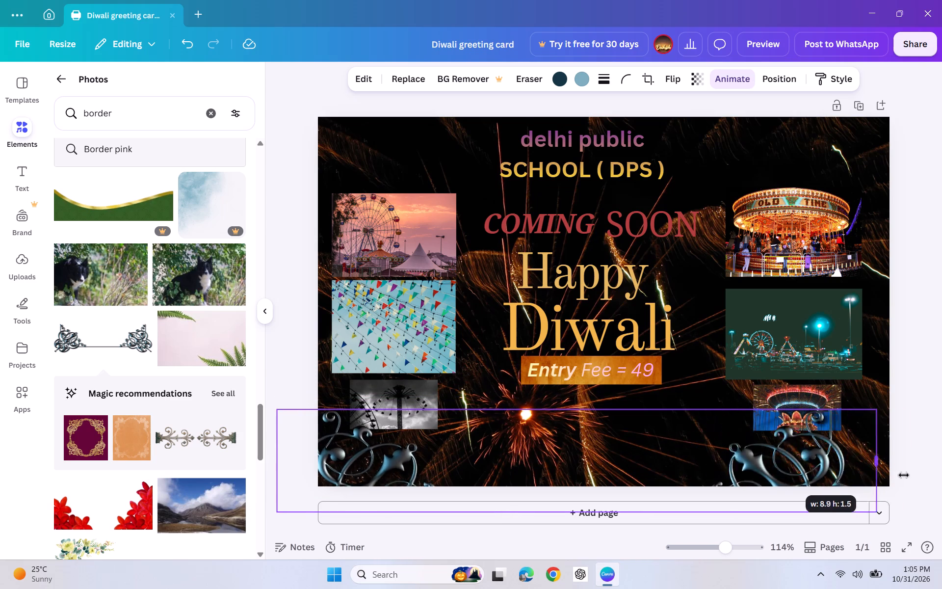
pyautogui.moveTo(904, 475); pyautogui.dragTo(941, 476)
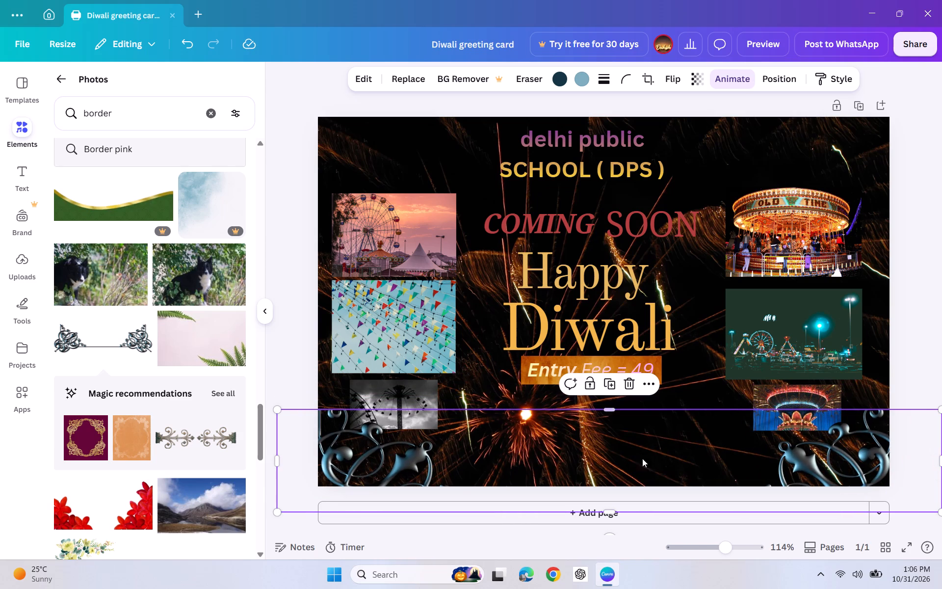
# Delete the dark metallic scrollwork border from the bottom of the card.
pyautogui.click(280, 329)
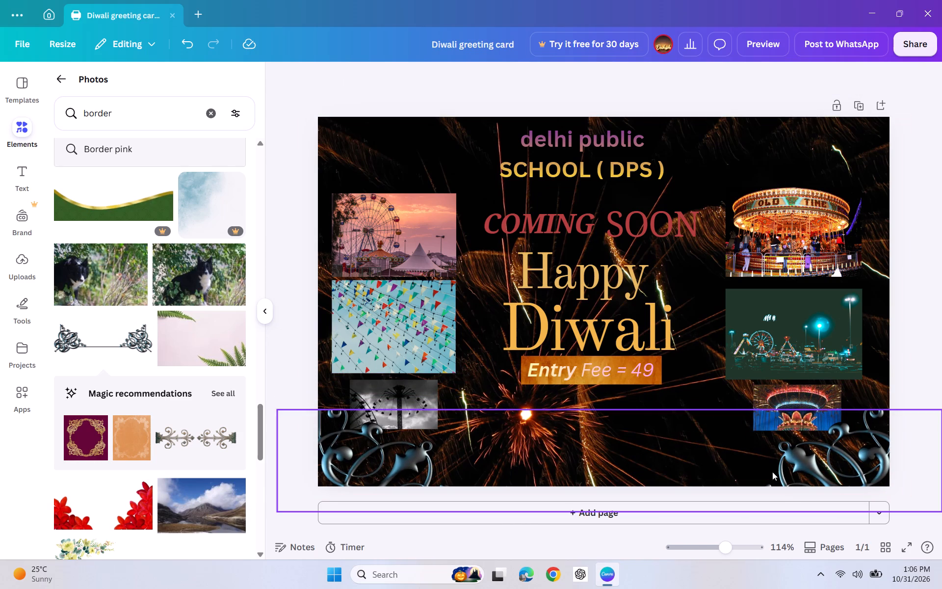
pyautogui.click(867, 455)
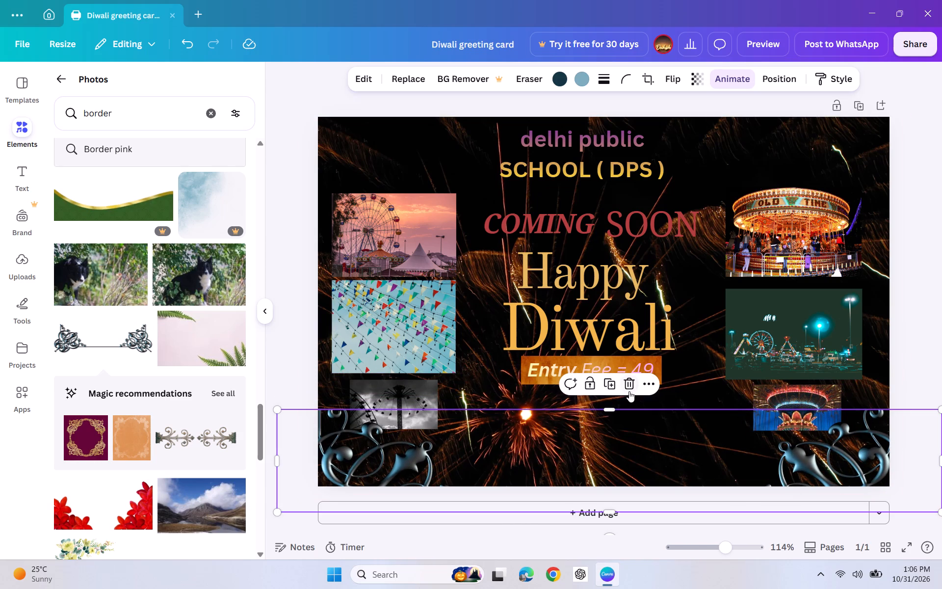
pyautogui.click(629, 389)
# Add the torn white paper on a dark background from the border results to the card.
pyautogui.scroll(-5, 146, 415)
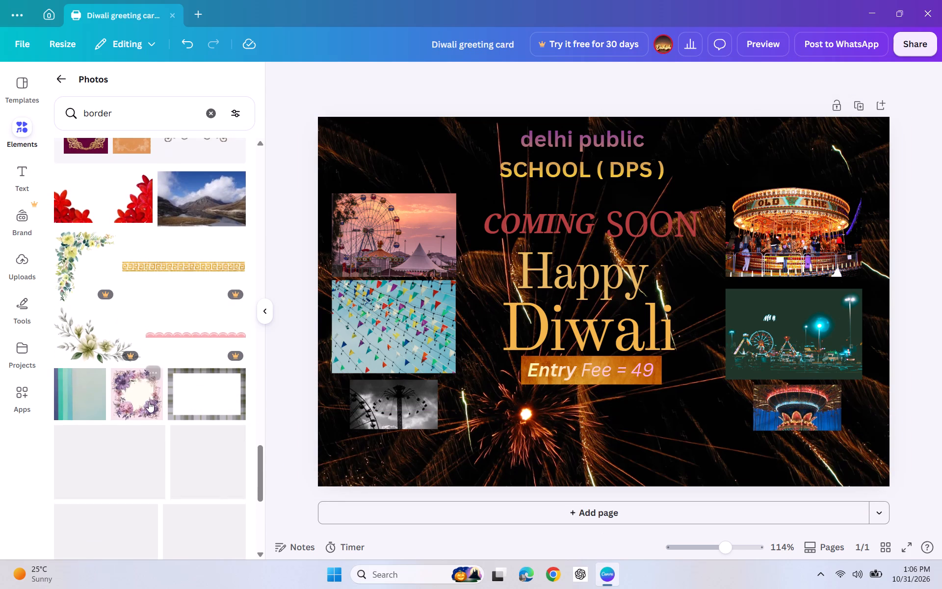
pyautogui.scroll(-2, 148, 397)
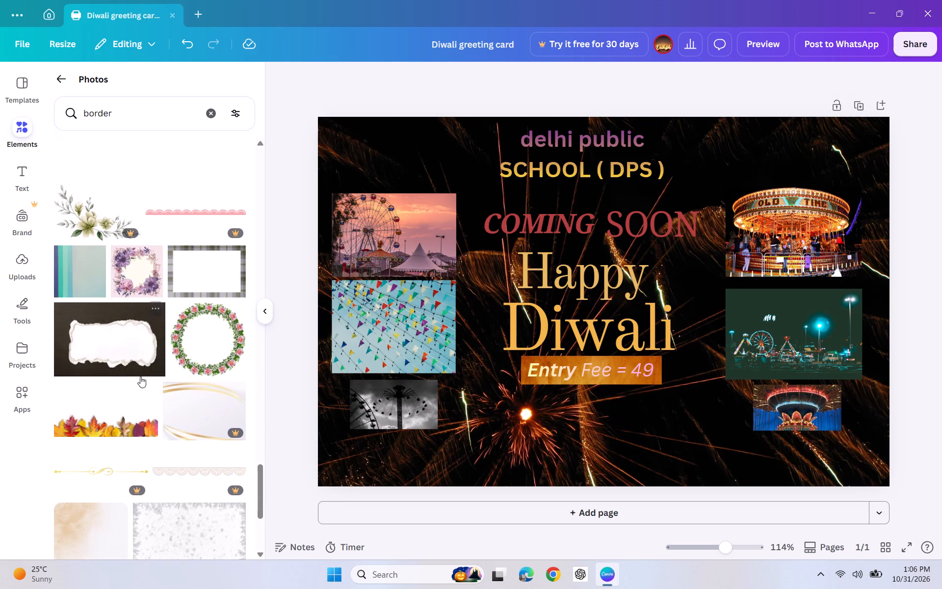
pyautogui.click(122, 358)
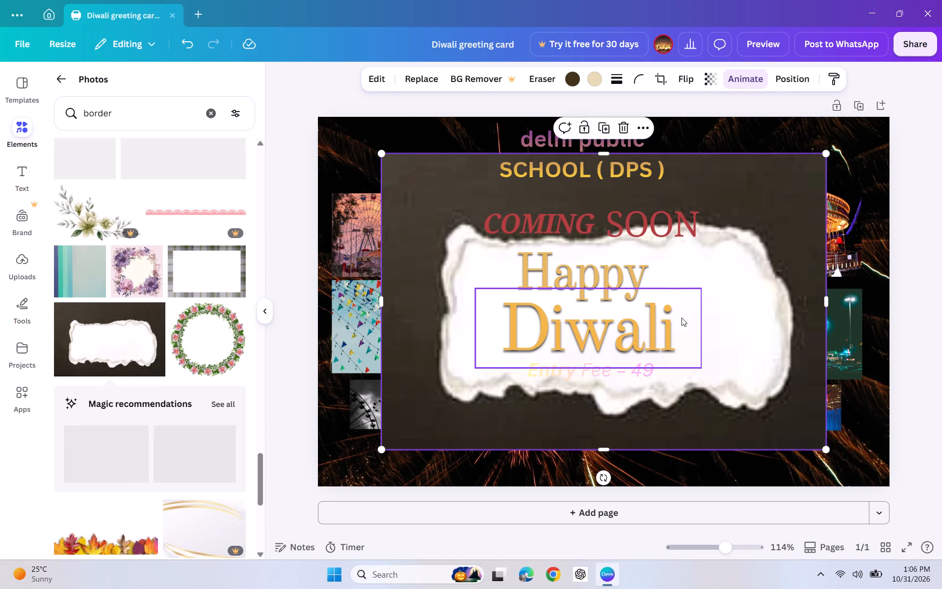
# Move the torn-paper image to the top of the card behind the "delhi public SCHOOL ( DPS )" text and shrink it.
pyautogui.moveTo(740, 267); pyautogui.dragTo(719, 206)
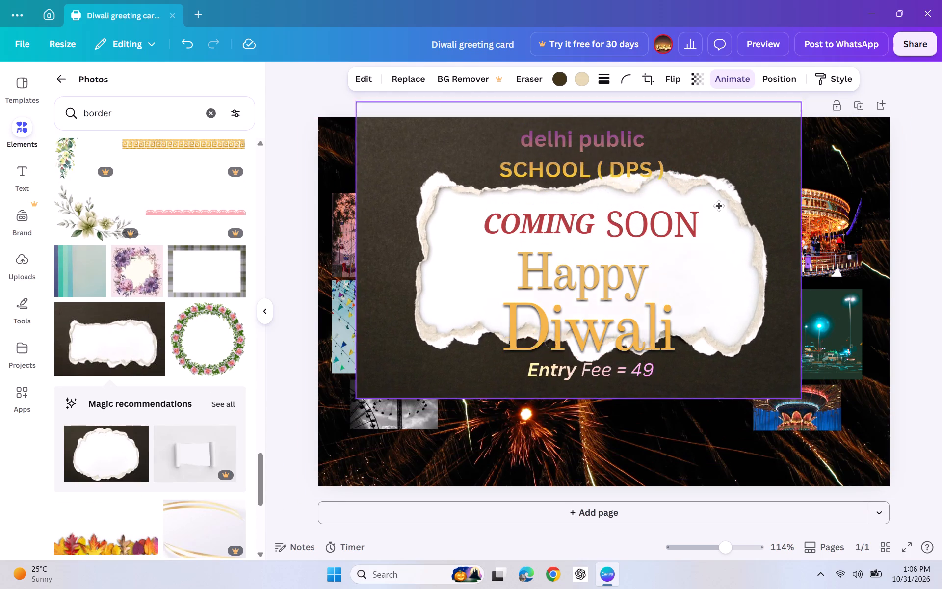
pyautogui.moveTo(719, 206); pyautogui.dragTo(729, 130)
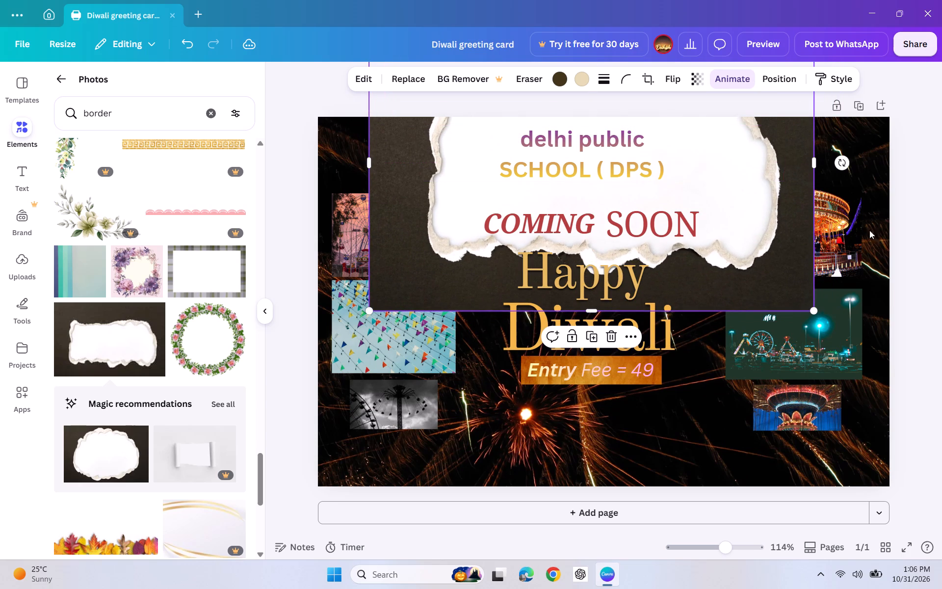
pyautogui.moveTo(815, 311); pyautogui.dragTo(692, 232)
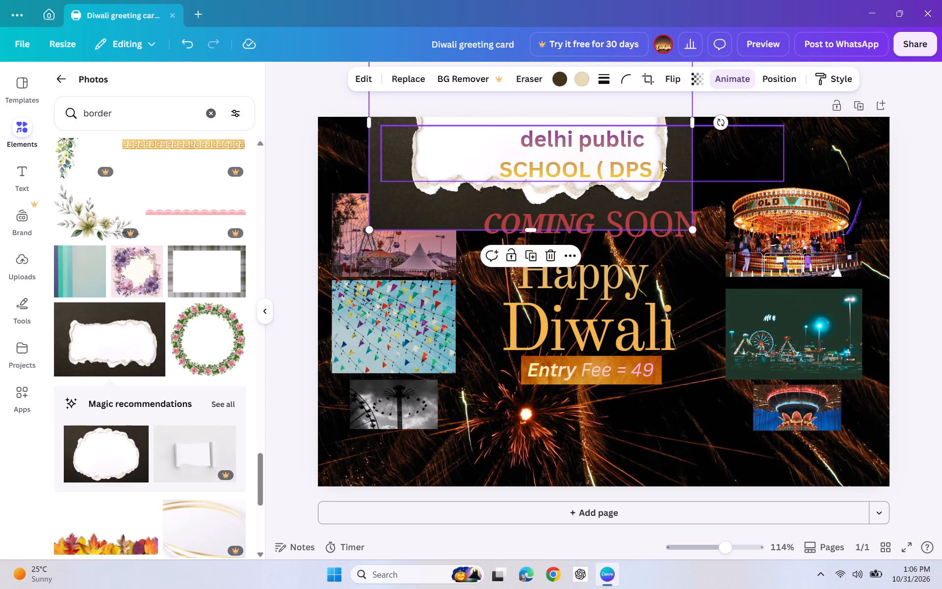
pyautogui.moveTo(664, 150); pyautogui.dragTo(705, 179)
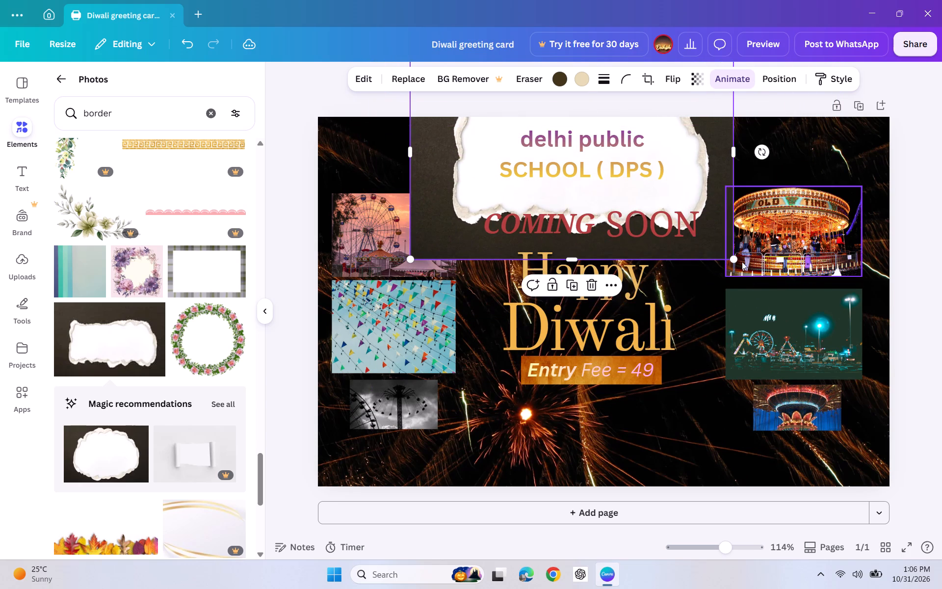
pyautogui.moveTo(731, 256); pyautogui.dragTo(665, 156)
pyautogui.moveTo(634, 185); pyautogui.dragTo(658, 191)
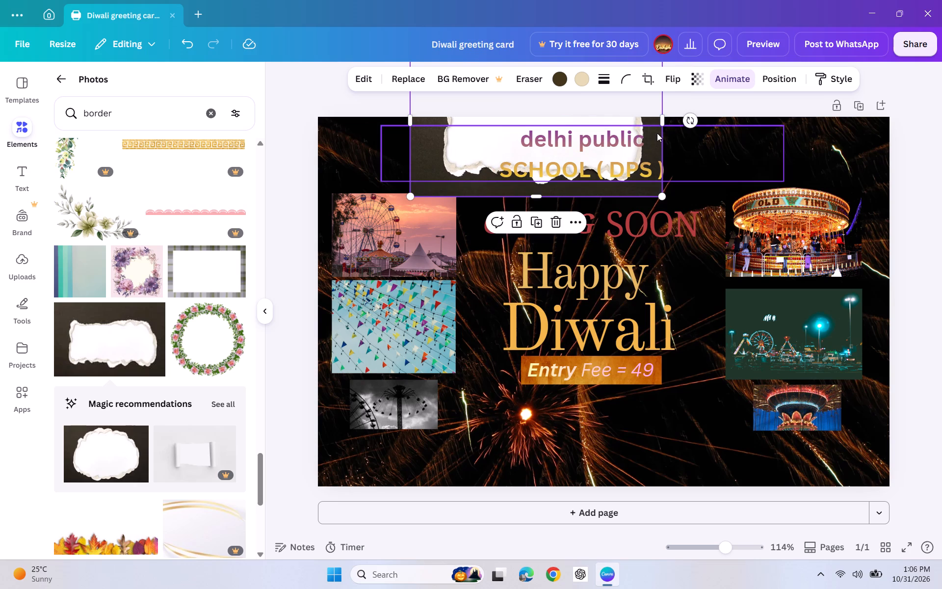
pyautogui.moveTo(659, 120); pyautogui.dragTo(664, 136)
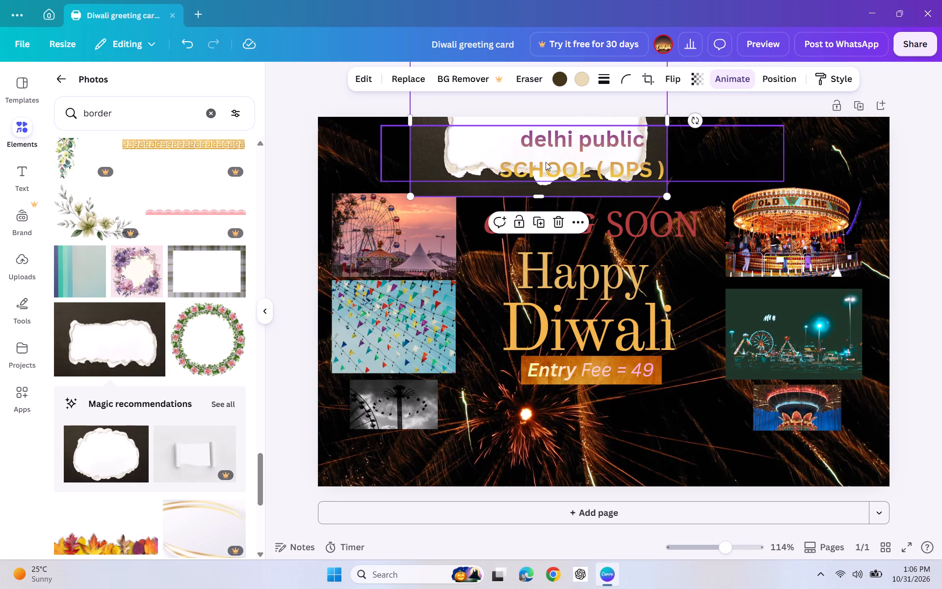
# Extend the torn-paper image's lower edge slightly downward below the "SCHOOL ( DPS )" line.
pyautogui.click(433, 151)
pyautogui.click(431, 150)
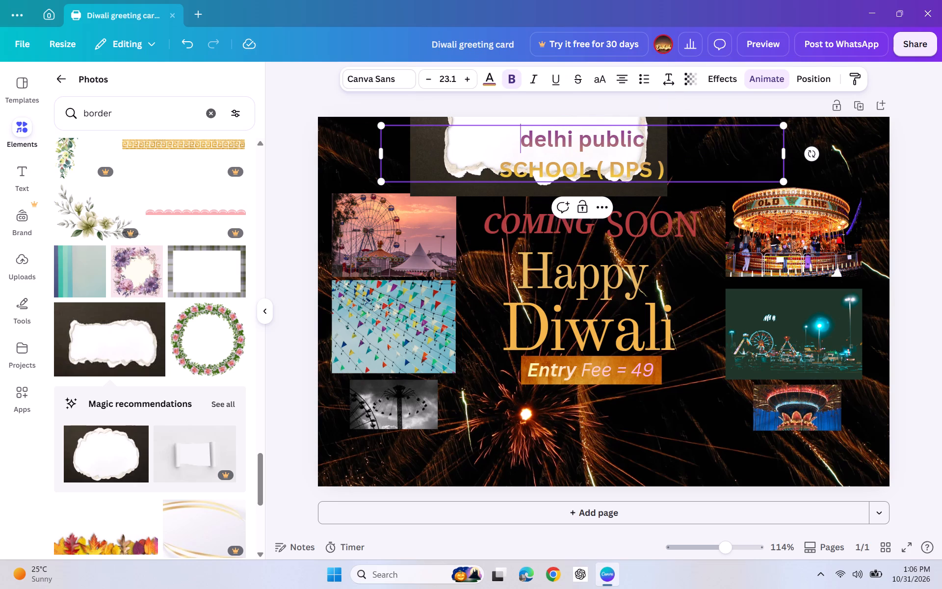
pyautogui.click(424, 151)
pyautogui.click(450, 193)
pyautogui.moveTo(451, 192); pyautogui.dragTo(481, 204)
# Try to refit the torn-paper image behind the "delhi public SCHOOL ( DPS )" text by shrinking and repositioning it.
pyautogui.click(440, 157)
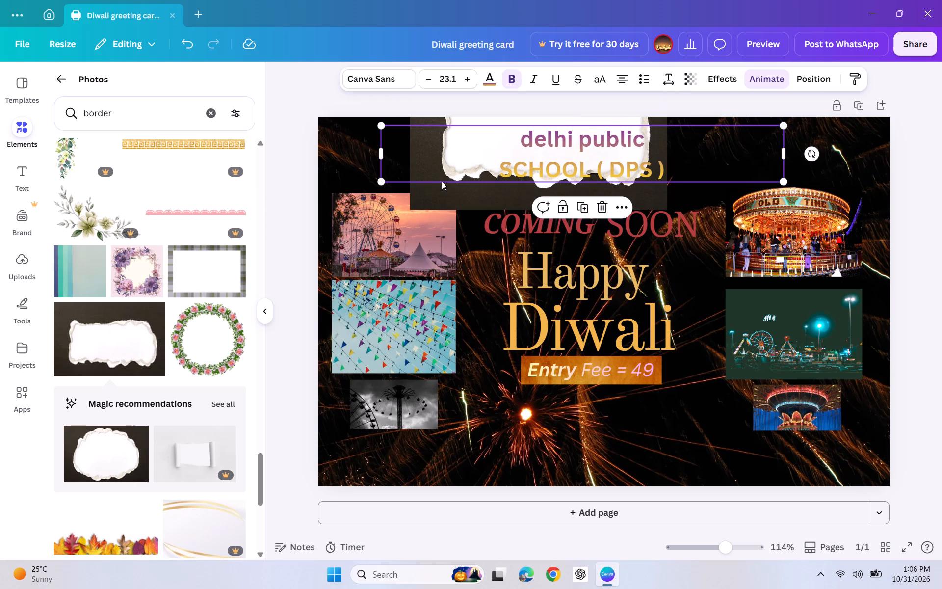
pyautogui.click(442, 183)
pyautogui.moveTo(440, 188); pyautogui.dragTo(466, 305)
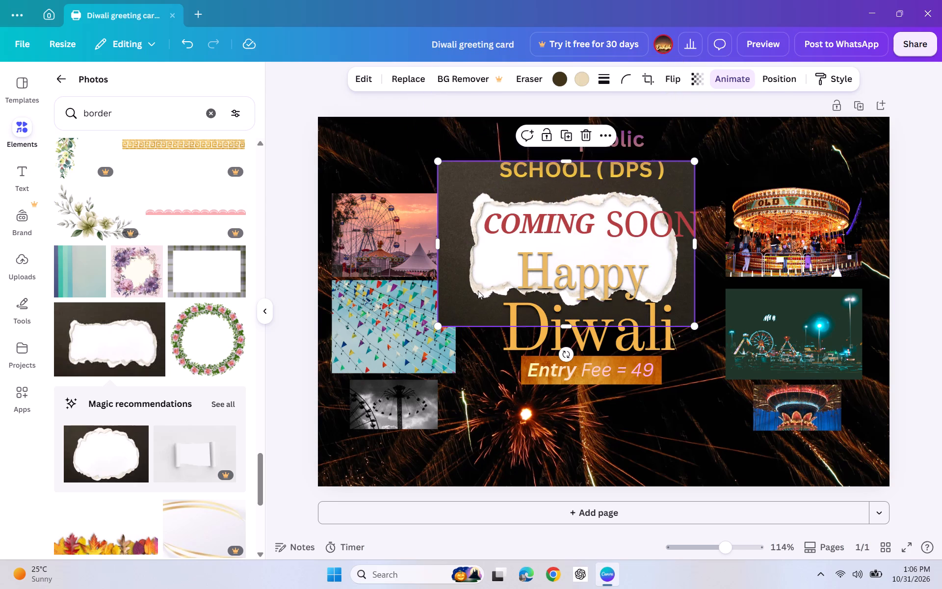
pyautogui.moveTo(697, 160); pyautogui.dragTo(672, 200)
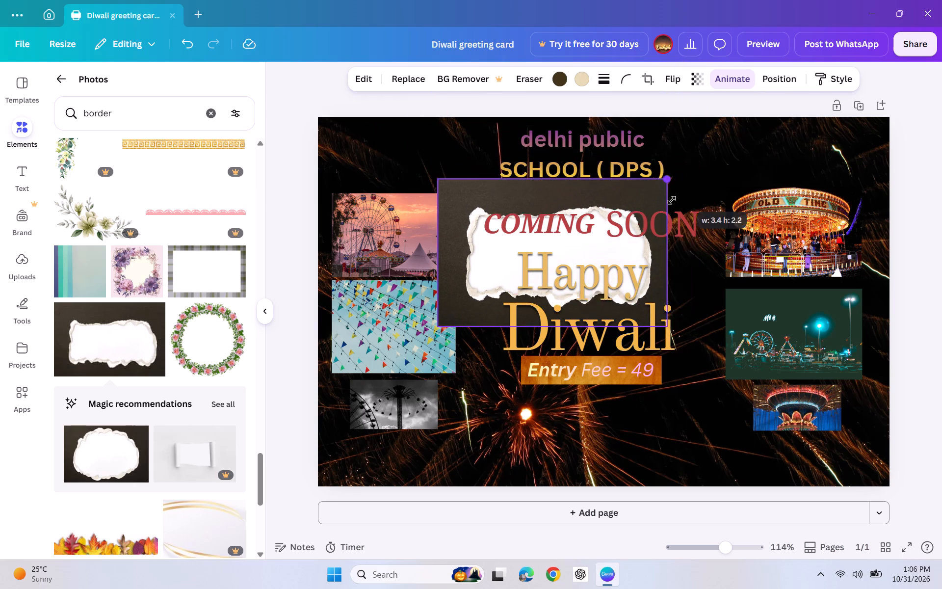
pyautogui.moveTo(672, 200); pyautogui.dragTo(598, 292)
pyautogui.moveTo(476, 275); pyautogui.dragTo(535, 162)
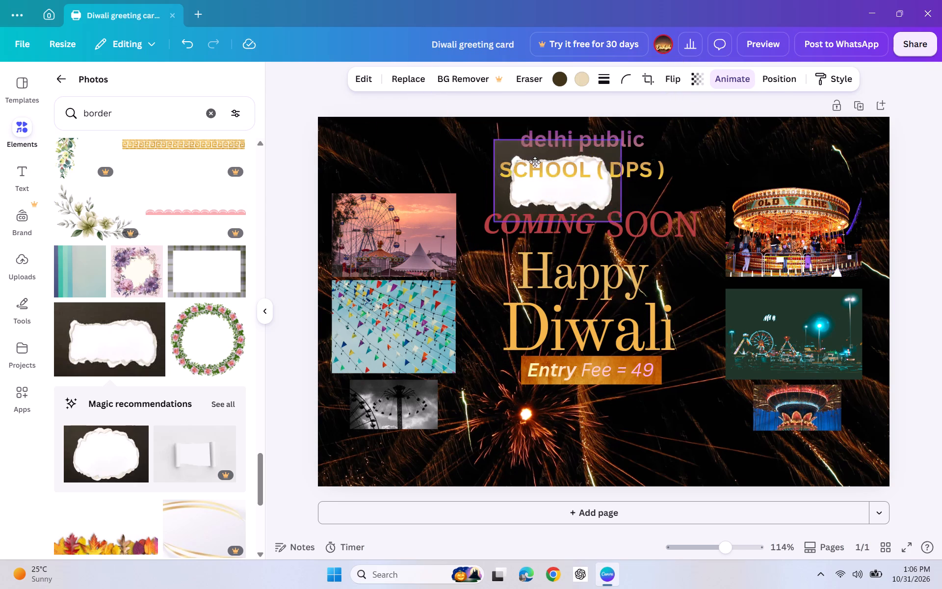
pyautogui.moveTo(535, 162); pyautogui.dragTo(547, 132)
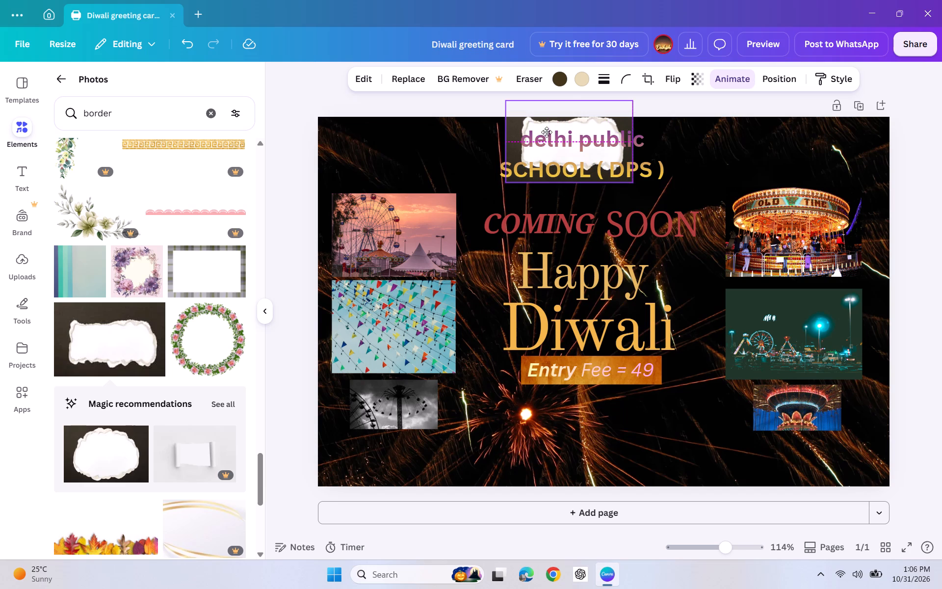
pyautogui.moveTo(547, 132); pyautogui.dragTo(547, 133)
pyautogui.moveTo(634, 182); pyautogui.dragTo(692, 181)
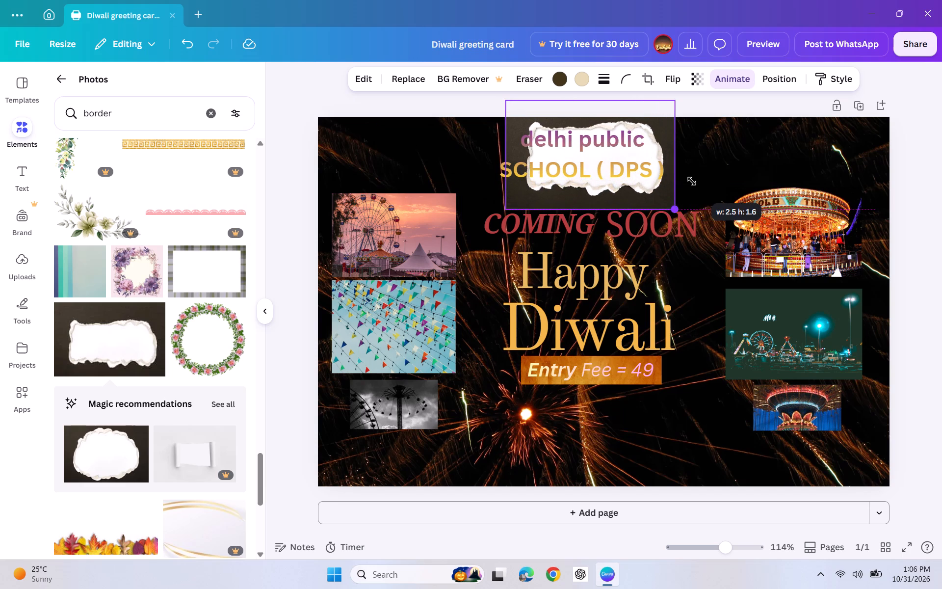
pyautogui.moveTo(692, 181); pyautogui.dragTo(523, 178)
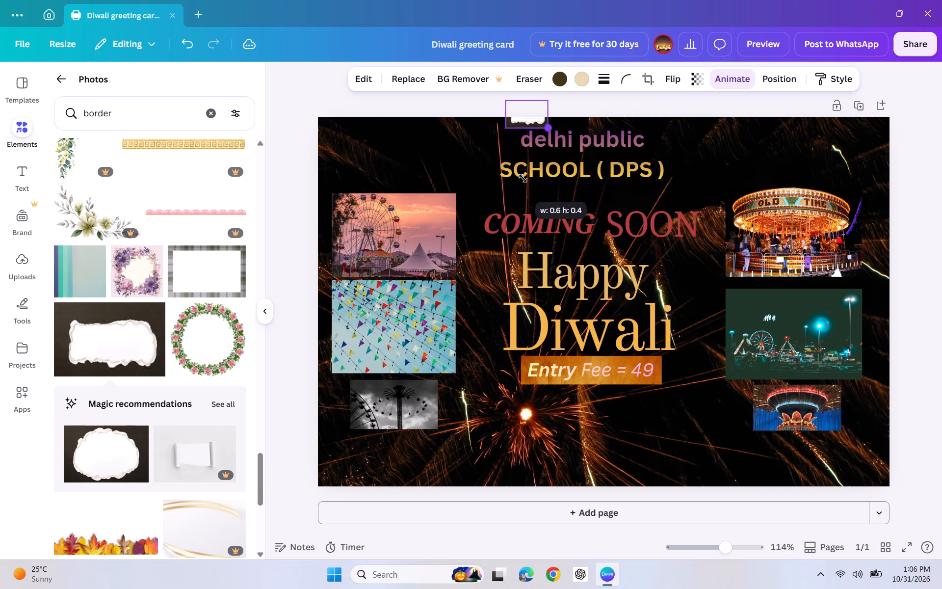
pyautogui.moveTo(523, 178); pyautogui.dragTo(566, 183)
# Delete the torn-paper image from the top of the card.
pyautogui.click(569, 174)
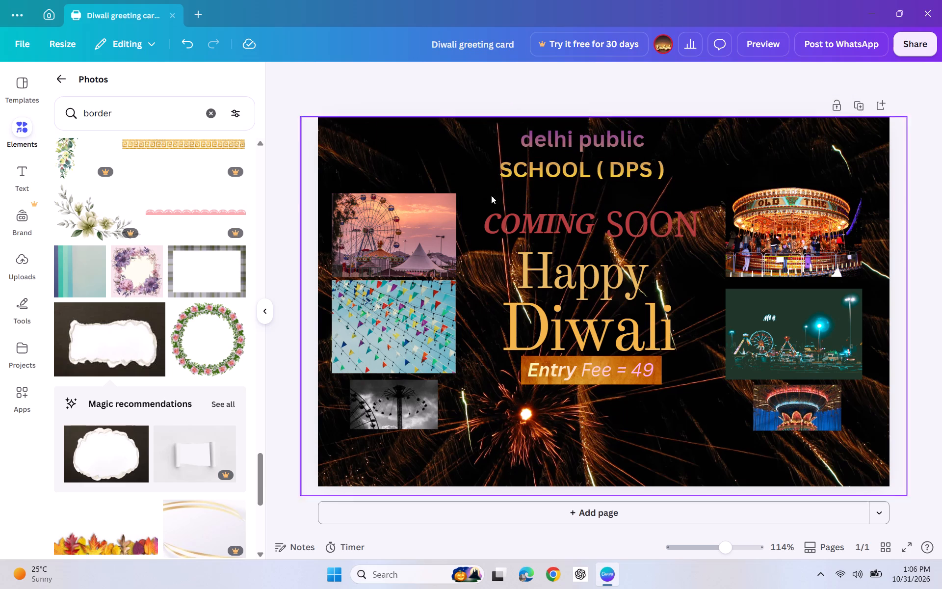
# Add the red flower-petal border from the border results and place it along the bottom edge of the card.
pyautogui.scroll(-9, 216, 344)
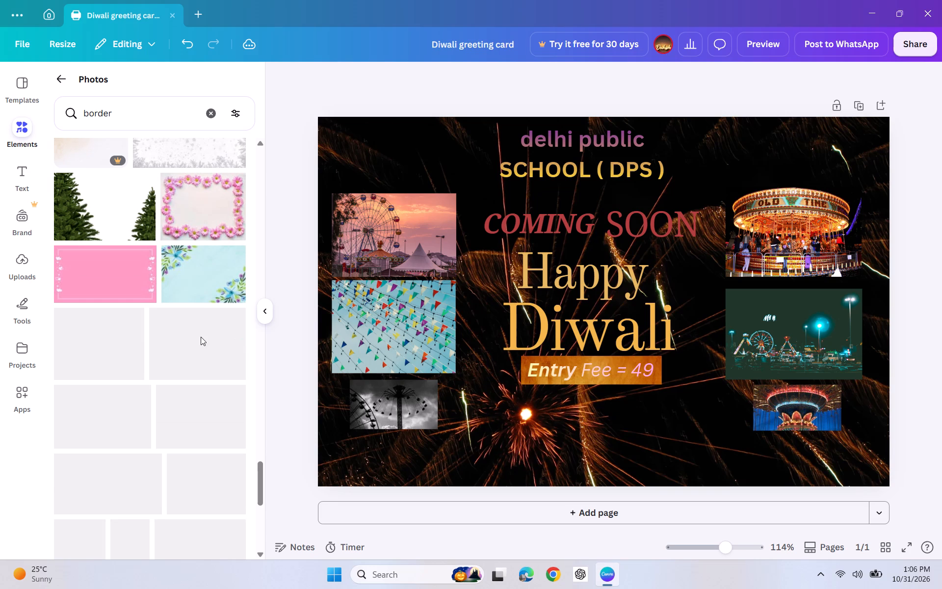
pyautogui.scroll(-3, 194, 333)
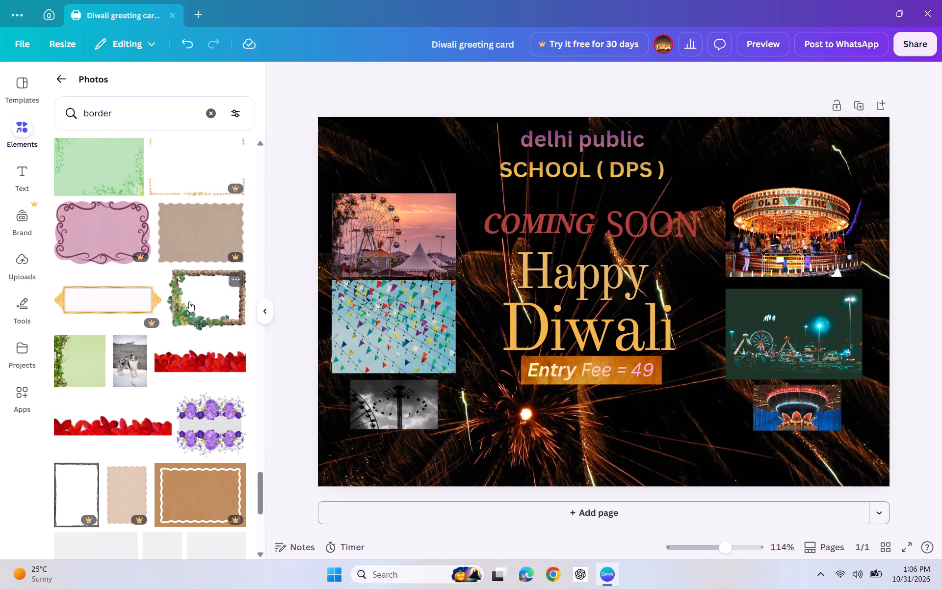
pyautogui.scroll(-2, 180, 276)
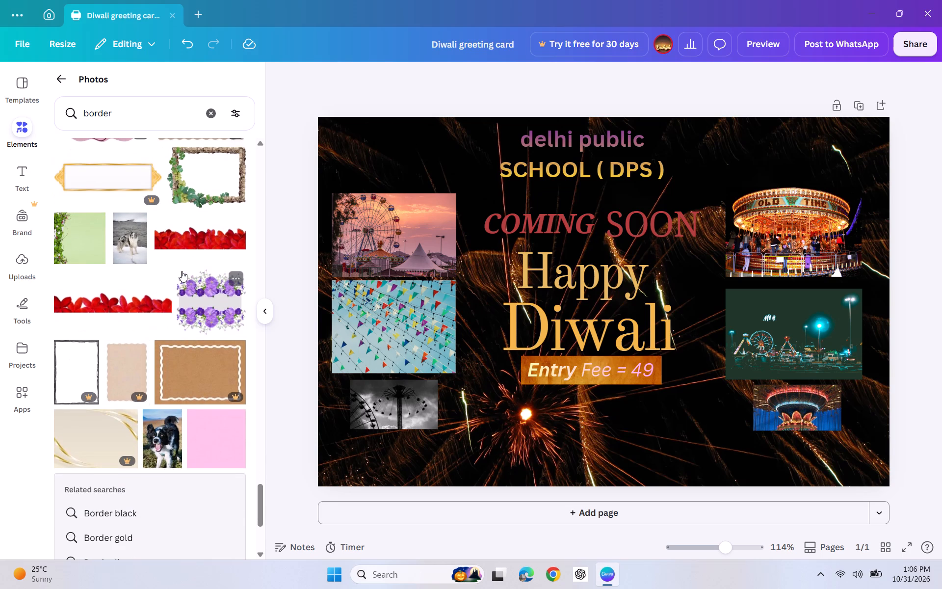
pyautogui.click(150, 293)
pyautogui.moveTo(772, 297); pyautogui.dragTo(773, 314)
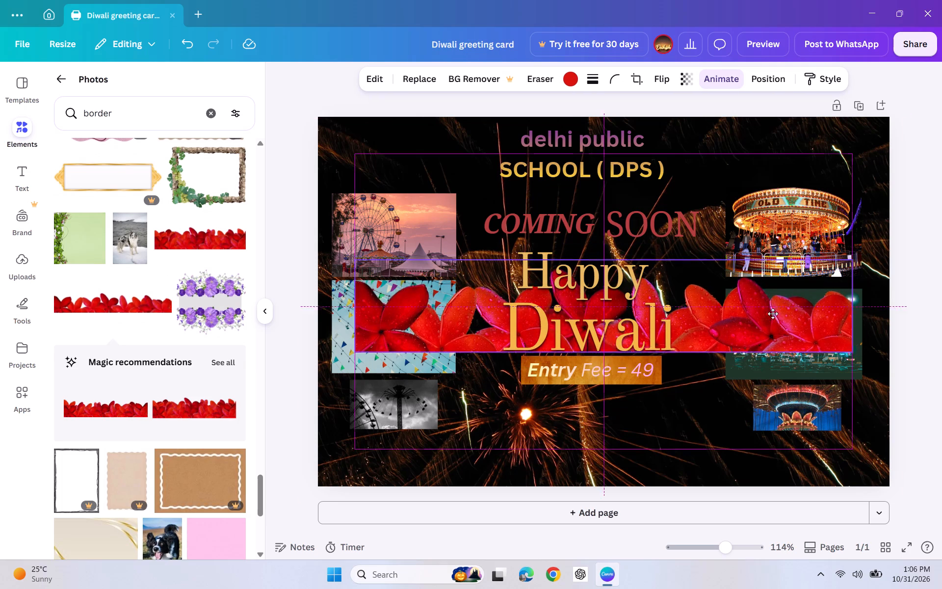
pyautogui.moveTo(773, 314); pyautogui.dragTo(758, 453)
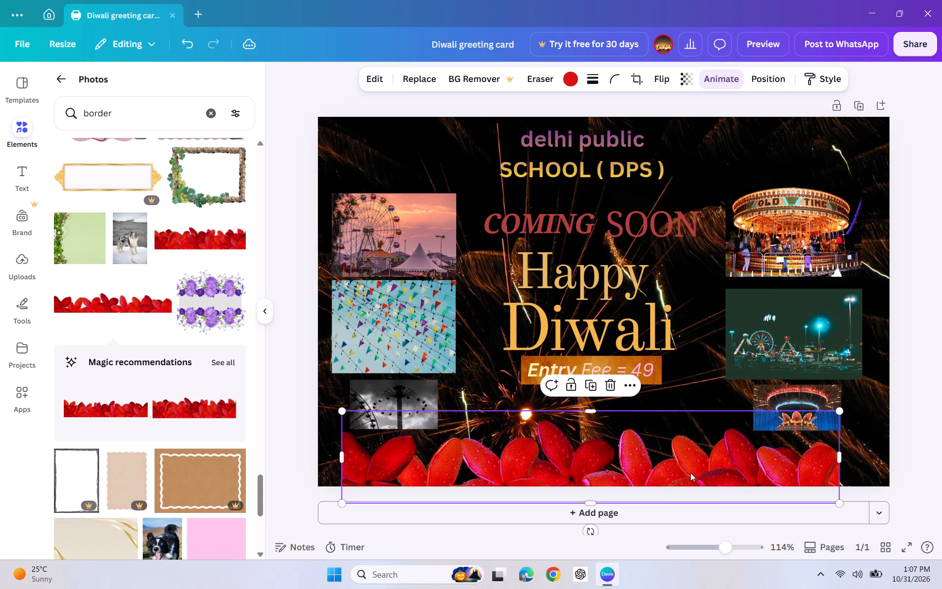
# Resize the red petal border into a low strip about 9.7 wide and 0.9 high across the card's full width.
pyautogui.moveTo(339, 456); pyautogui.dragTo(290, 471)
pyautogui.moveTo(296, 412); pyautogui.dragTo(327, 434)
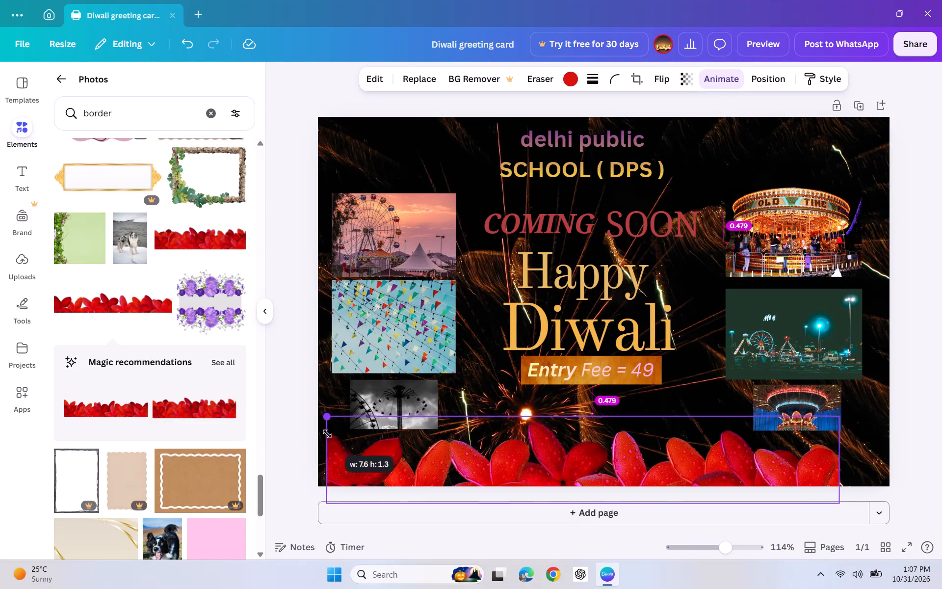
pyautogui.moveTo(327, 434); pyautogui.dragTo(337, 432)
pyautogui.moveTo(840, 421); pyautogui.dragTo(828, 452)
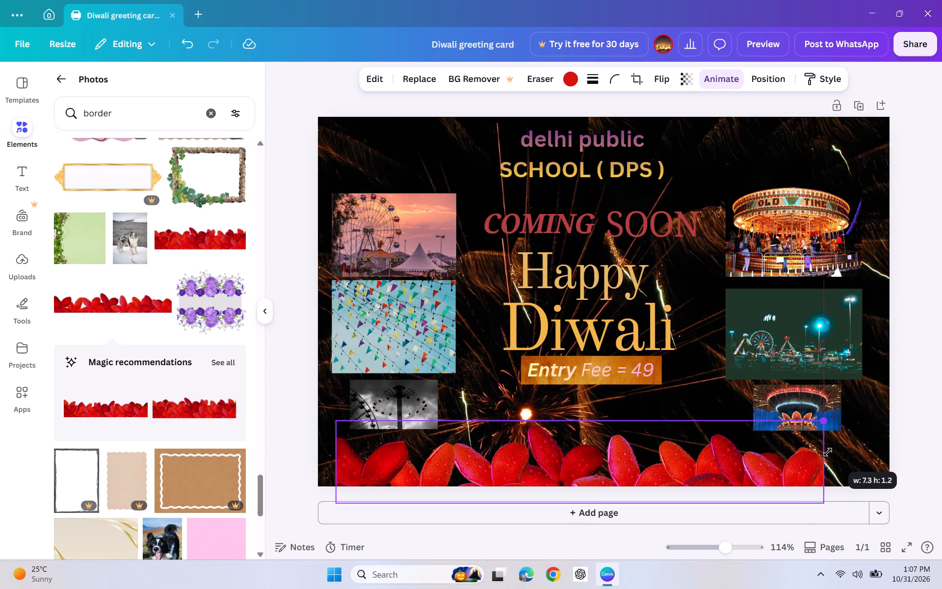
pyautogui.moveTo(828, 452); pyautogui.dragTo(825, 456)
pyautogui.moveTo(820, 461); pyautogui.dragTo(930, 451)
pyautogui.moveTo(335, 465); pyautogui.dragTo(333, 465)
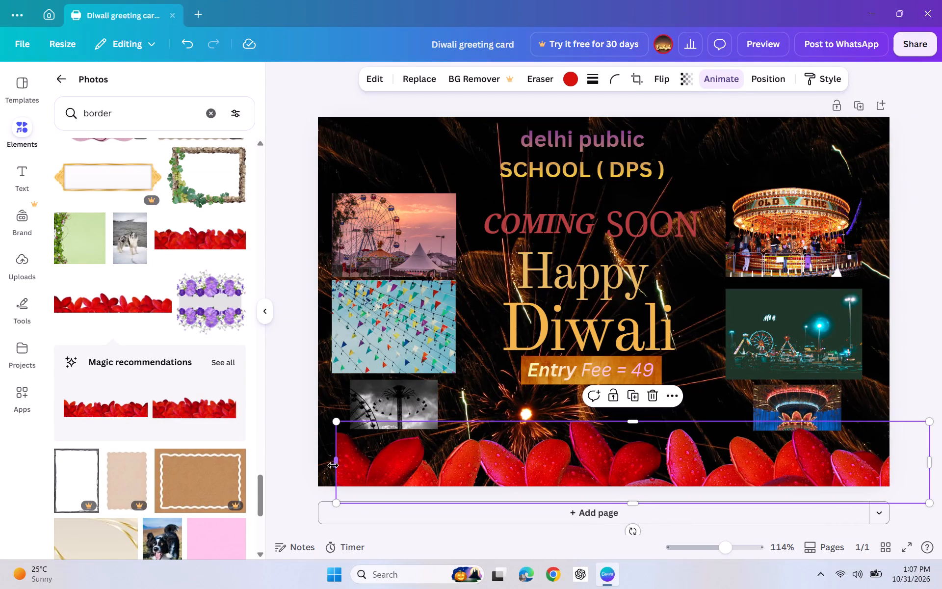
pyautogui.moveTo(333, 465); pyautogui.dragTo(300, 462)
pyautogui.moveTo(301, 420); pyautogui.dragTo(354, 470)
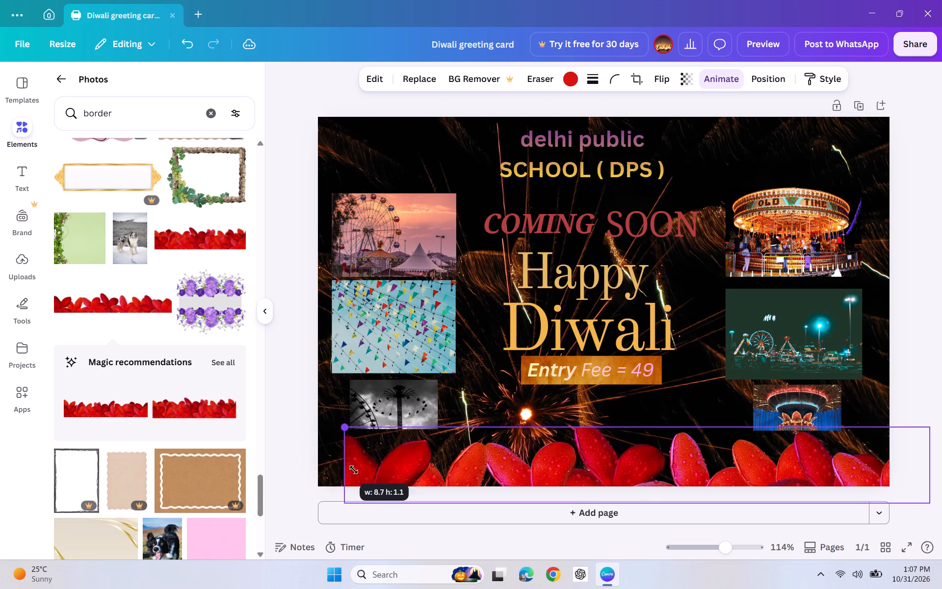
pyautogui.moveTo(354, 470); pyautogui.dragTo(471, 506)
pyautogui.moveTo(480, 481); pyautogui.dragTo(273, 495)
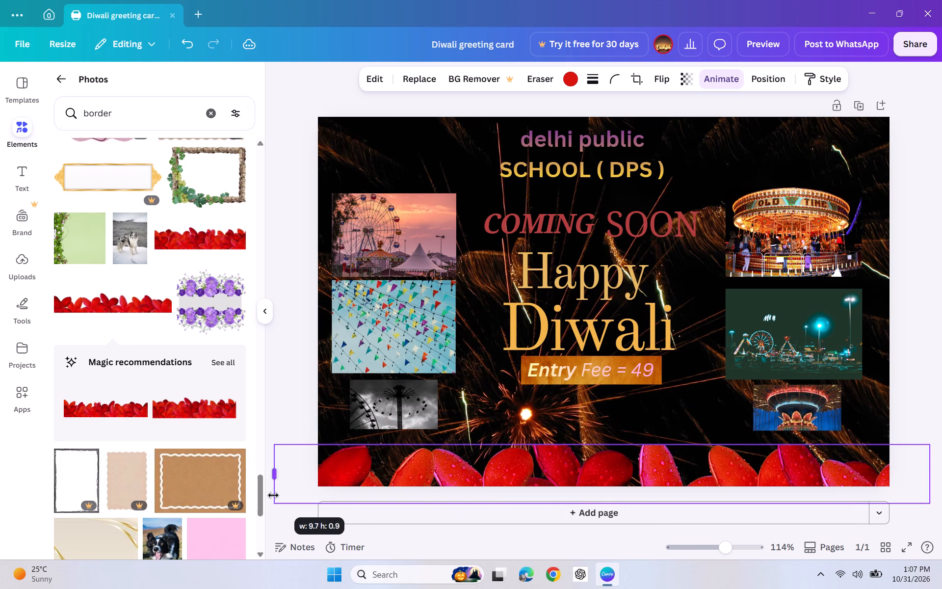
pyautogui.moveTo(273, 495); pyautogui.dragTo(272, 493)
pyautogui.click(941, 322)
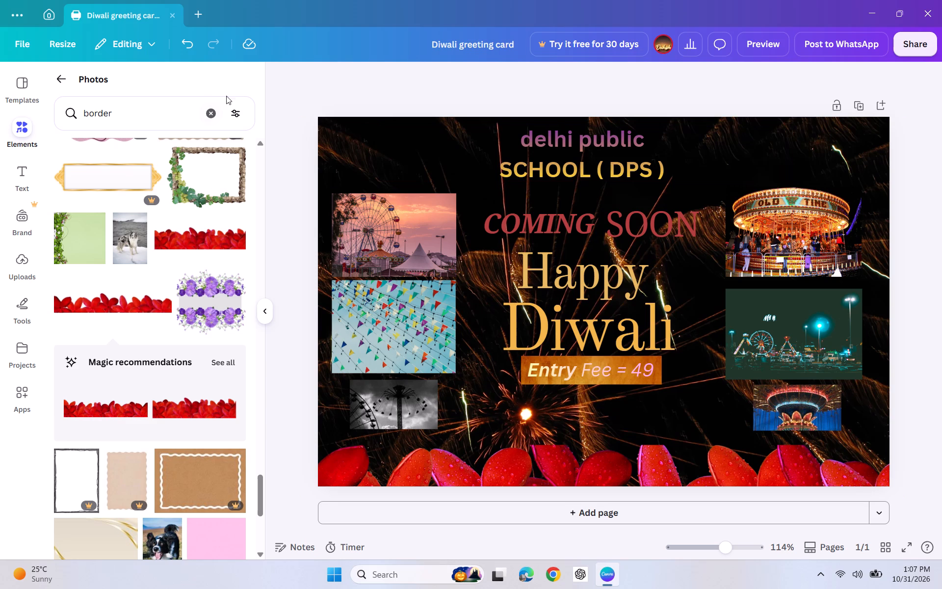
# Search the photos for "fair logo" and look through the results for a suitable image.
pyautogui.click(208, 117)
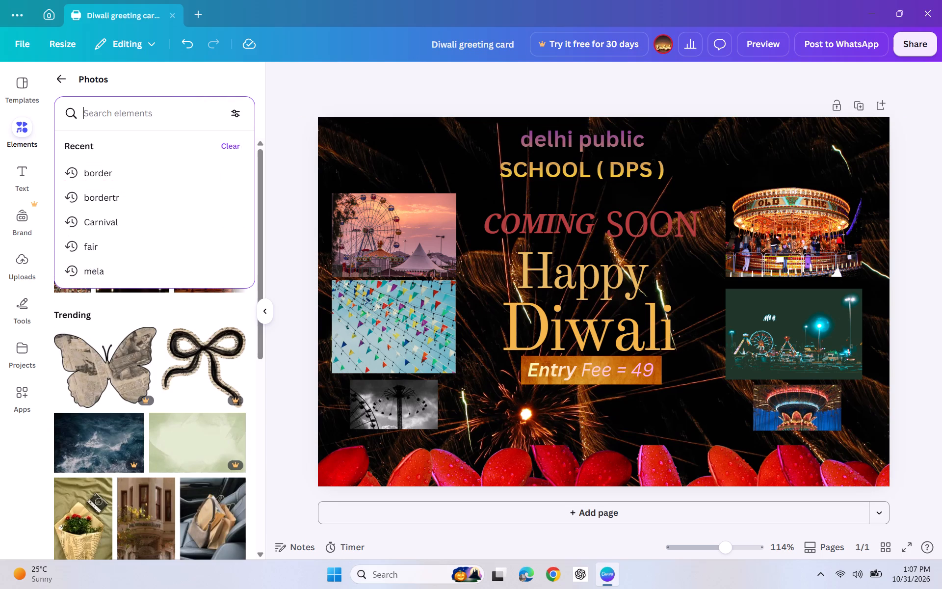
pyautogui.press('f')
pyautogui.write('ao')
pyautogui.press('BackSpace')
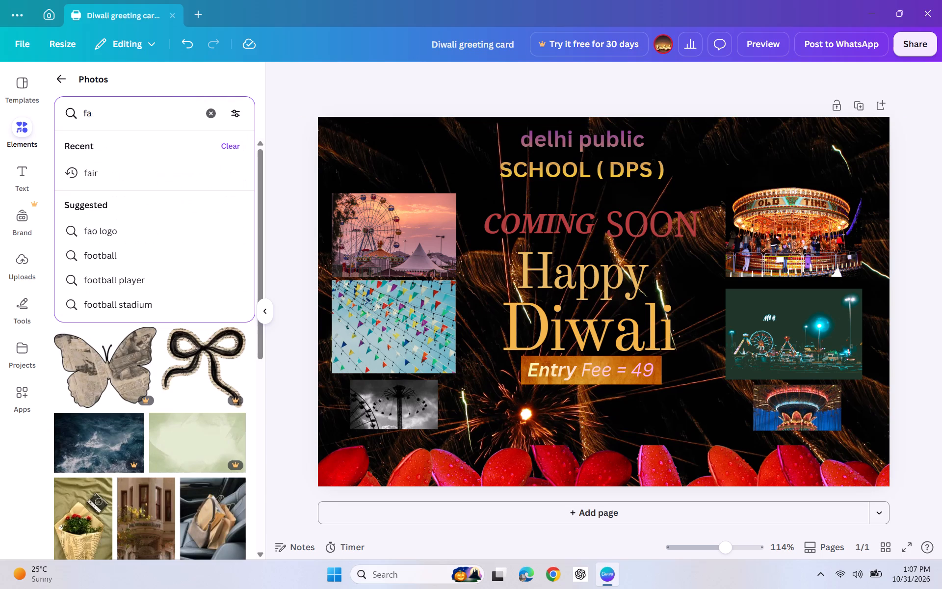
pyautogui.write('ir')
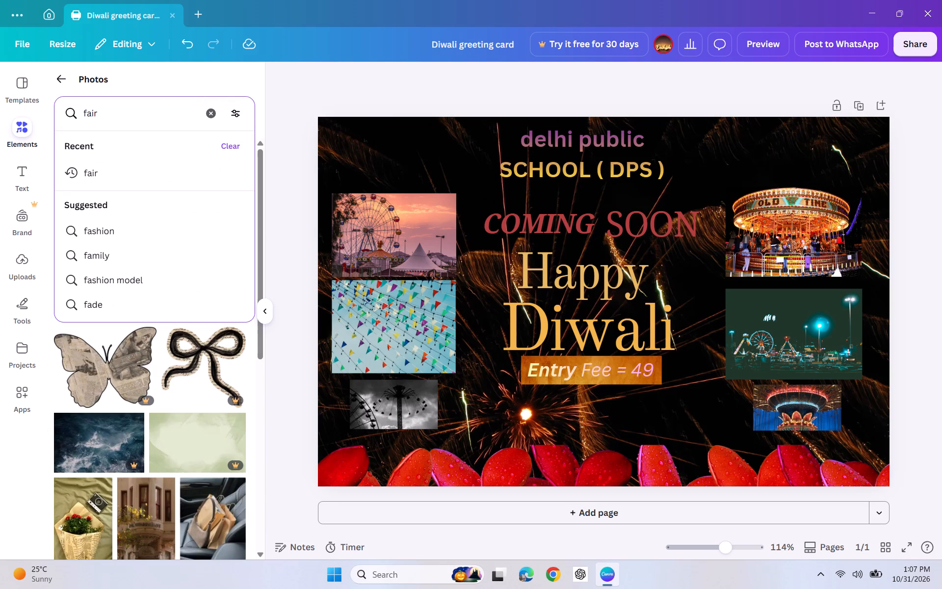
pyautogui.press('space')
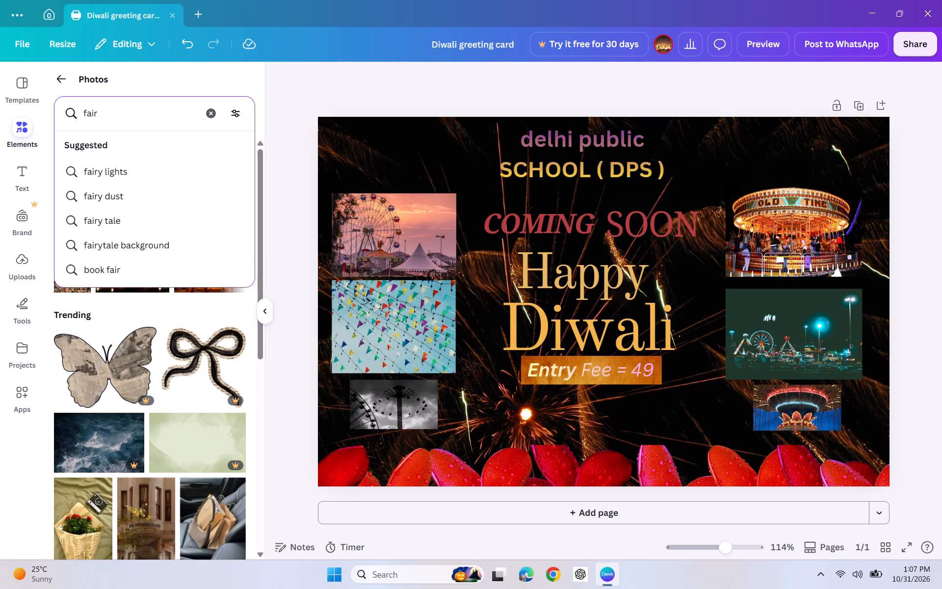
pyautogui.write('logo')
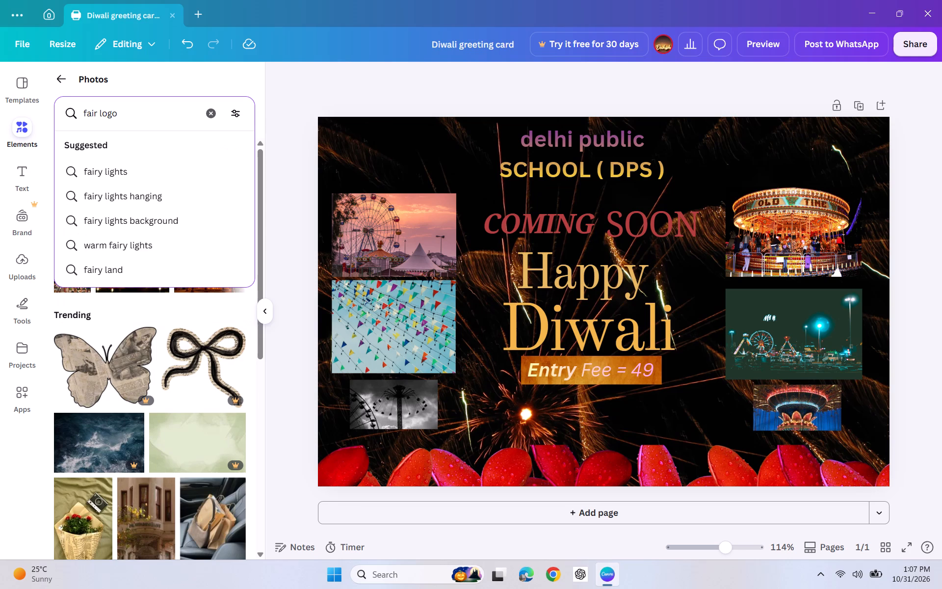
pyautogui.press('Return')
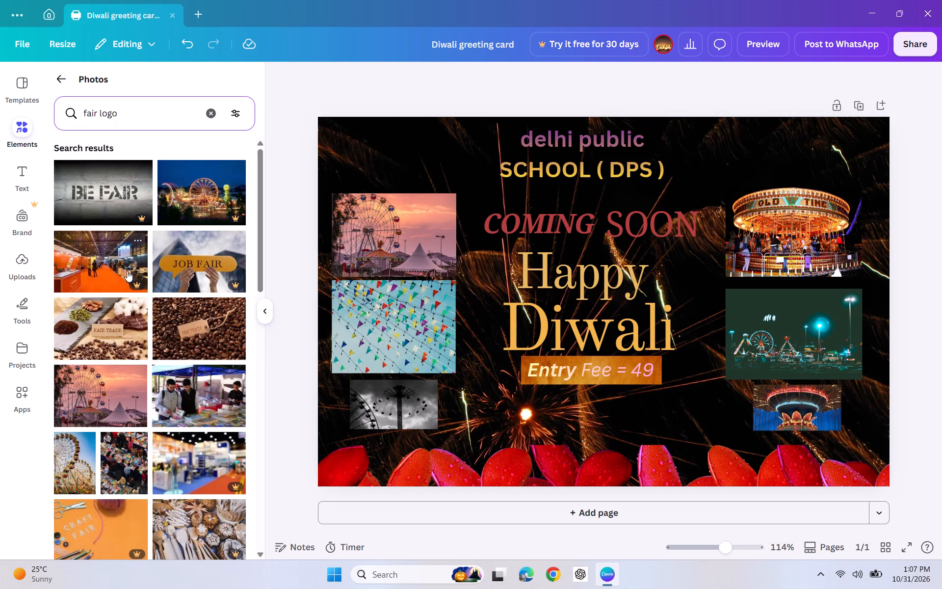
pyautogui.scroll(-7, 218, 365)
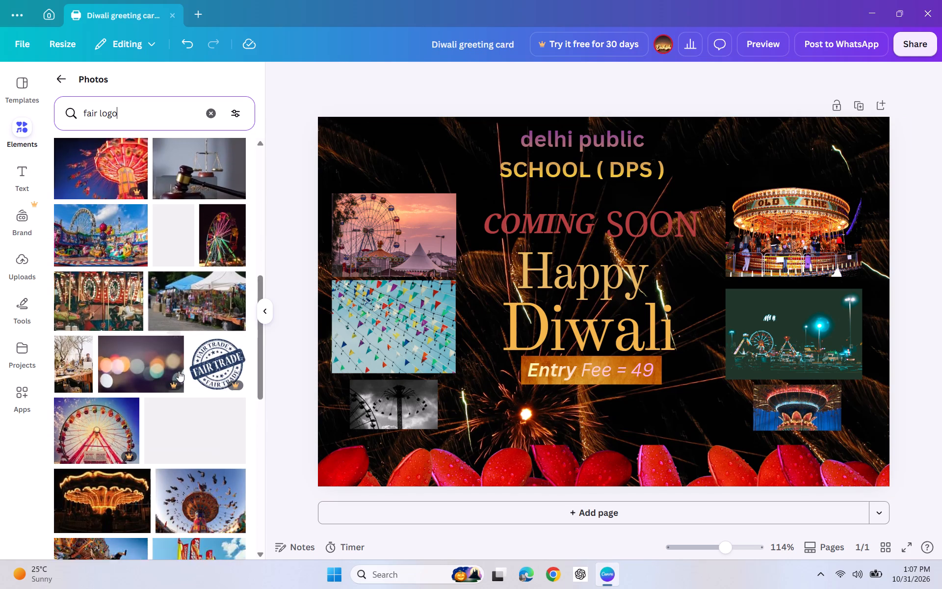
pyautogui.scroll(-2, 198, 391)
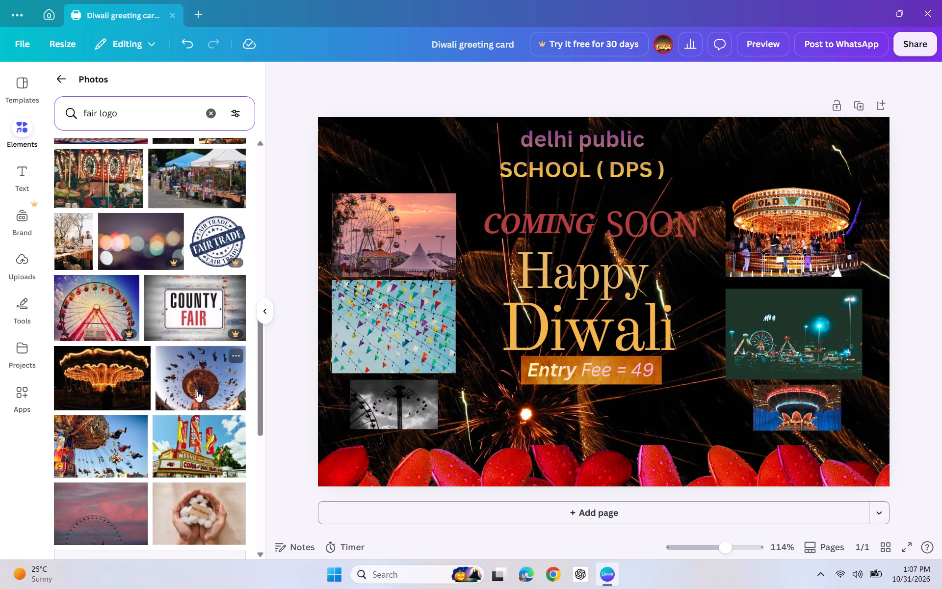
pyautogui.scroll(6, 194, 320)
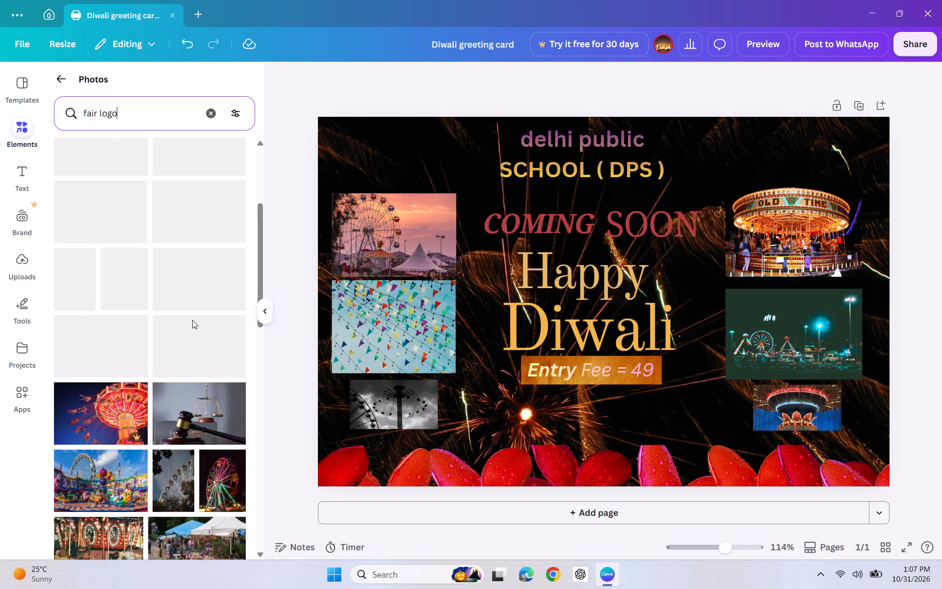
pyautogui.scroll(7, 192, 320)
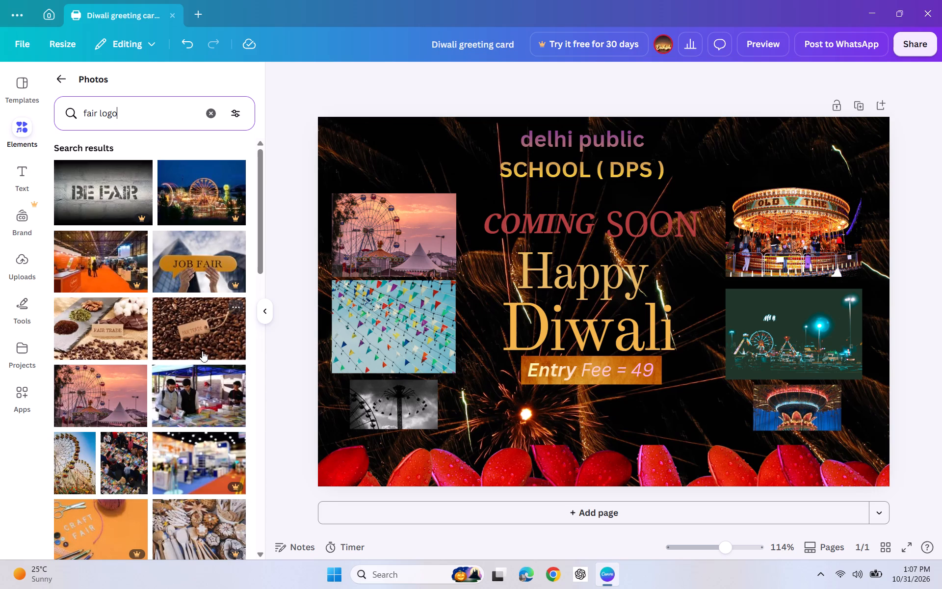
# Add a text box reading "FAIR" above the sunset Ferris wheel photo in the card's upper left corner.
pyautogui.click(23, 306)
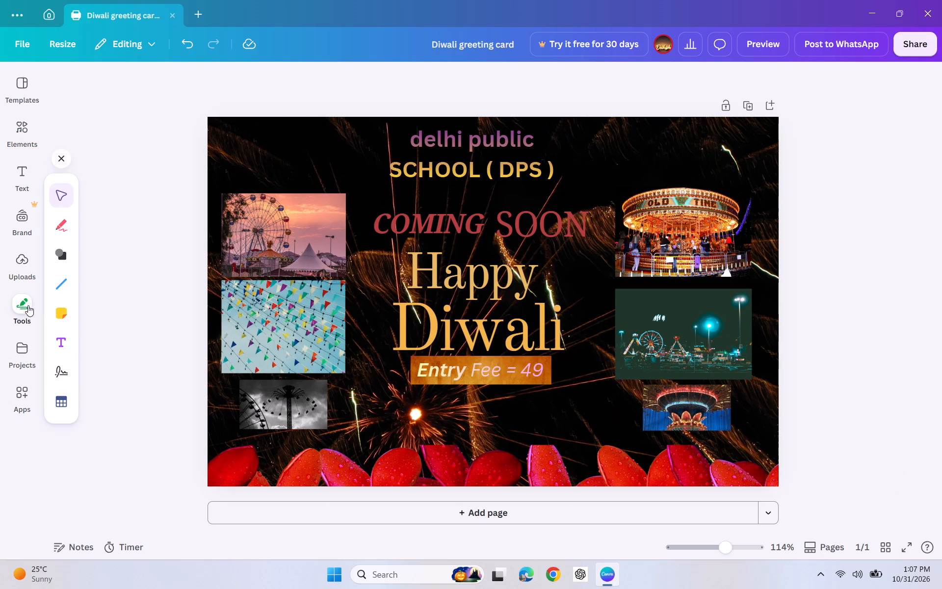
pyautogui.click(65, 335)
pyautogui.click(65, 336)
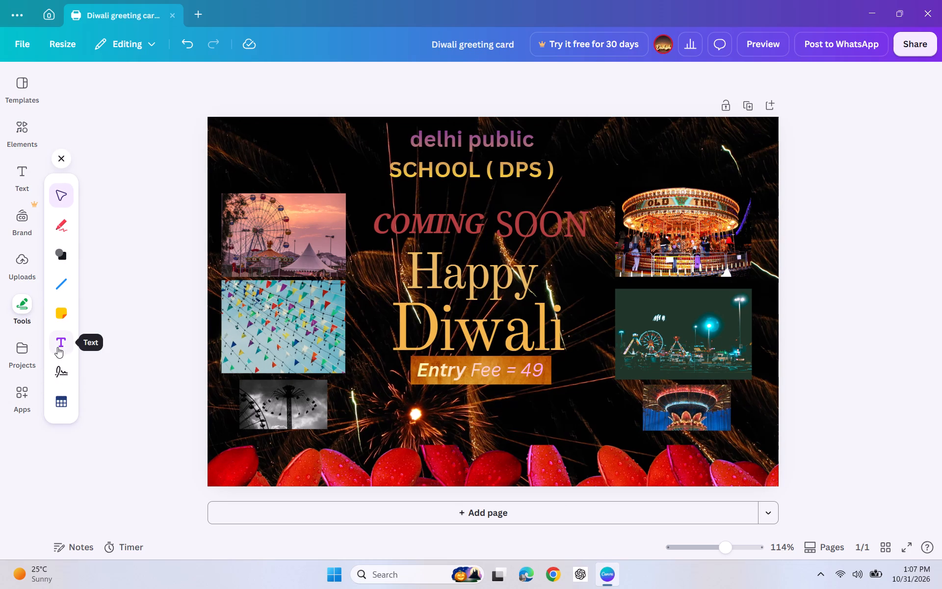
pyautogui.click(57, 347)
pyautogui.doubleClick(57, 347)
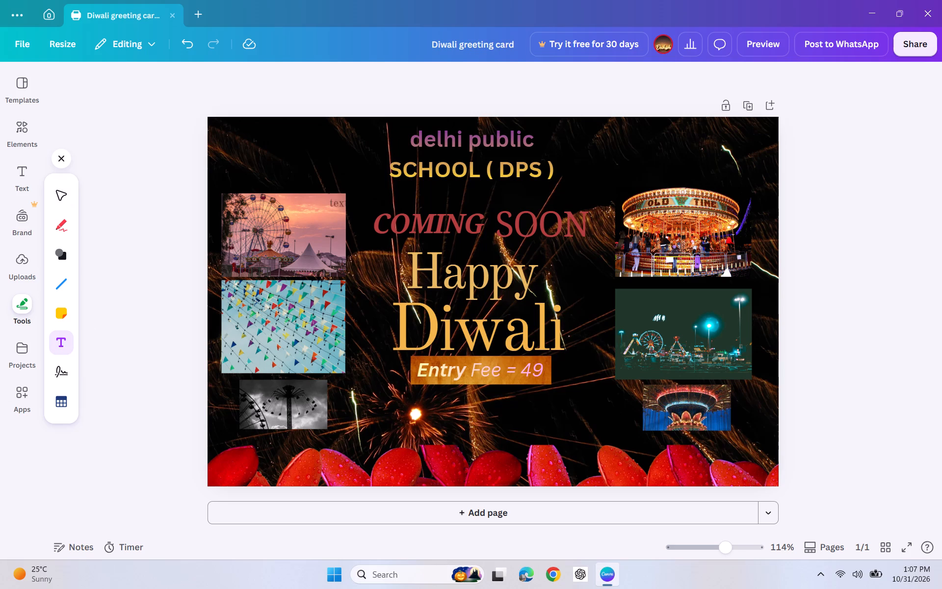
pyautogui.click(249, 156)
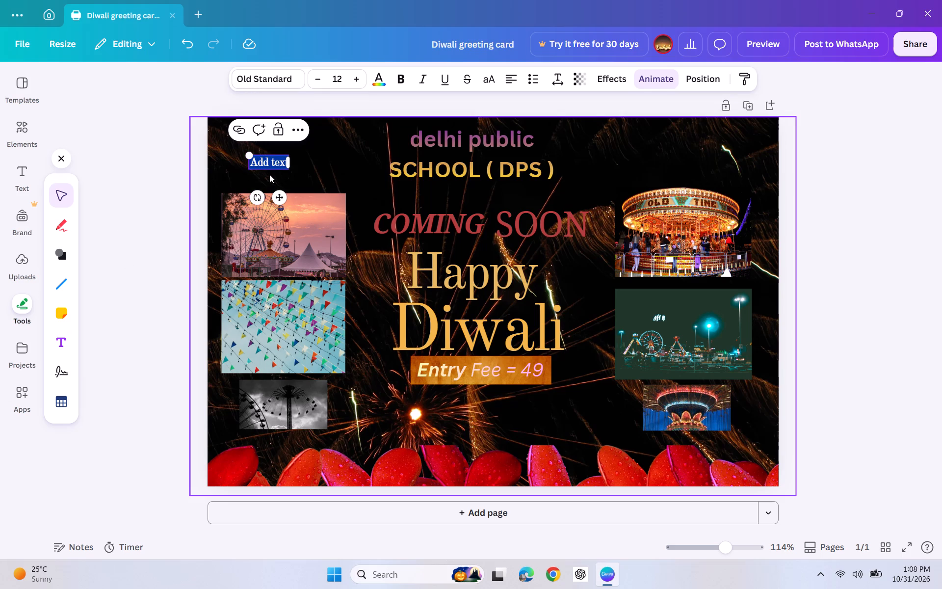
pyautogui.write('FS')
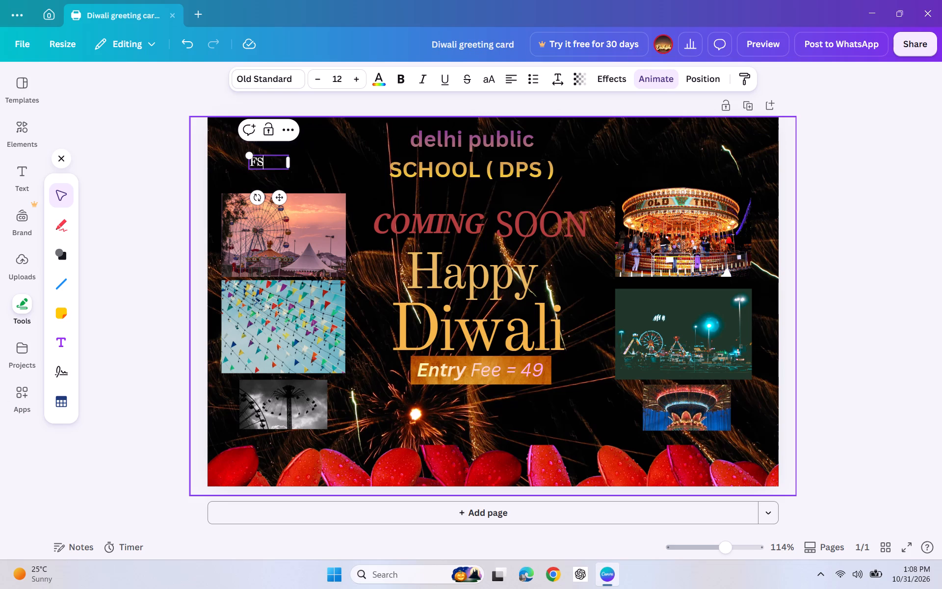
pyautogui.press('BackSpace')
pyautogui.write('AI')
pyautogui.press('r')
# Extend the FAIR label to read "FAIR!!!" and enlarge it to font size 38 above the sunset Ferris wheel photo.
pyautogui.write('!!!')
pyautogui.moveTo(248, 154); pyautogui.dragTo(242, 147)
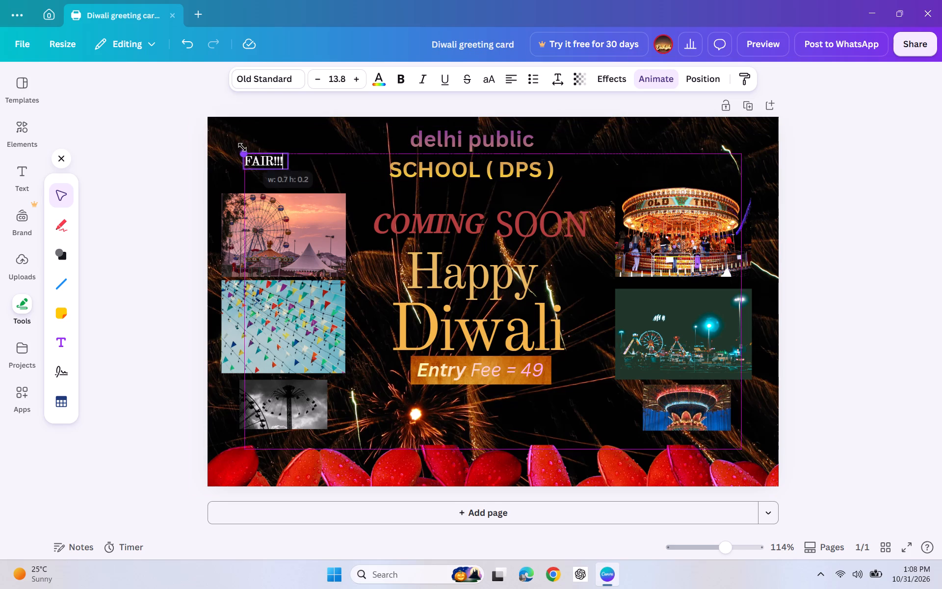
pyautogui.moveTo(242, 147); pyautogui.dragTo(224, 138)
pyautogui.moveTo(287, 145); pyautogui.dragTo(303, 140)
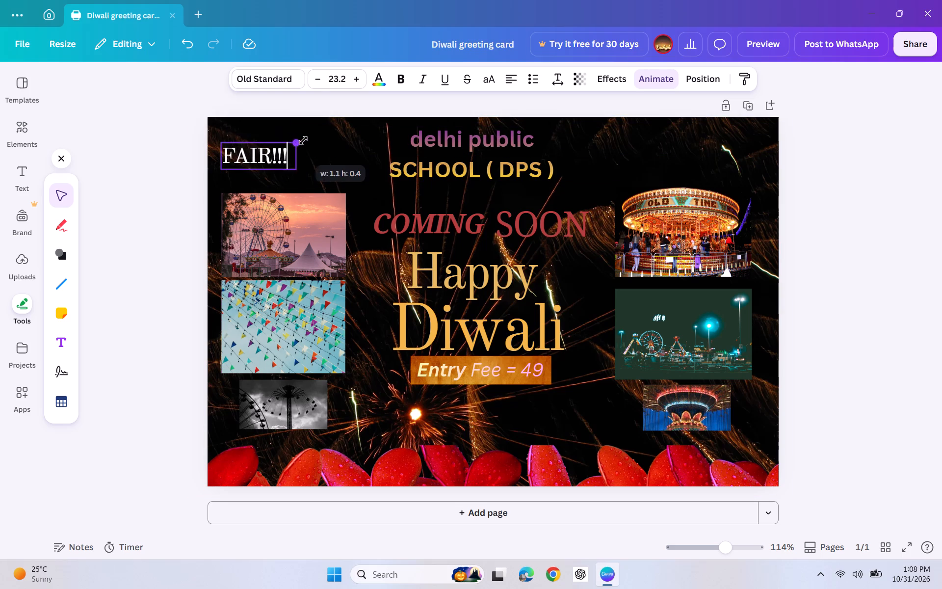
pyautogui.moveTo(303, 140); pyautogui.dragTo(322, 138)
pyautogui.moveTo(280, 154); pyautogui.dragTo(311, 157)
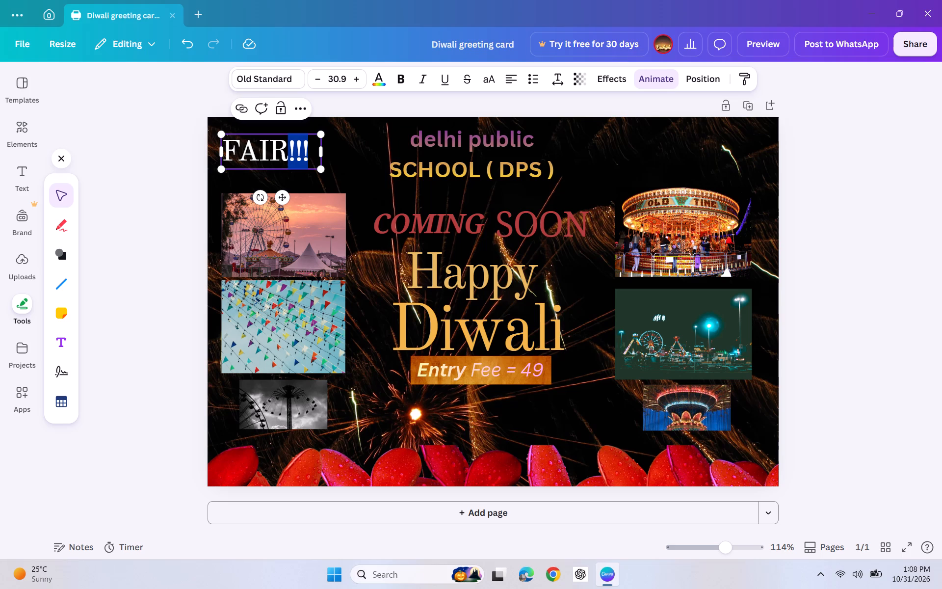
pyautogui.click(311, 157)
pyautogui.moveTo(321, 168); pyautogui.dragTo(327, 171)
pyautogui.moveTo(327, 171); pyautogui.dragTo(332, 173)
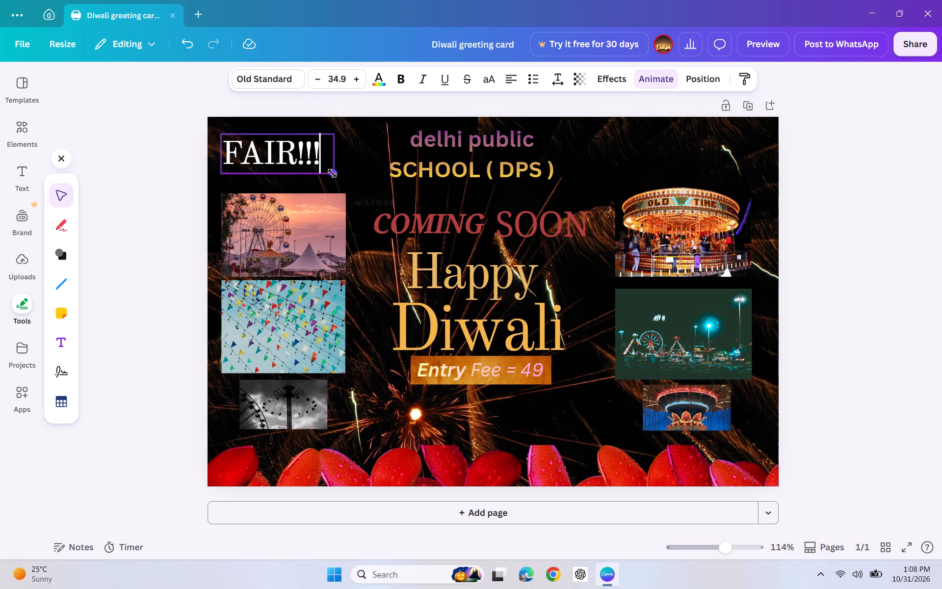
pyautogui.moveTo(332, 173); pyautogui.dragTo(344, 167)
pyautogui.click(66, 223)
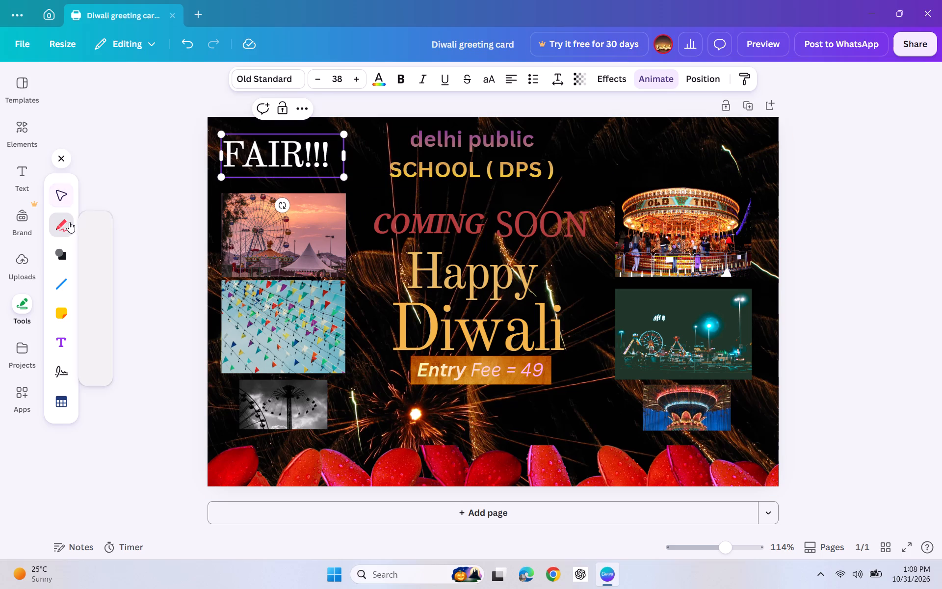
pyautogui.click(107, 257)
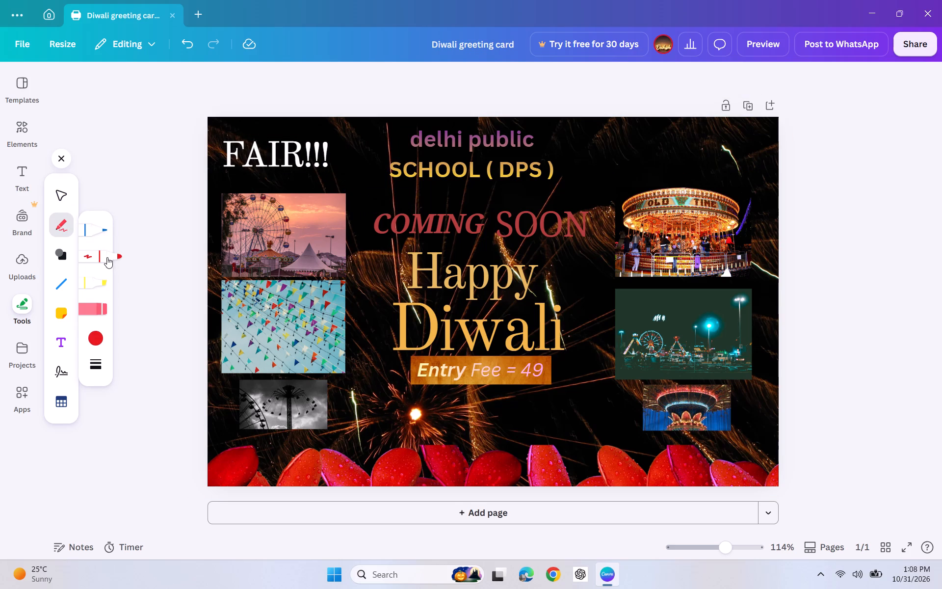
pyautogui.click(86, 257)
# Shift the "FAIR!!!" label slightly so it sits just above the sunset Ferris wheel photo.
pyautogui.moveTo(228, 155); pyautogui.dragTo(237, 155)
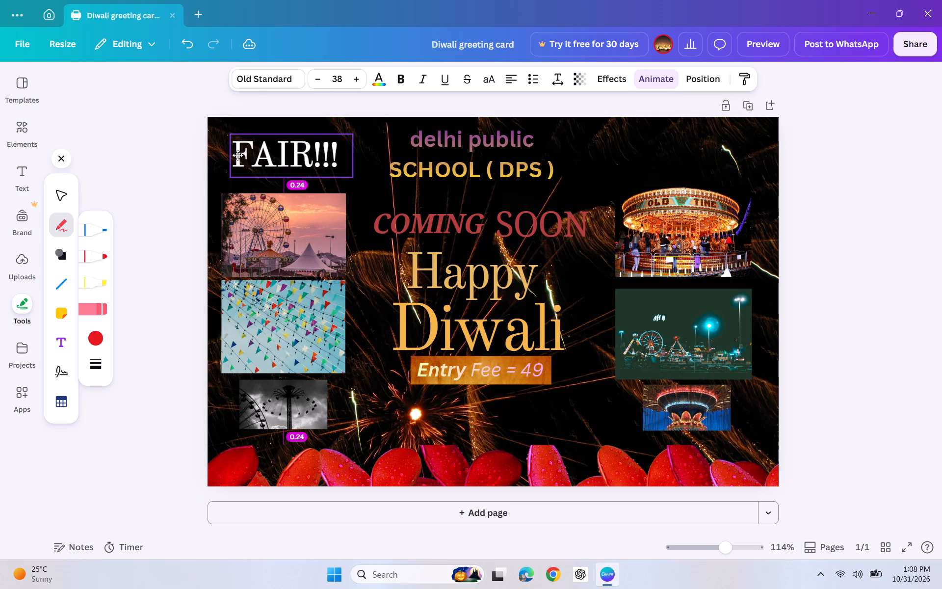
pyautogui.moveTo(237, 155); pyautogui.dragTo(233, 153)
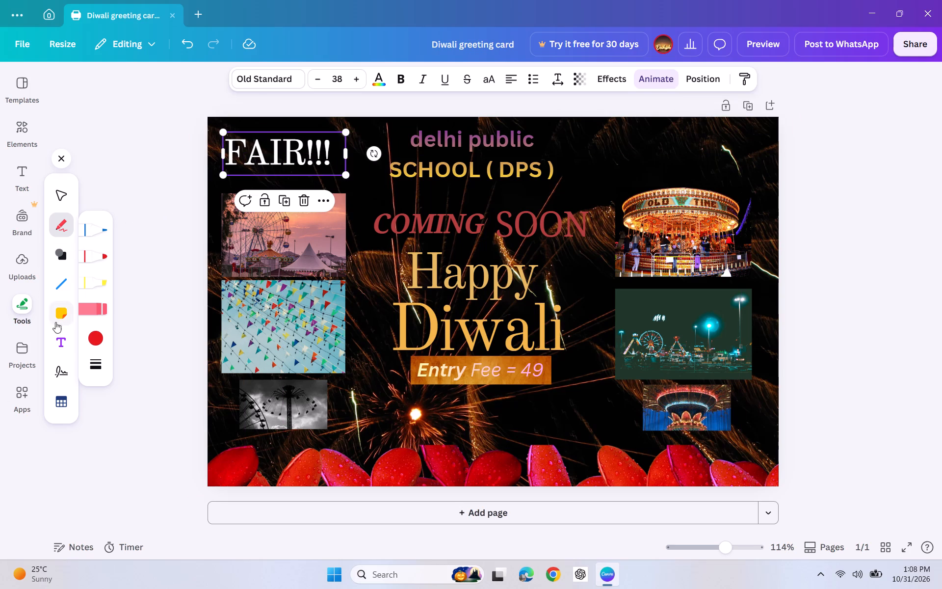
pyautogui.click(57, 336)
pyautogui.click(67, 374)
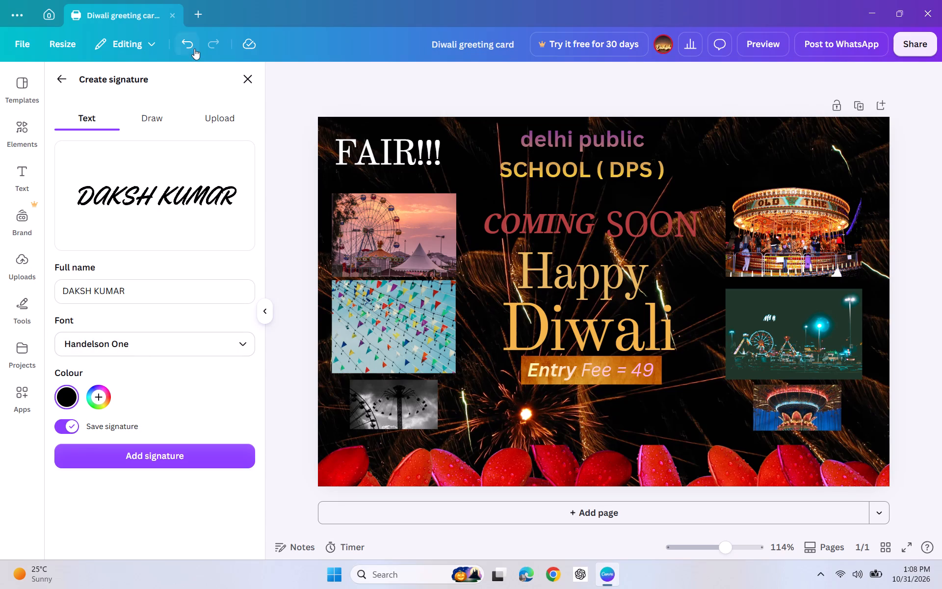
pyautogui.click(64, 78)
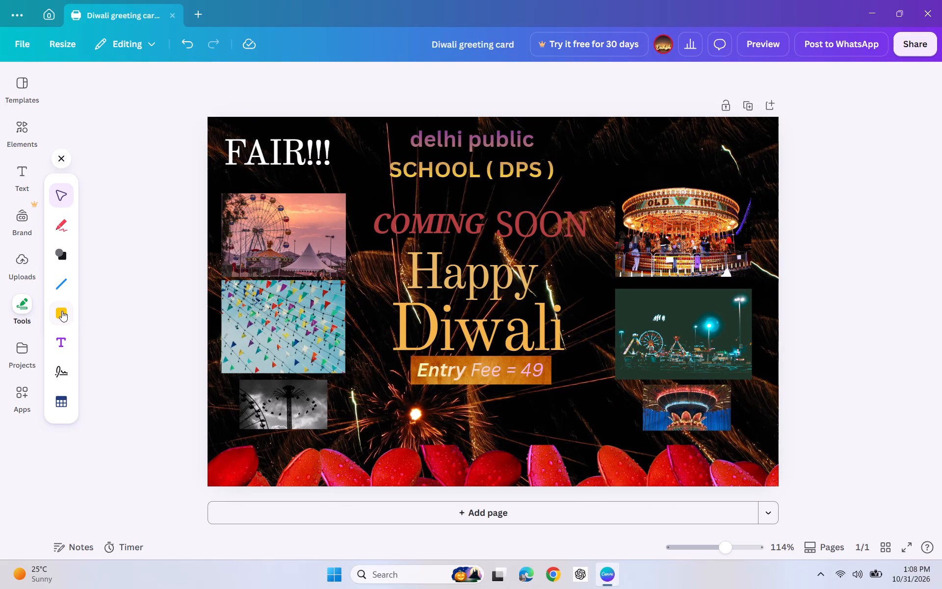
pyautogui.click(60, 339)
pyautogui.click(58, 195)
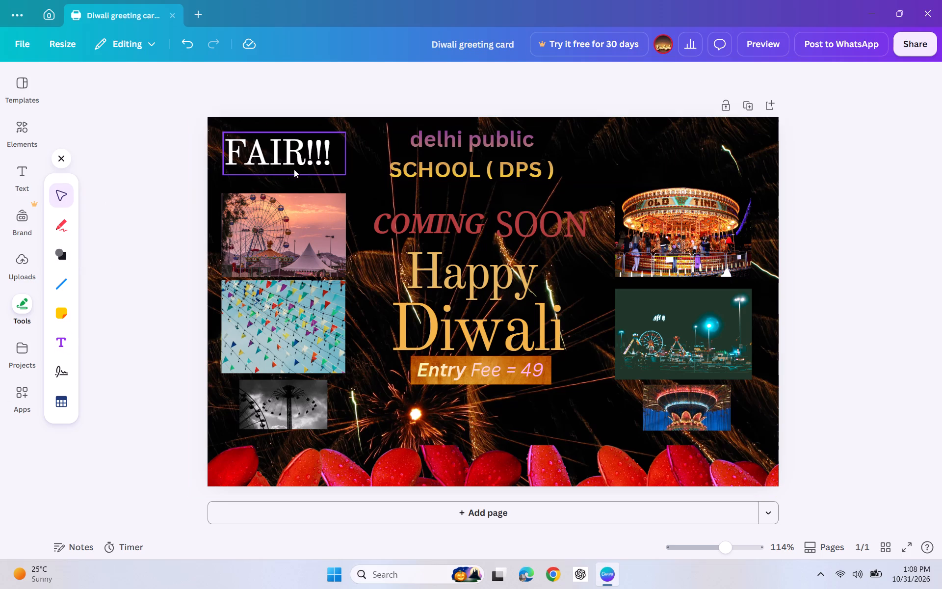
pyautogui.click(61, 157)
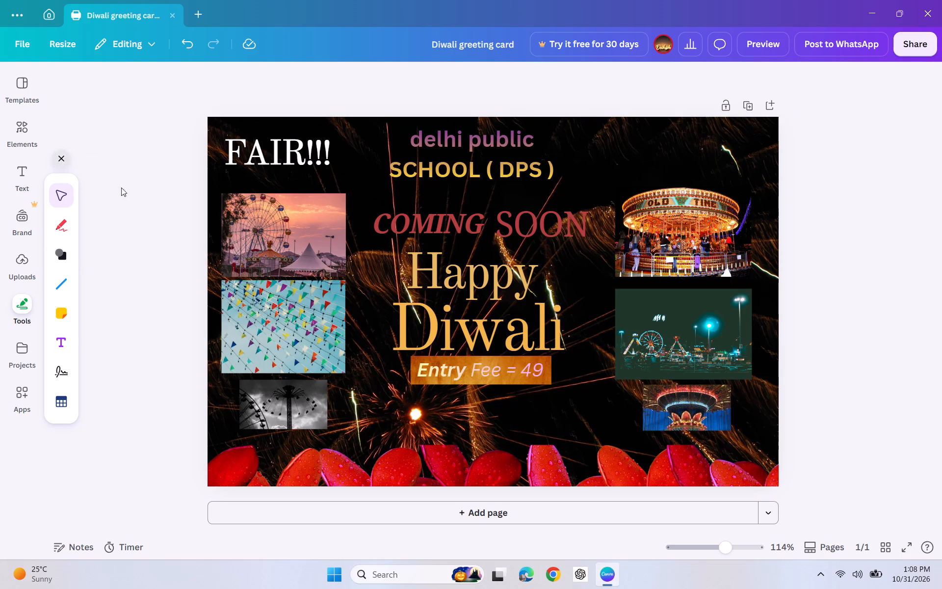
# Make the "FAIR!!!" label italic.
pyautogui.click(285, 159)
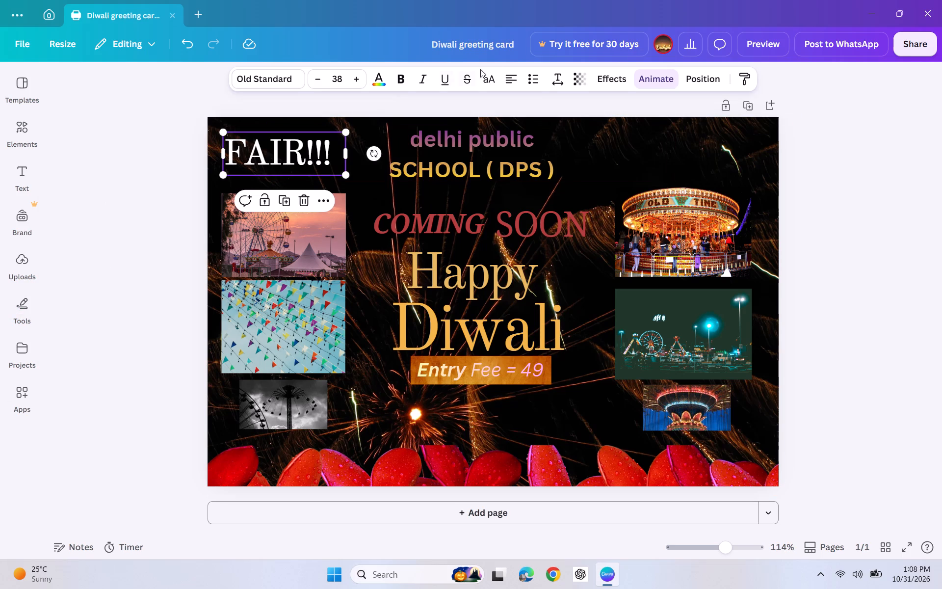
pyautogui.click(423, 80)
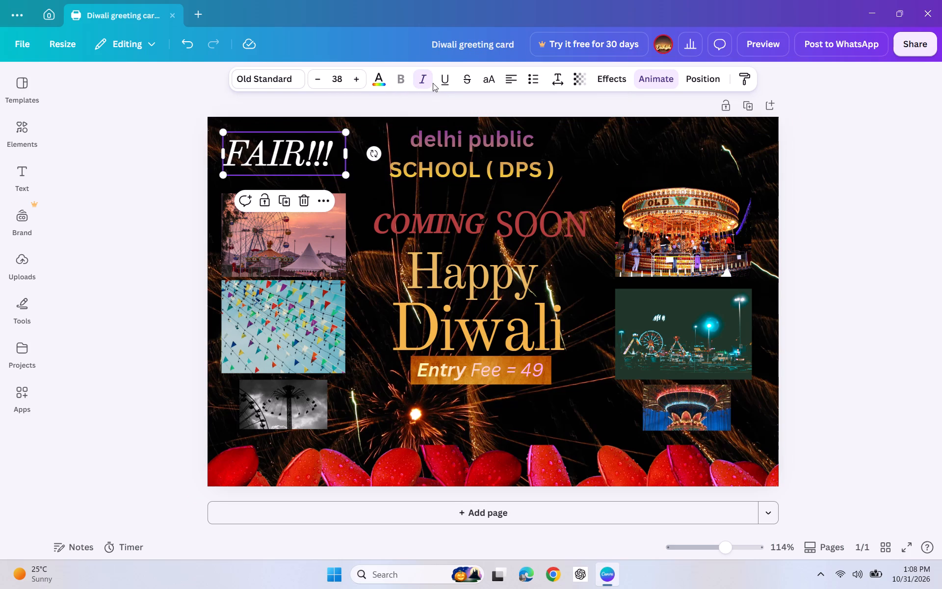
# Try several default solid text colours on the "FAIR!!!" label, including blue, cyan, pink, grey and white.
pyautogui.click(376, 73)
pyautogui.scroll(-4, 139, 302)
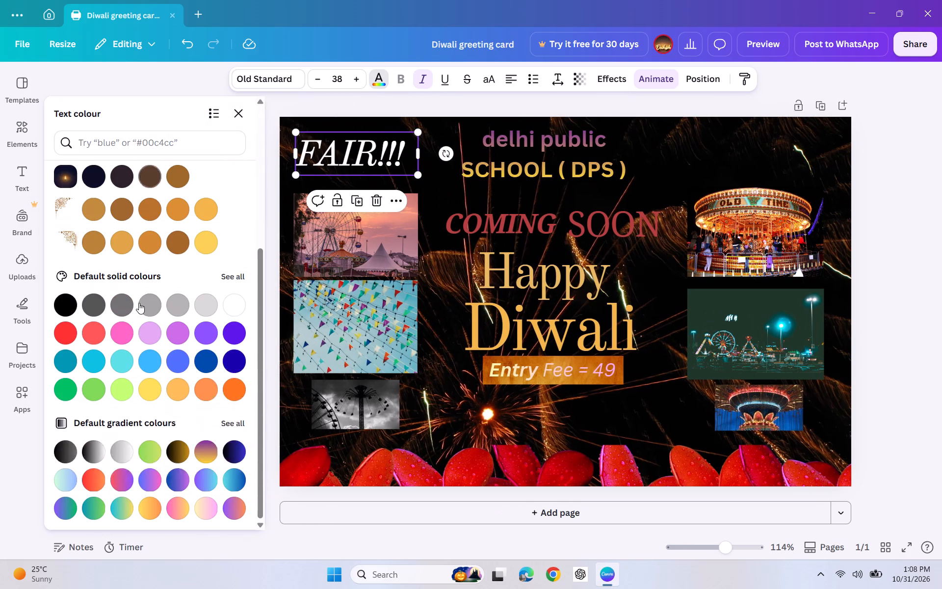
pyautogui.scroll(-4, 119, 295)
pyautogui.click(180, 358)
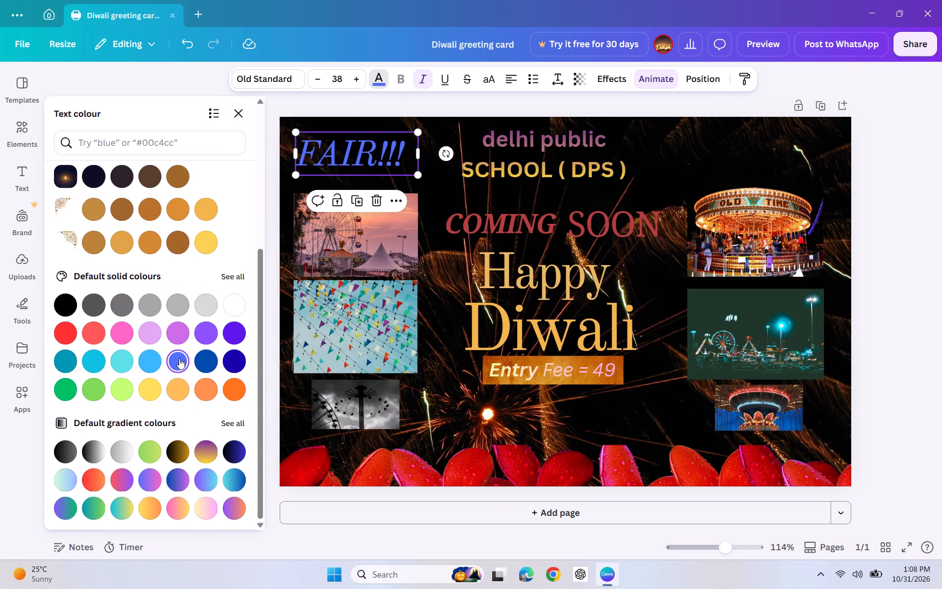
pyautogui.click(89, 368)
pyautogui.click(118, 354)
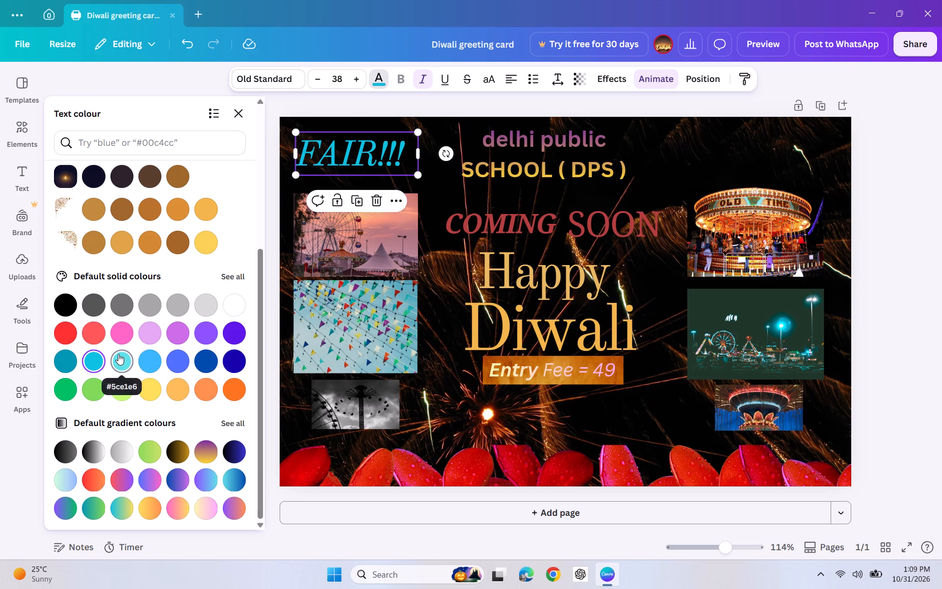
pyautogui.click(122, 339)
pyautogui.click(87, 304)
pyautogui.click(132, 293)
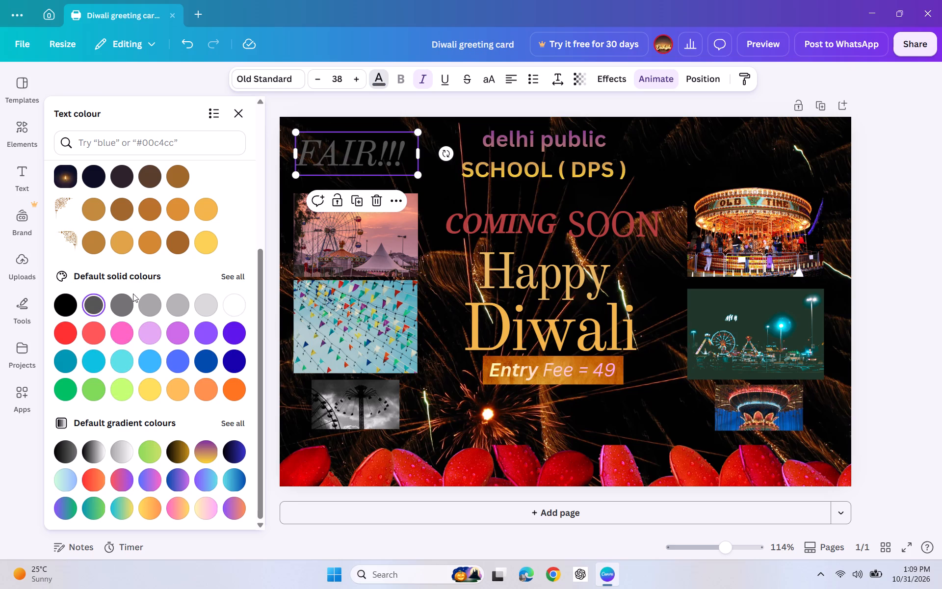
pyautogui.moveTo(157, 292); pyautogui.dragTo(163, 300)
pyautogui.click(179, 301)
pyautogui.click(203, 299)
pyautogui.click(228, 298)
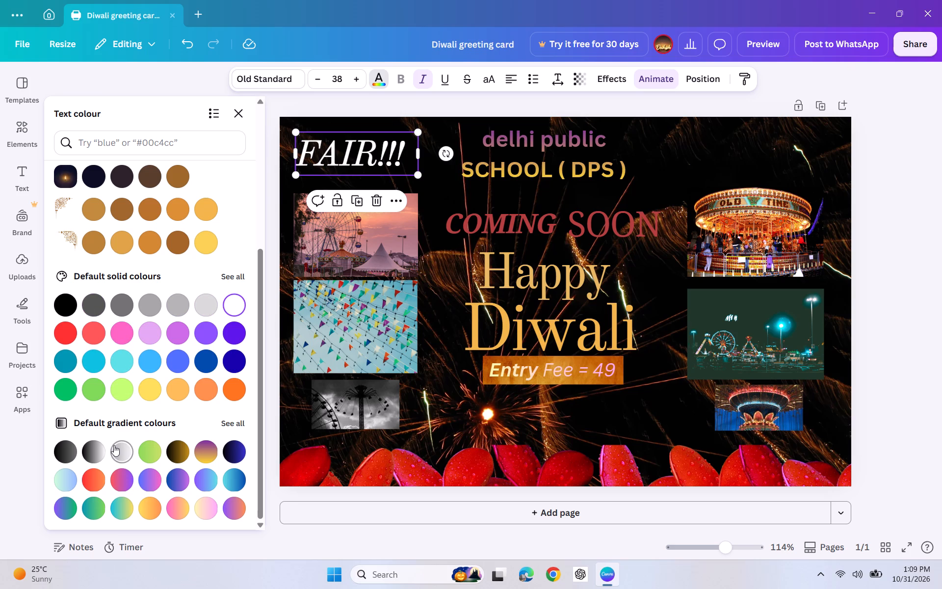
# Try default gradients on the "FAIR!!!" label and settle on the pale mint-green to light-blue one.
pyautogui.scroll(-4, 114, 444)
pyautogui.click(152, 485)
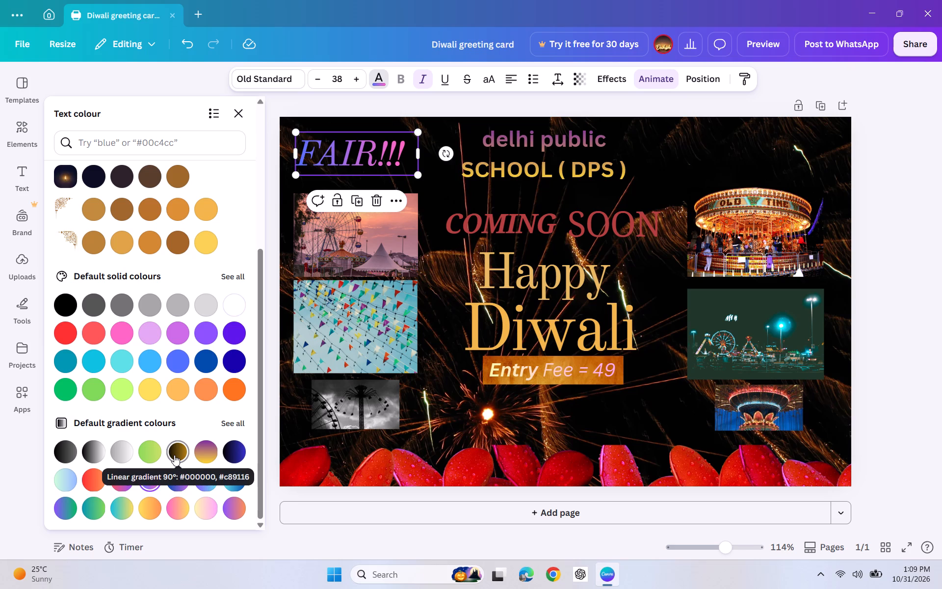
pyautogui.click(174, 455)
pyautogui.click(213, 448)
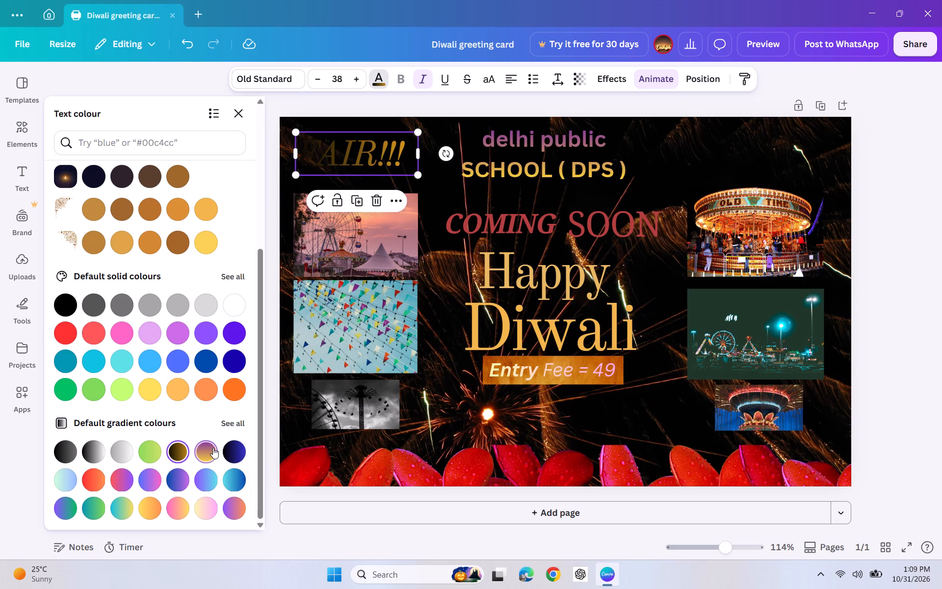
pyautogui.click(63, 475)
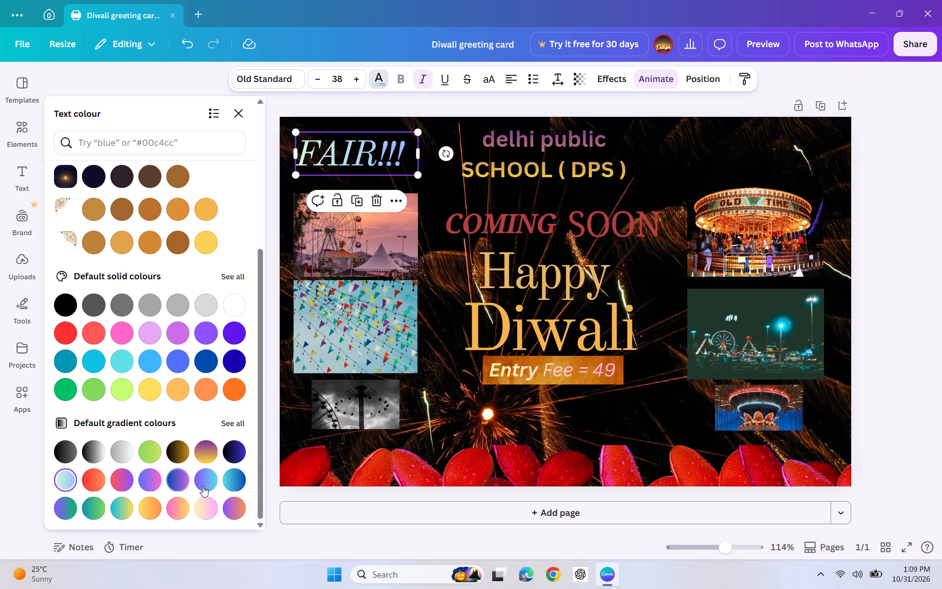
pyautogui.scroll(3, 96, 318)
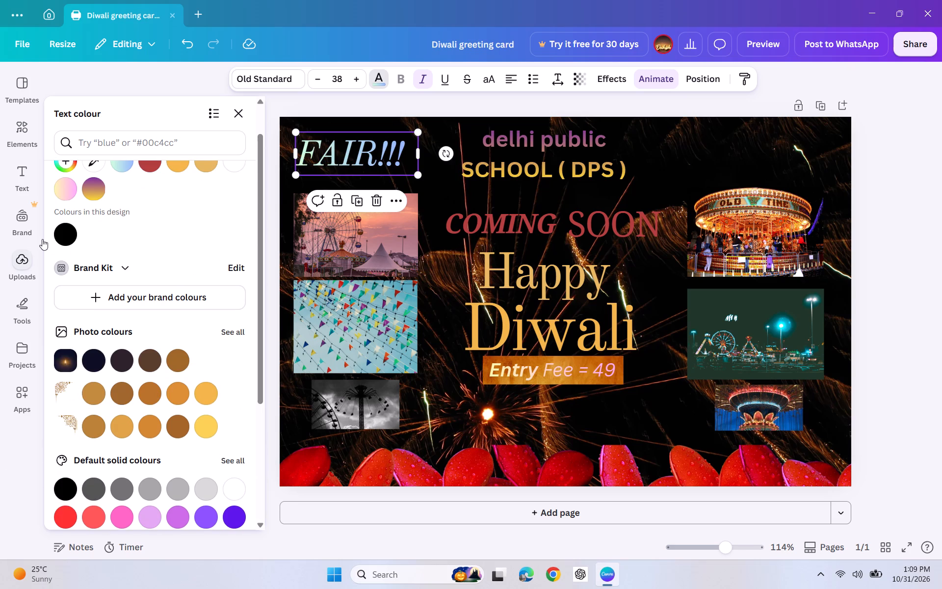
pyautogui.scroll(6, 77, 303)
pyautogui.scroll(-6, 77, 303)
pyautogui.scroll(4, 77, 285)
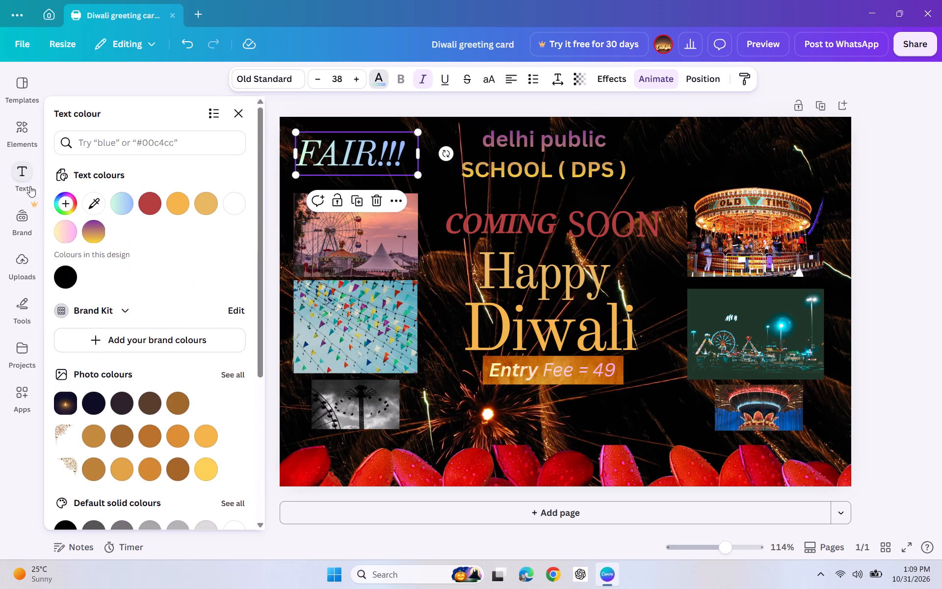
# Add an automatic page number to the card in the numbers-only format.
pyautogui.click(0, 161)
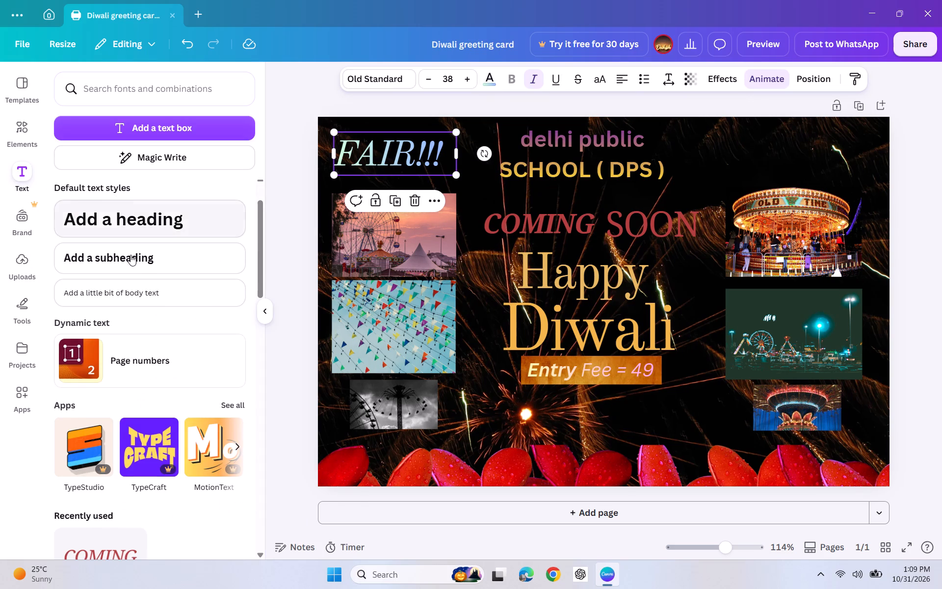
pyautogui.scroll(-1, 131, 259)
pyautogui.click(137, 291)
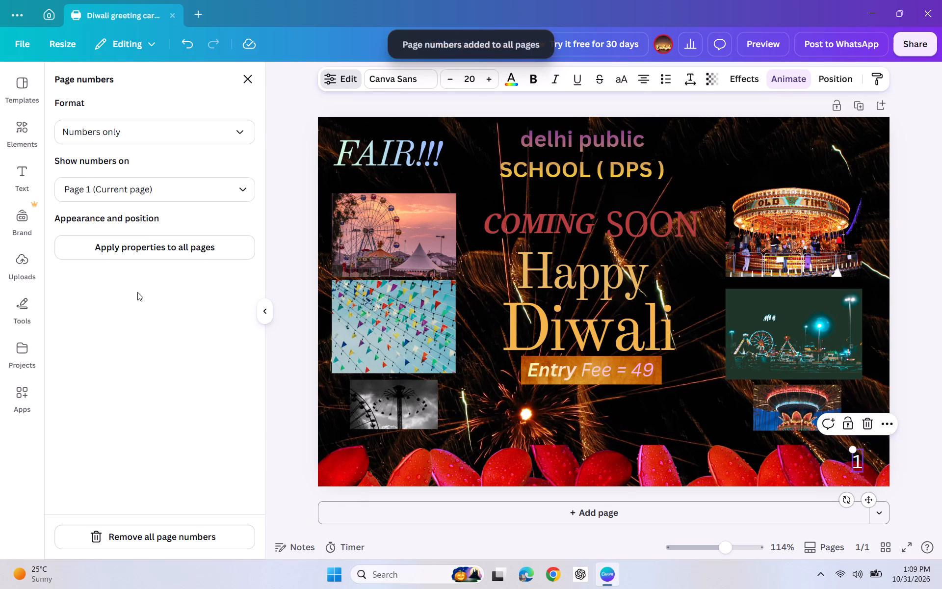
pyautogui.click(247, 84)
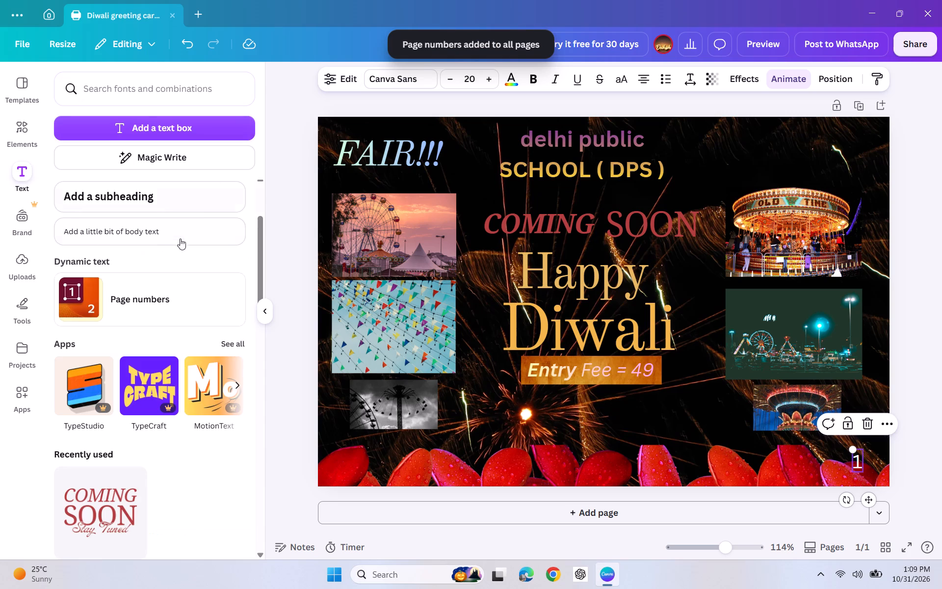
# Look through the default text styles and font combinations for a suitable text design for the card.
pyautogui.scroll(3, 173, 261)
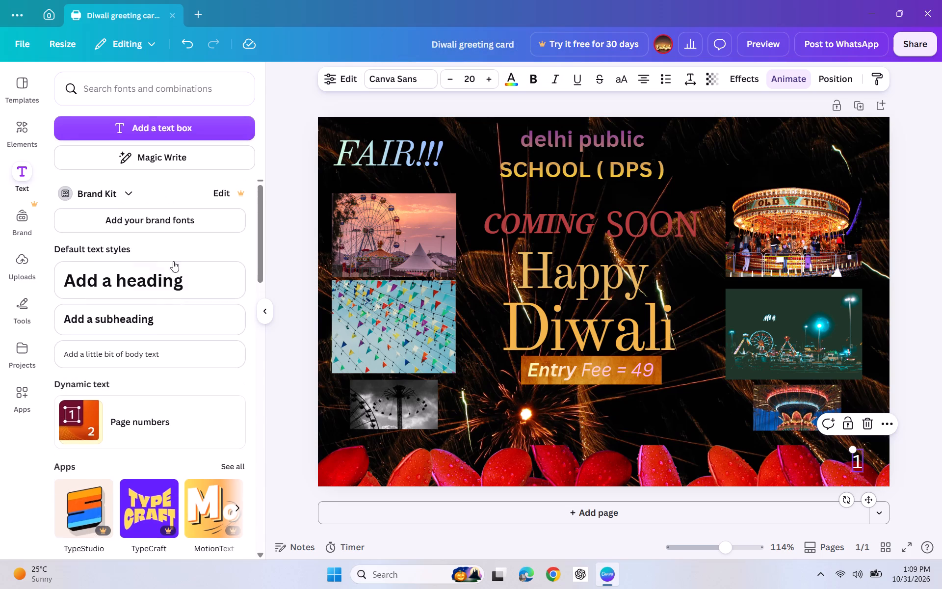
pyautogui.scroll(4, 176, 264)
pyautogui.scroll(-2, 171, 228)
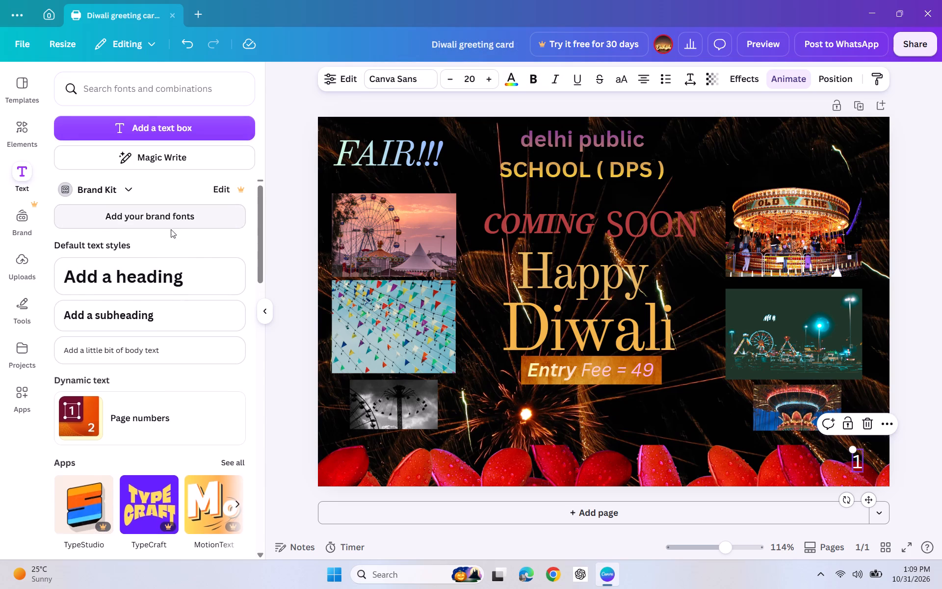
pyautogui.scroll(-6, 171, 229)
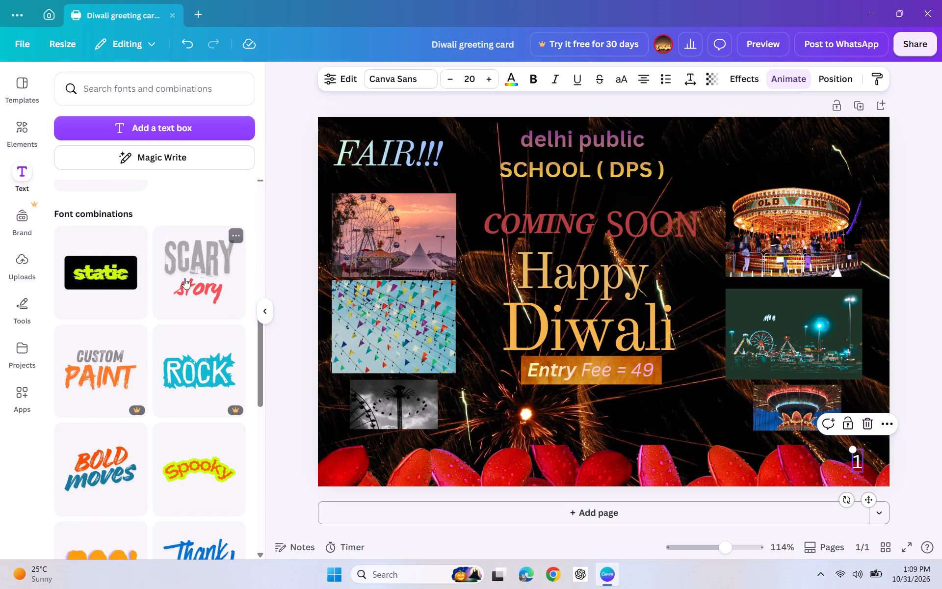
pyautogui.scroll(-1, 184, 278)
pyautogui.scroll(8, 184, 278)
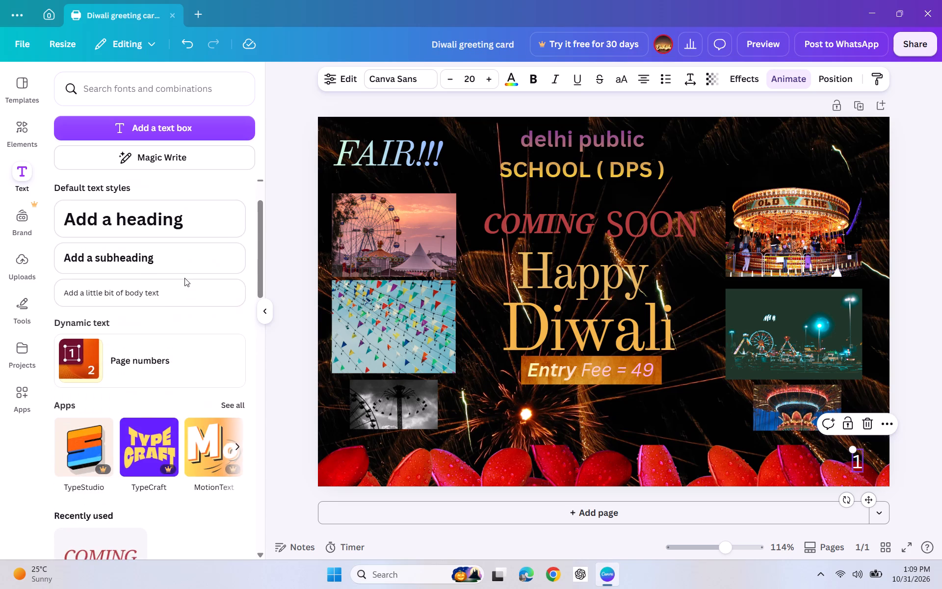
# Search the fonts and text combinations for "fair", then clear the search.
pyautogui.scroll(5, 184, 278)
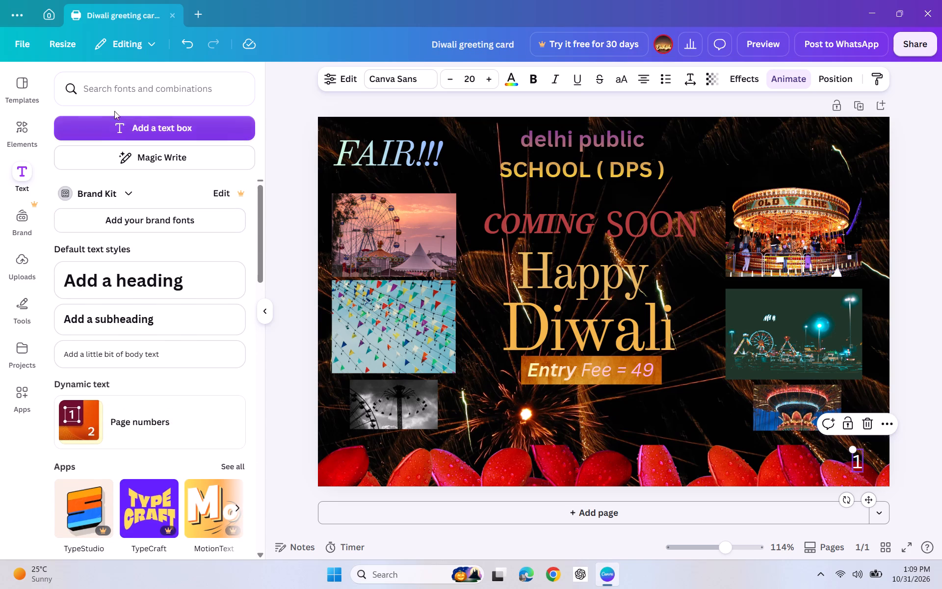
pyautogui.click(130, 95)
pyautogui.write('FA')
pyautogui.press('BackSpace')
pyautogui.press('BackSpace')
pyautogui.press('BackSpace')
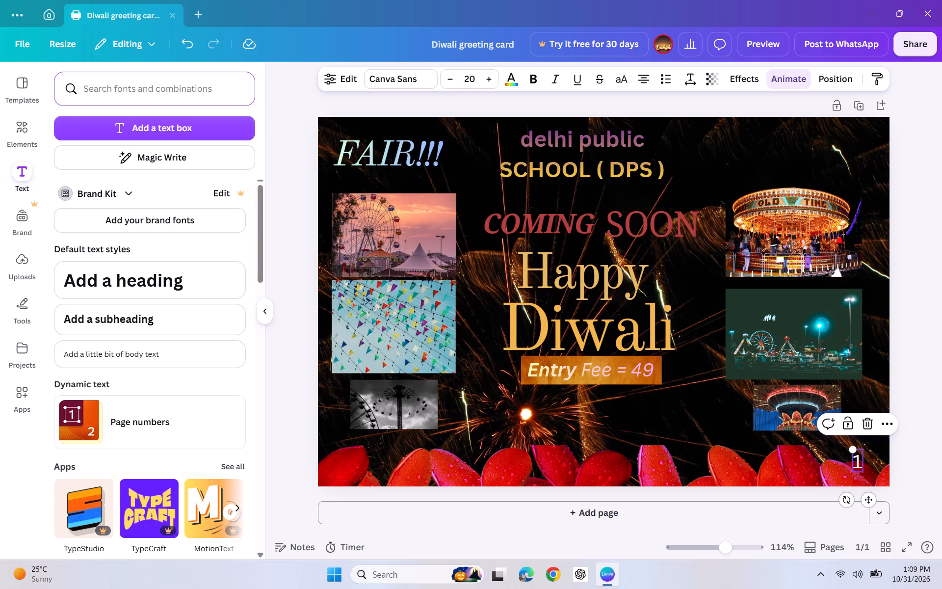
pyautogui.write('faier')
pyautogui.press('BackSpace')
pyautogui.press('BackSpace')
pyautogui.press('r')
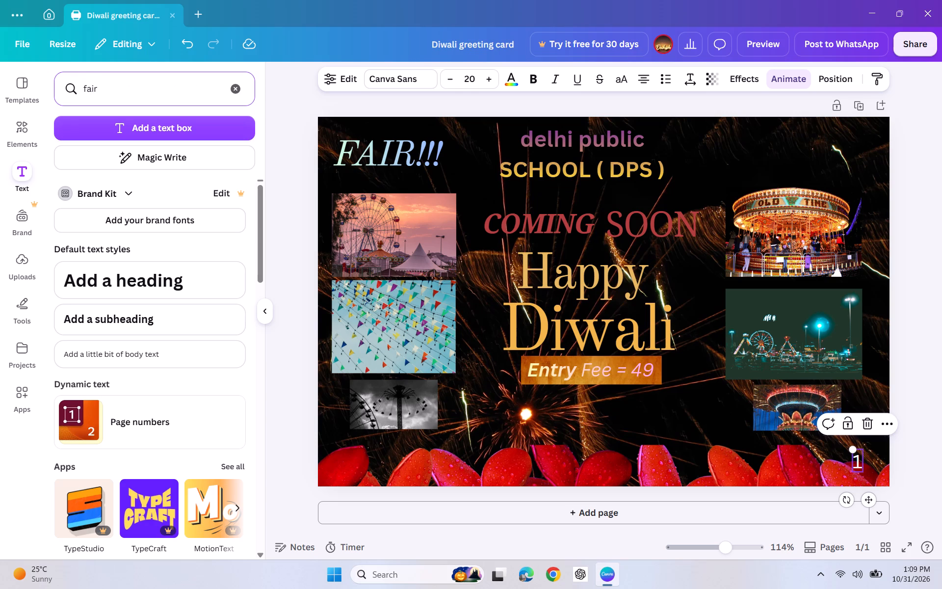
pyautogui.press('Return')
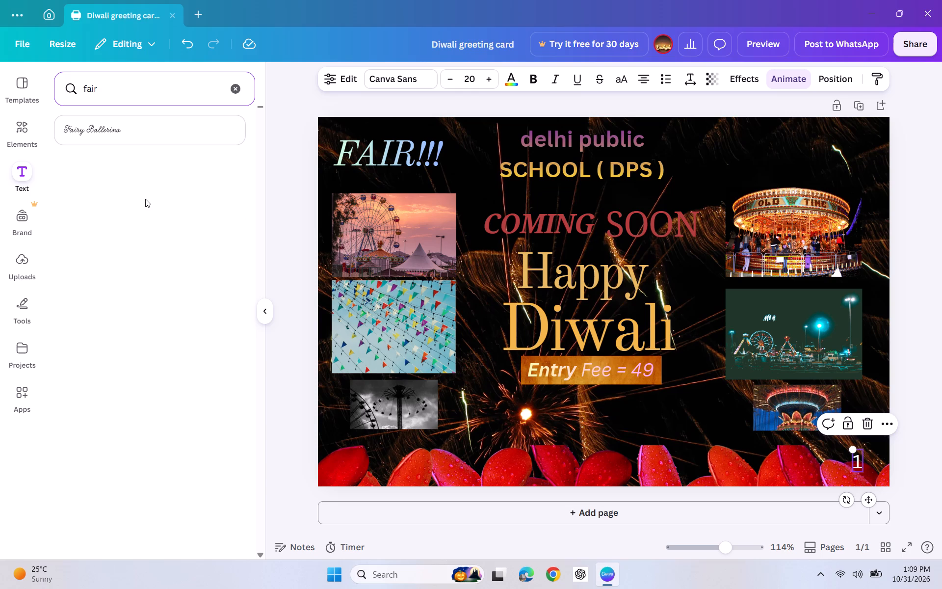
pyautogui.click(239, 87)
pyautogui.click(192, 95)
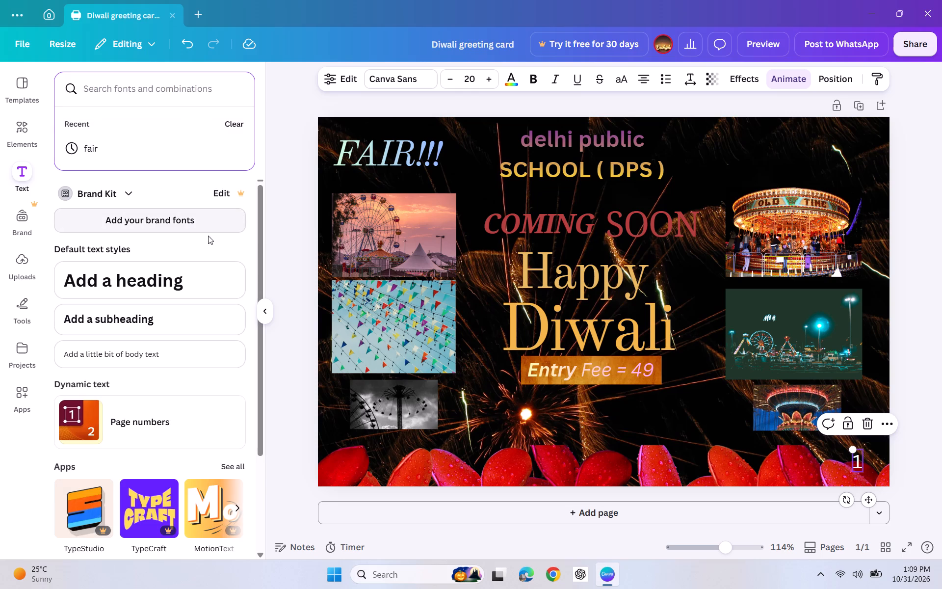
pyautogui.click(285, 251)
# Browse the font combinations for a decorative text design that suits the Diwali fair card.
pyautogui.scroll(-1, 204, 235)
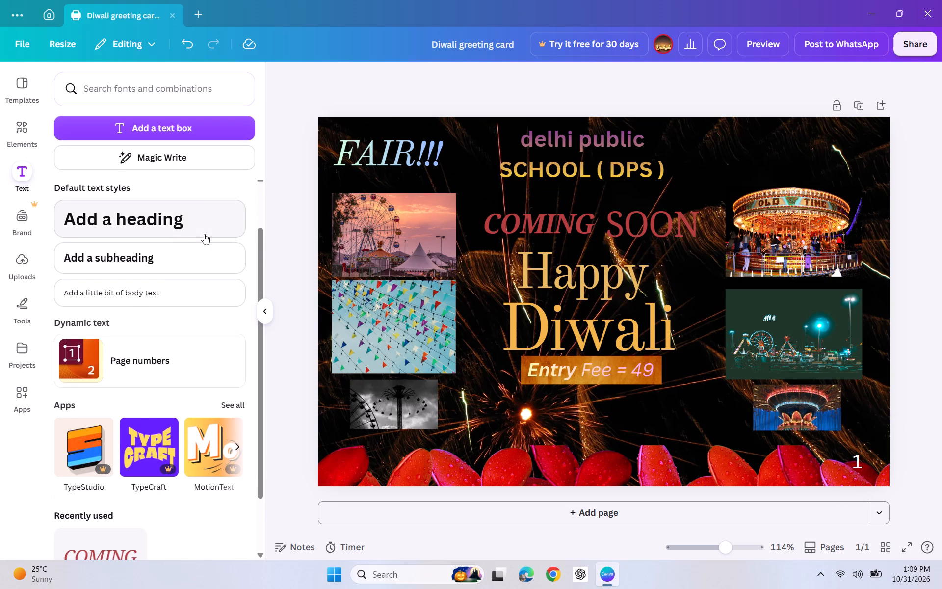
pyautogui.scroll(-1, 204, 232)
pyautogui.scroll(1, 204, 232)
pyautogui.scroll(-6, 204, 232)
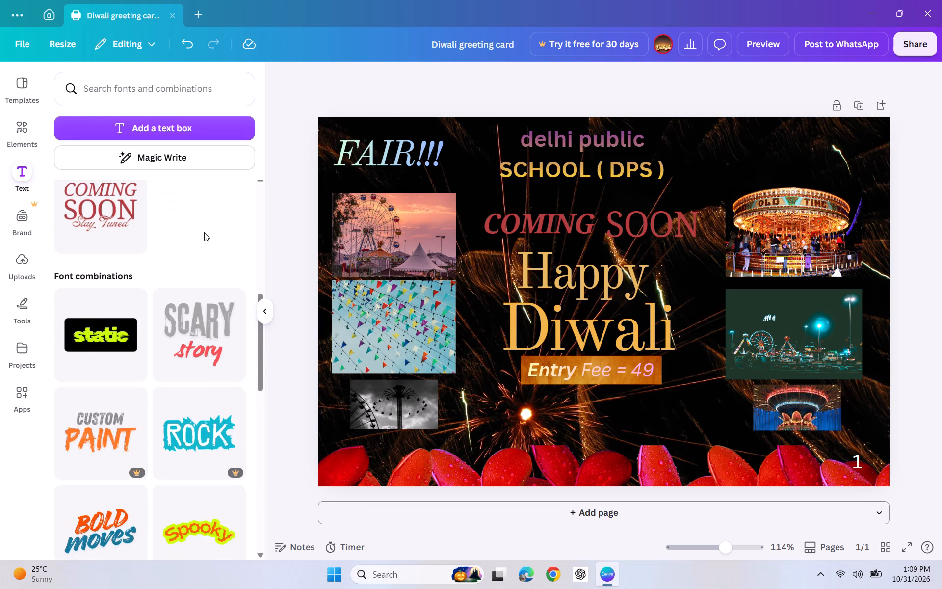
pyautogui.scroll(-5, 204, 232)
pyautogui.scroll(1, 204, 232)
pyautogui.scroll(-16, 204, 232)
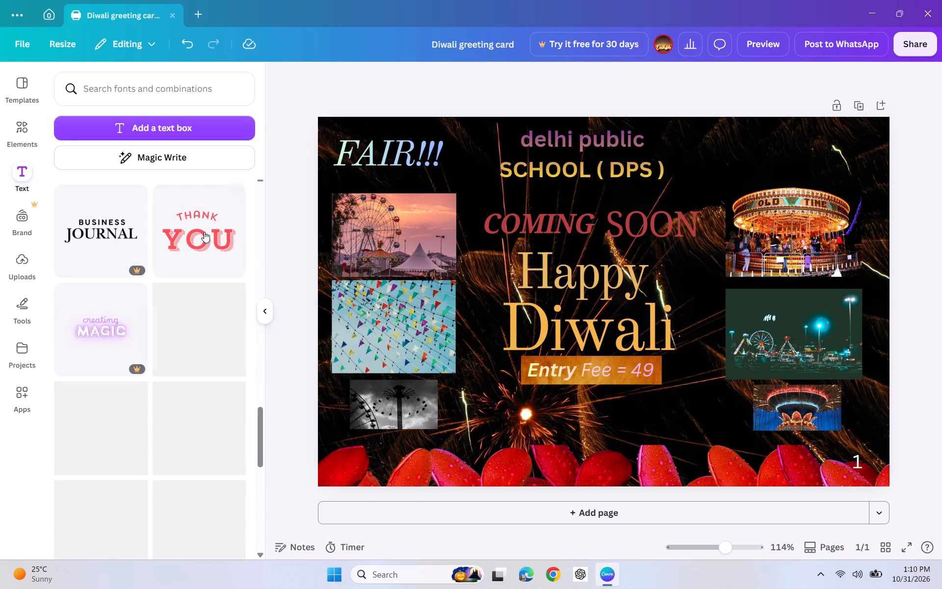
pyautogui.scroll(-2, 203, 232)
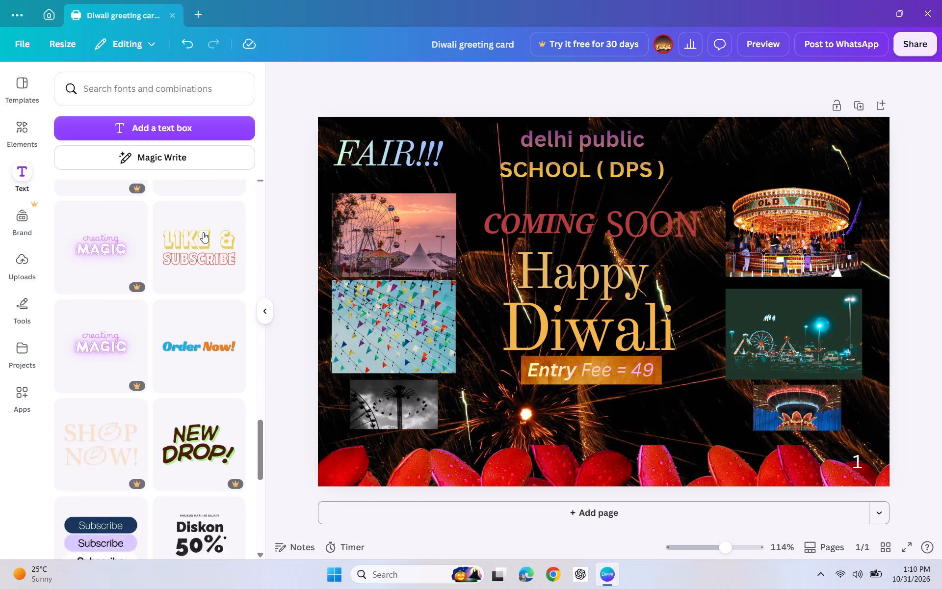
pyautogui.scroll(-3, 203, 232)
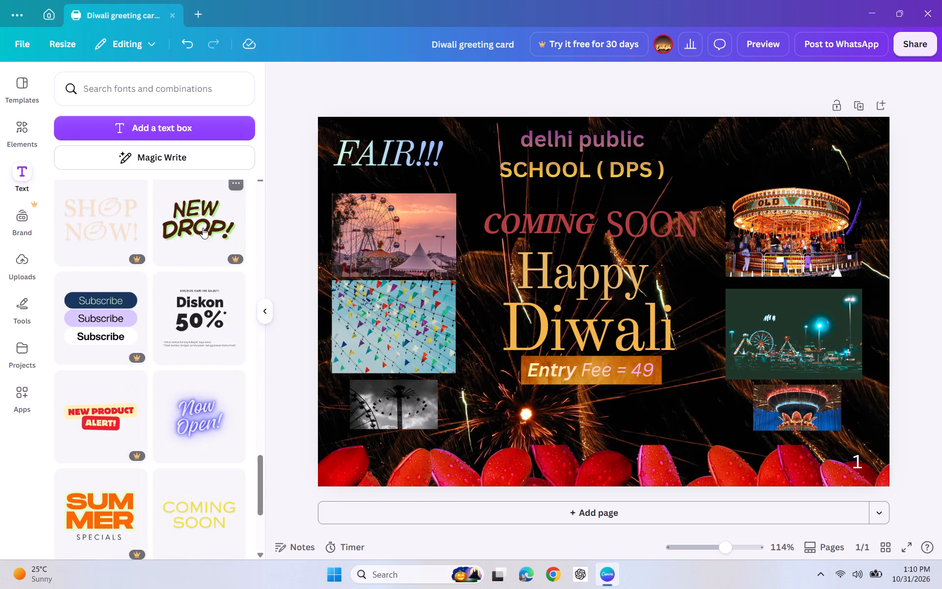
pyautogui.scroll(-6, 160, 241)
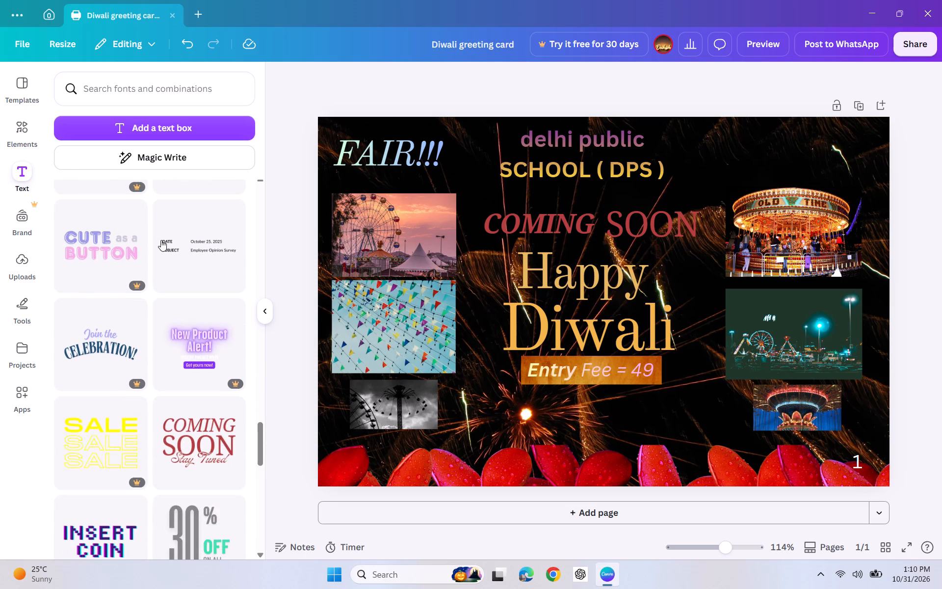
pyautogui.scroll(2, 161, 240)
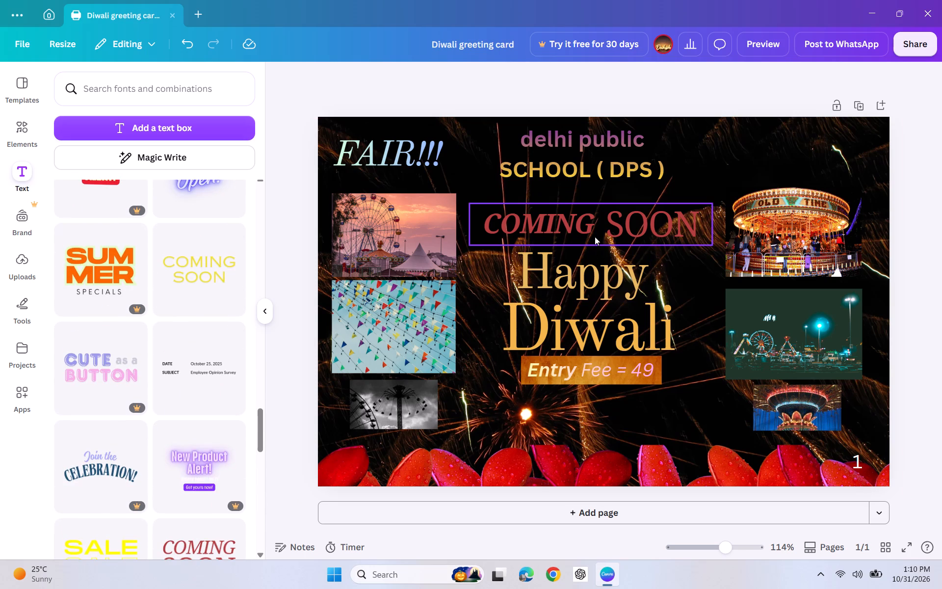
pyautogui.scroll(-3, 272, 335)
pyautogui.scroll(-3, 198, 337)
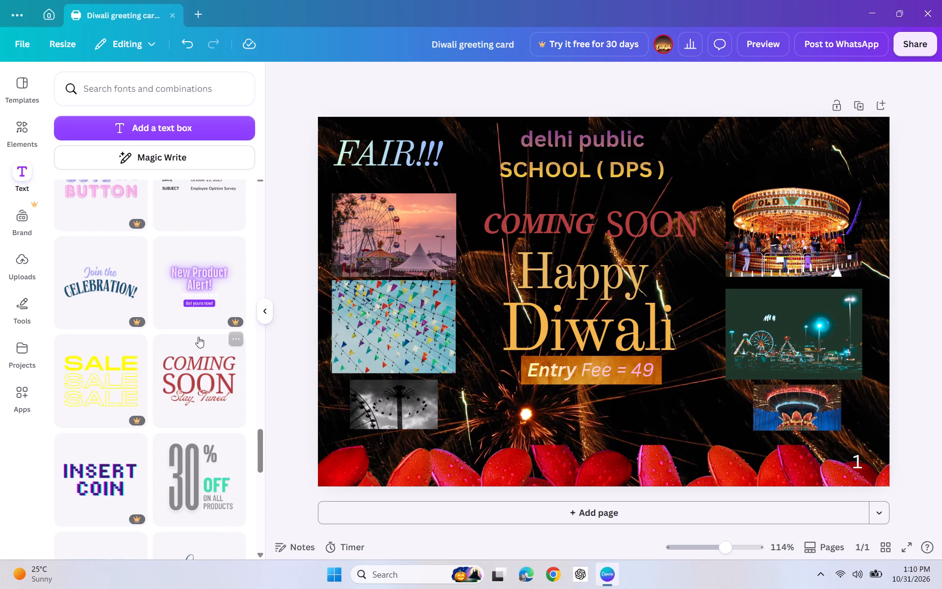
pyautogui.scroll(-4, 203, 348)
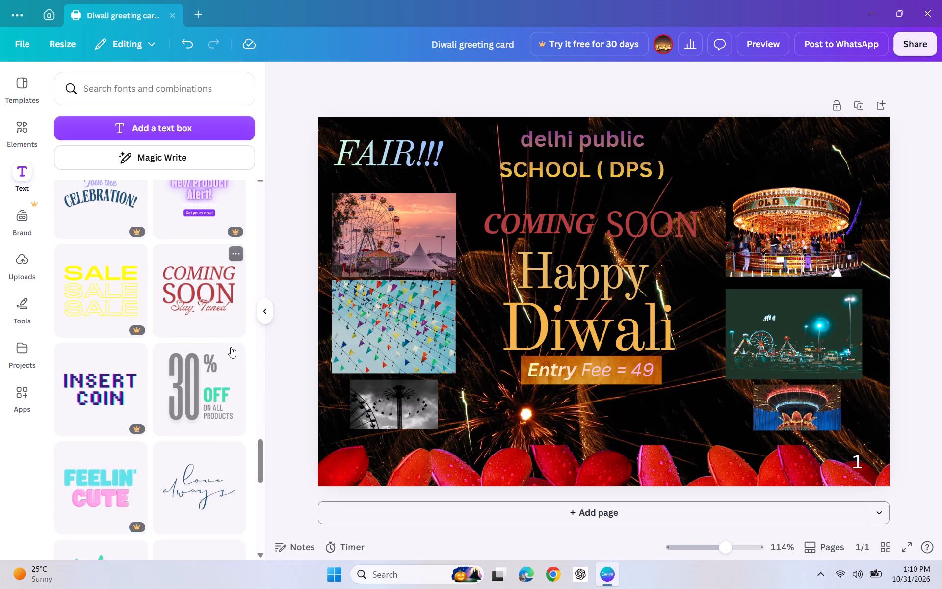
pyautogui.scroll(-1, 231, 347)
pyautogui.scroll(-3, 174, 309)
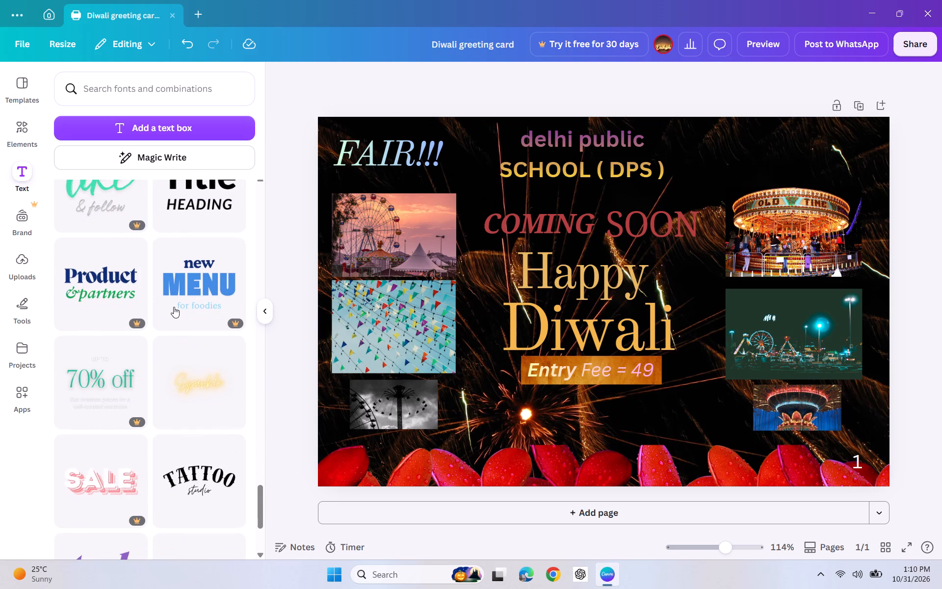
pyautogui.scroll(-5, 189, 344)
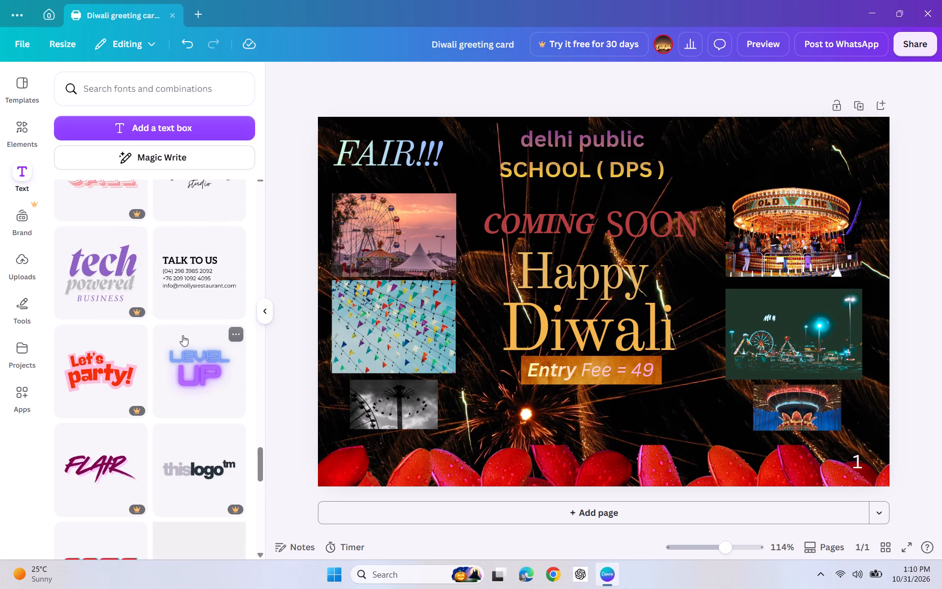
pyautogui.scroll(2, 182, 335)
pyautogui.scroll(-4, 182, 333)
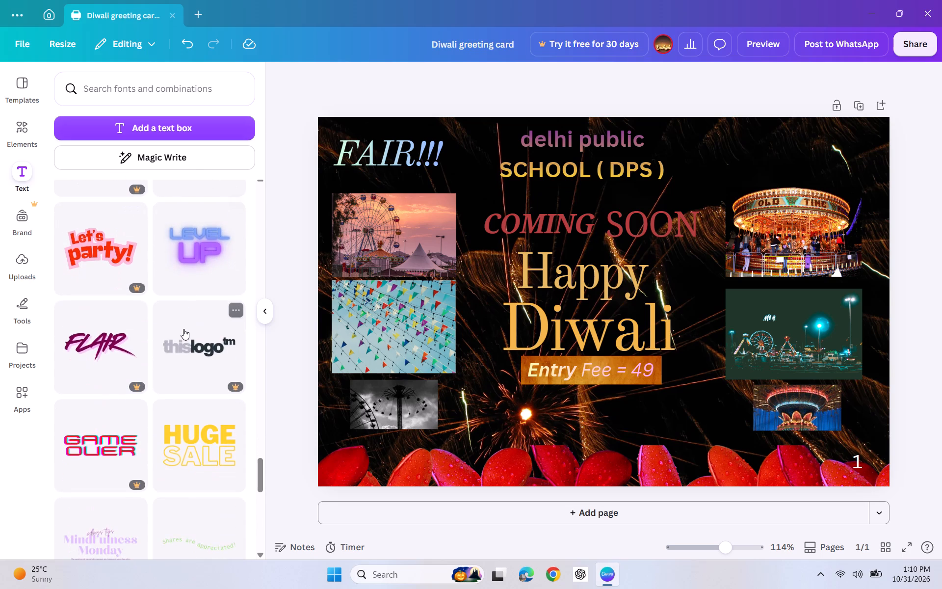
pyautogui.scroll(-4, 183, 329)
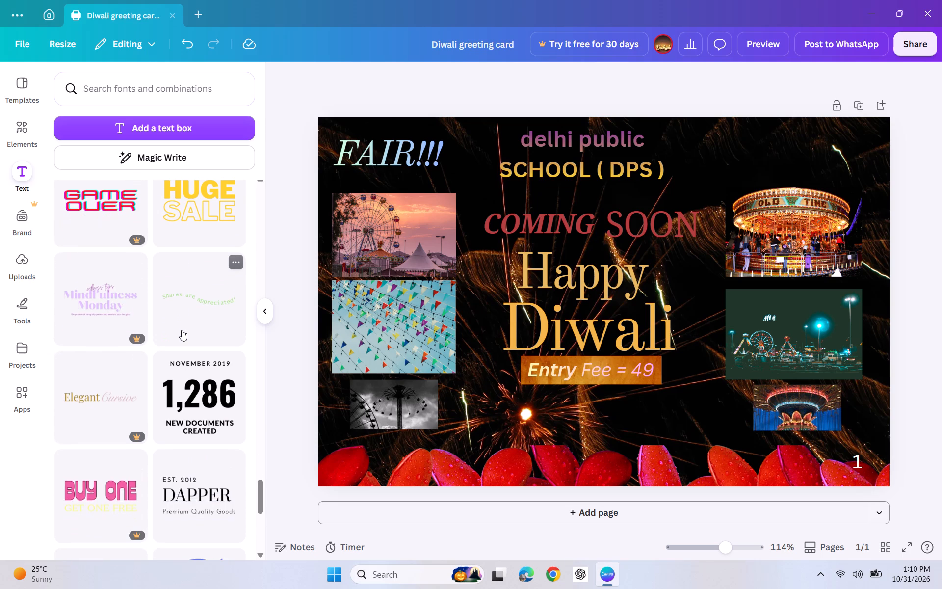
pyautogui.scroll(-8, 182, 330)
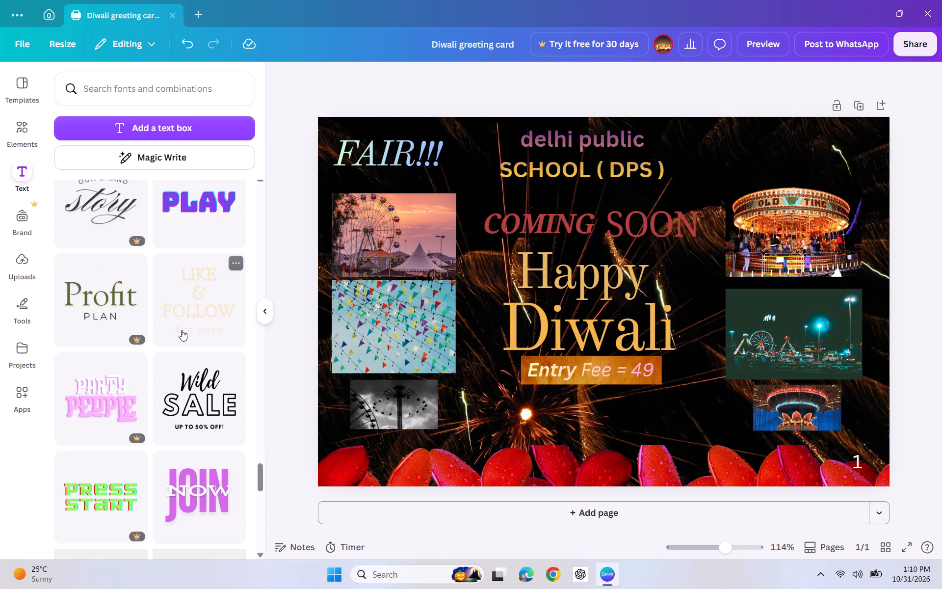
pyautogui.scroll(-6, 122, 382)
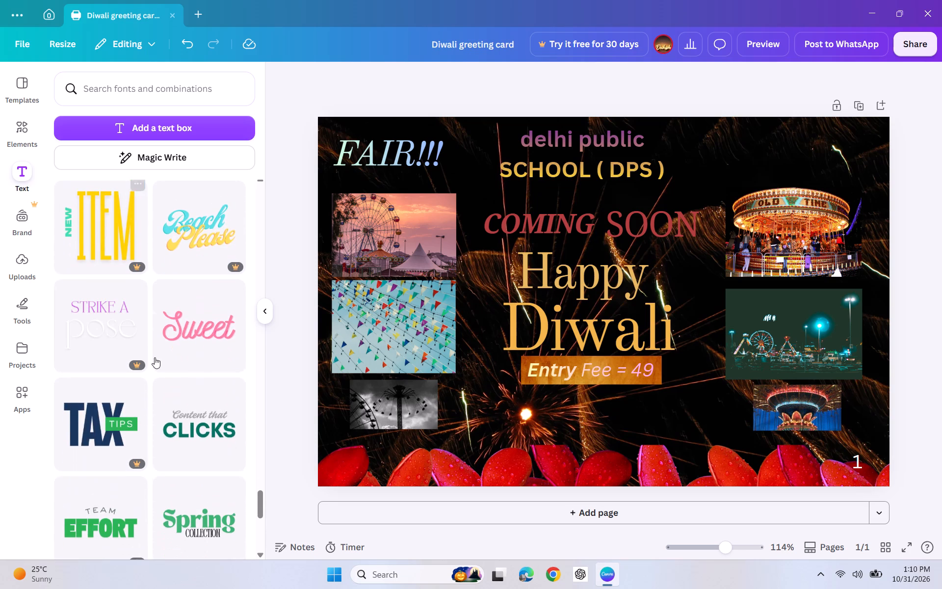
pyautogui.scroll(-5, 181, 350)
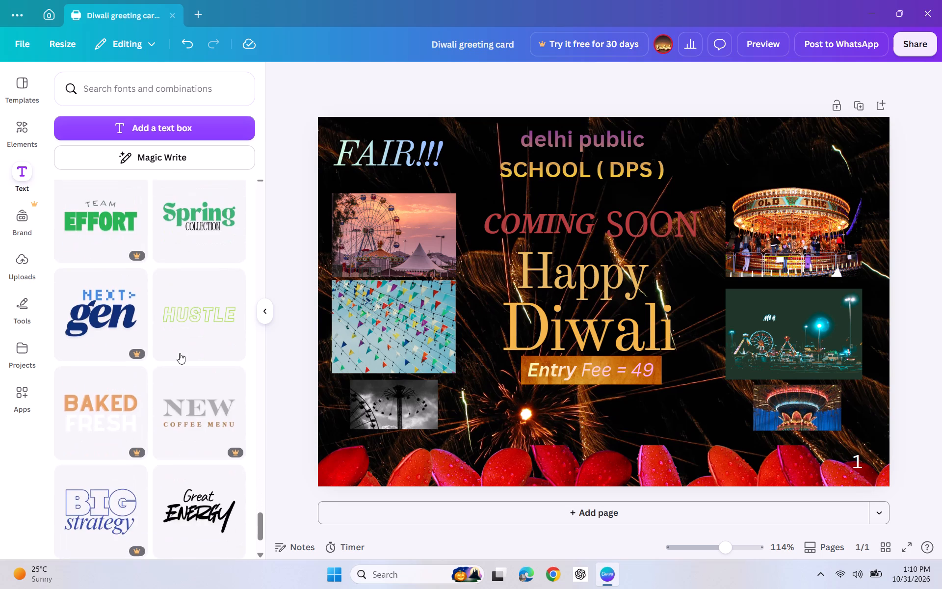
pyautogui.scroll(-8, 180, 353)
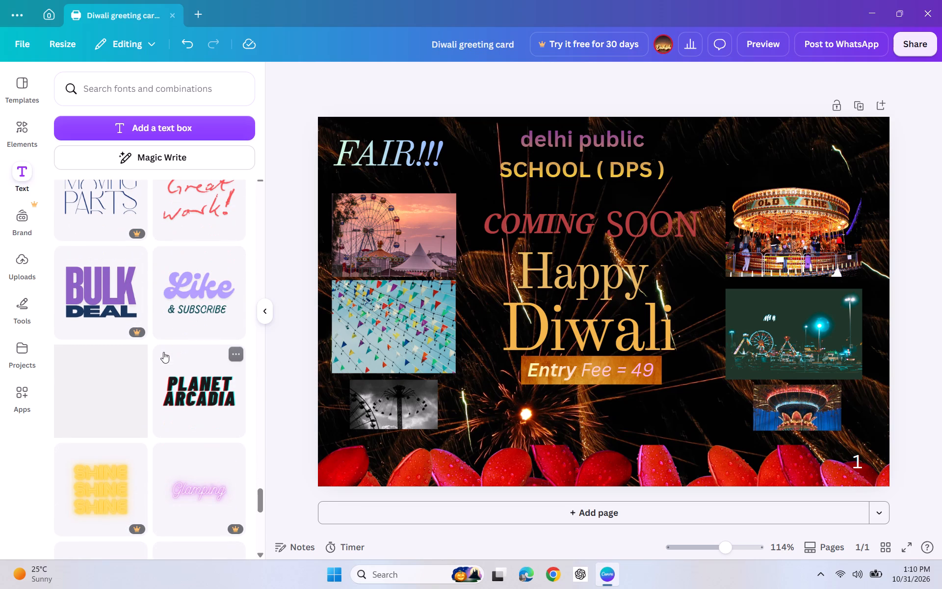
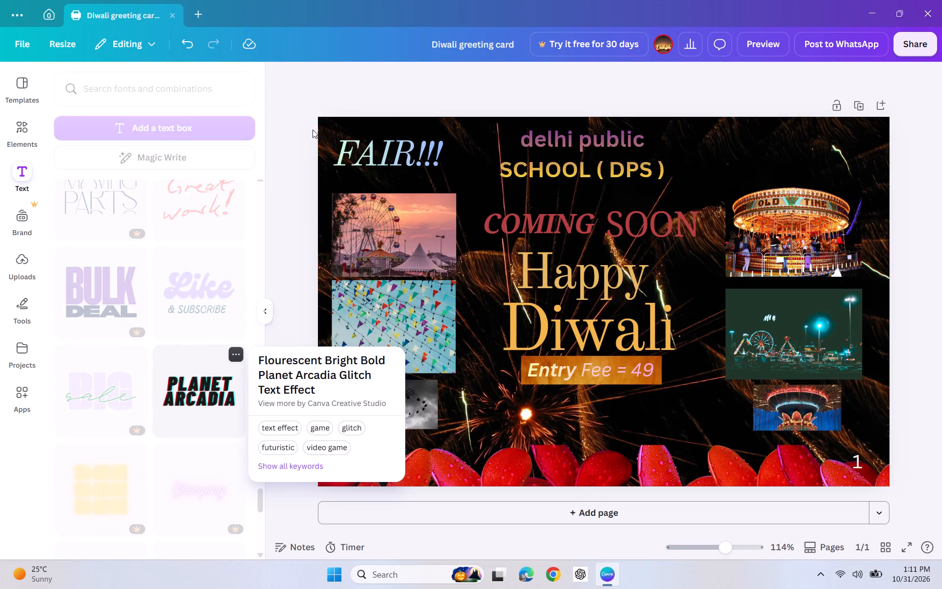
# Browse further font combinations for a text design that suits the Diwali fair card.
pyautogui.click(302, 78)
pyautogui.scroll(-6, 68, 399)
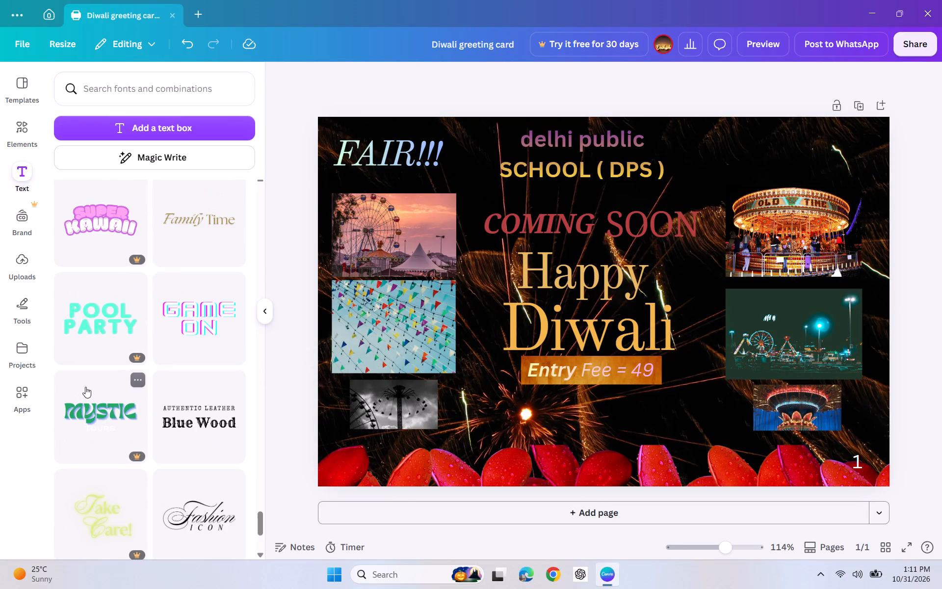
pyautogui.scroll(-7, 107, 381)
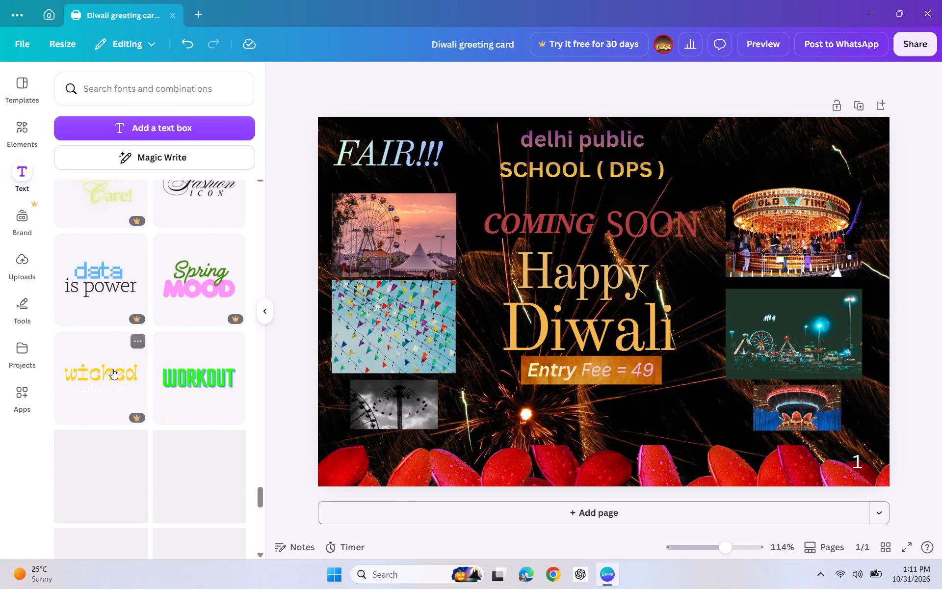
pyautogui.scroll(20, 112, 369)
pyautogui.scroll(1, 112, 369)
# Look through the saved projects, uploads and card templates for content to use on the card.
pyautogui.click(27, 312)
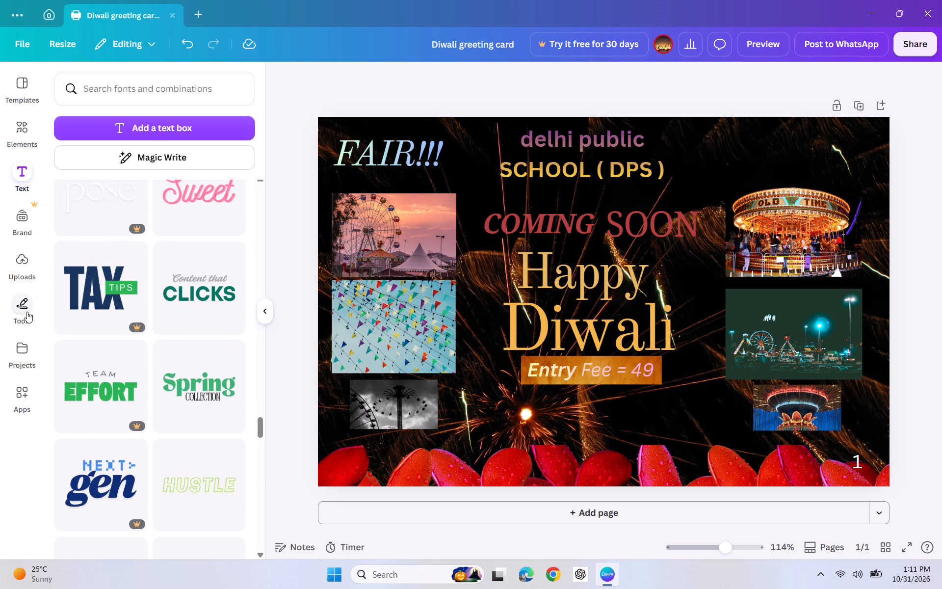
pyautogui.click(20, 354)
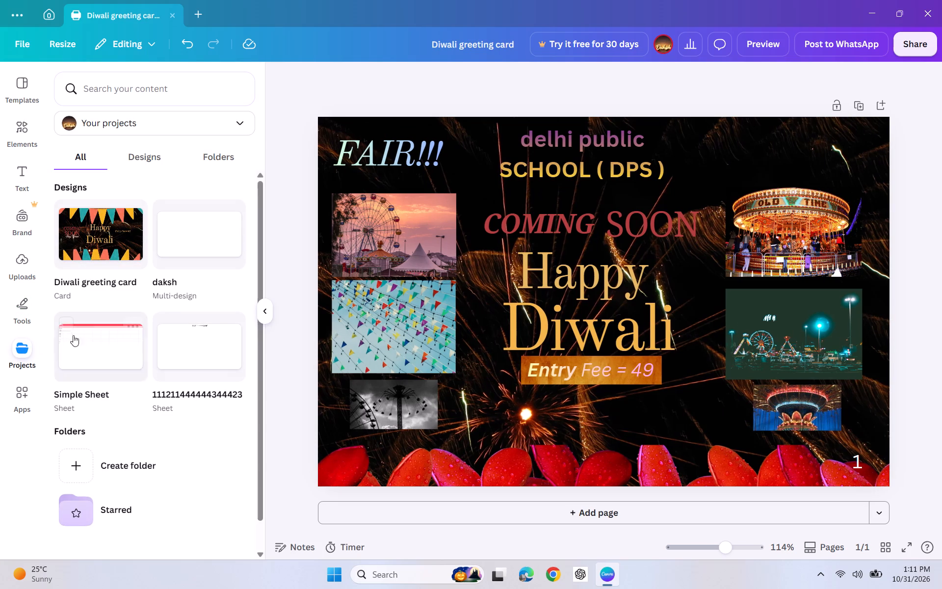
pyautogui.click(153, 152)
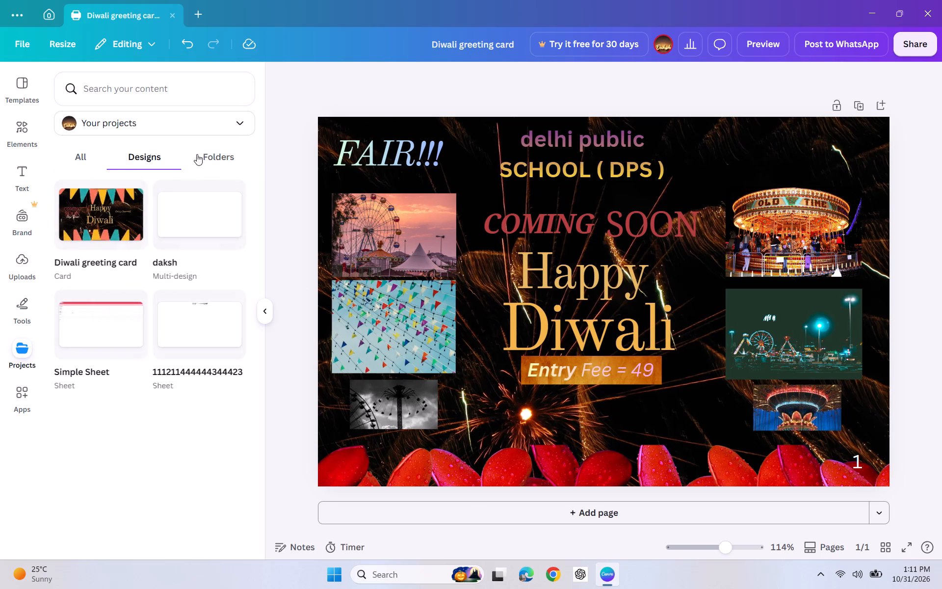
pyautogui.click(202, 152)
pyautogui.click(77, 147)
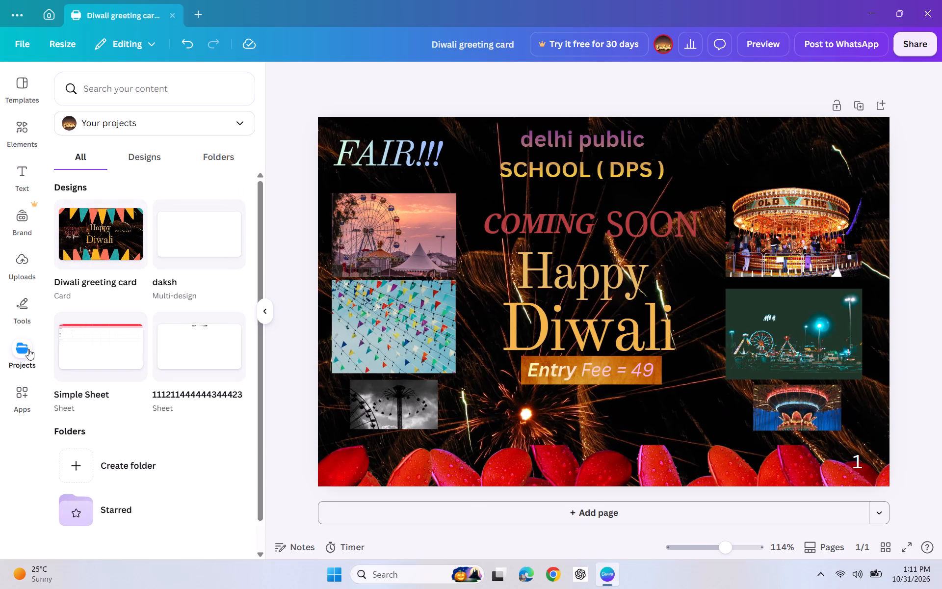
pyautogui.moveTo(25, 257); pyautogui.dragTo(25, 262)
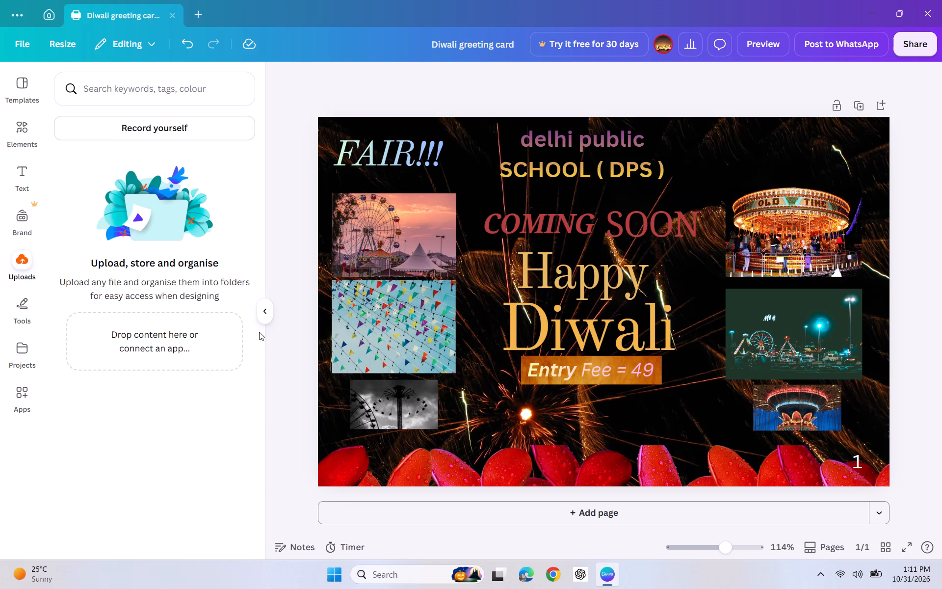
pyautogui.click(5, 184)
pyautogui.click(22, 132)
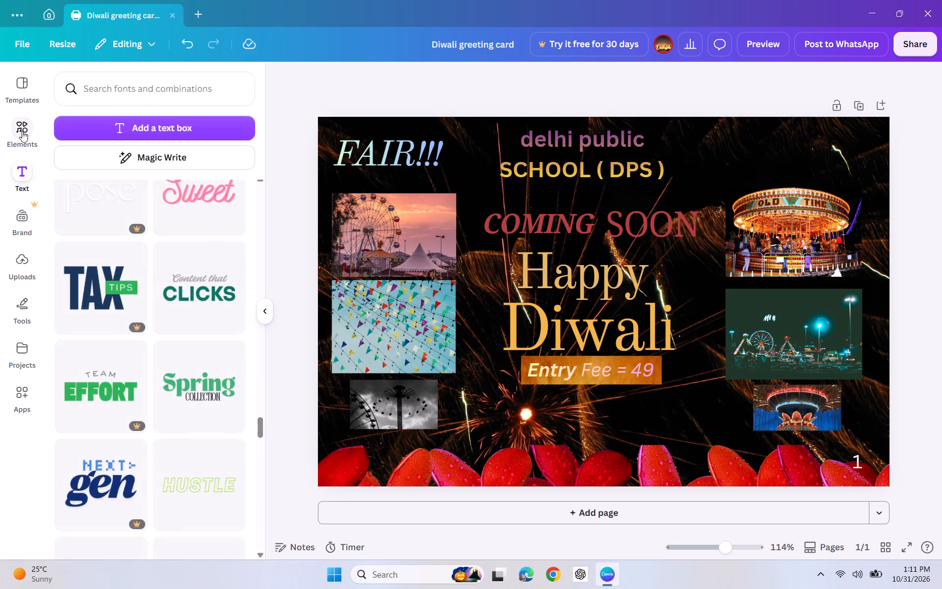
pyautogui.click(9, 108)
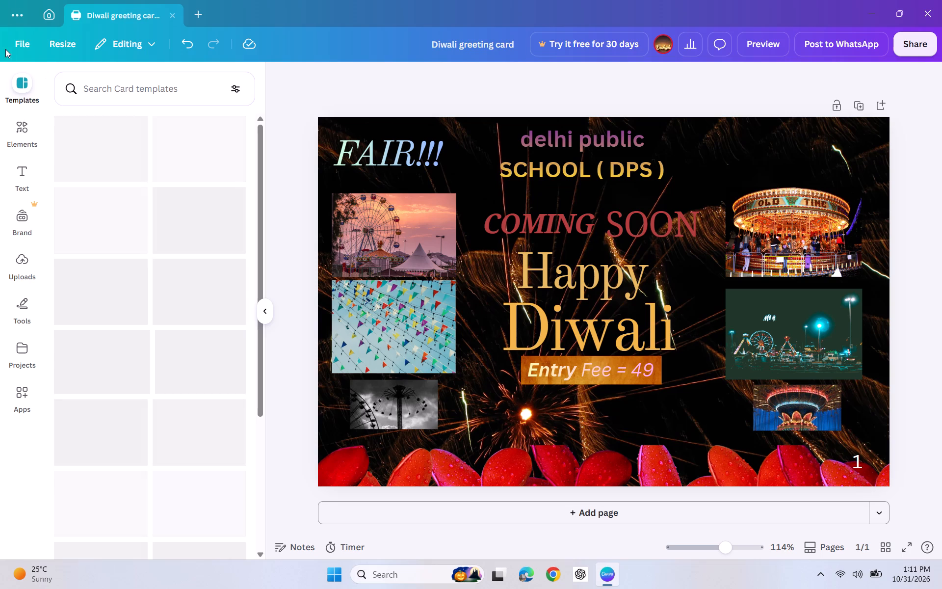
# Replace the "fair logo" photo search with "mela" and search the suggested term "kumbh mela".
pyautogui.click(18, 117)
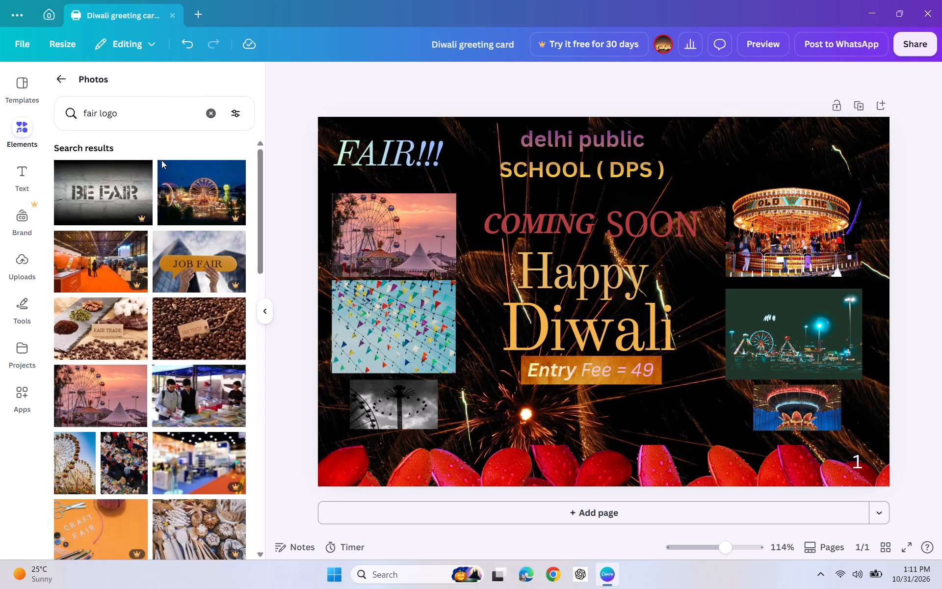
pyautogui.click(214, 113)
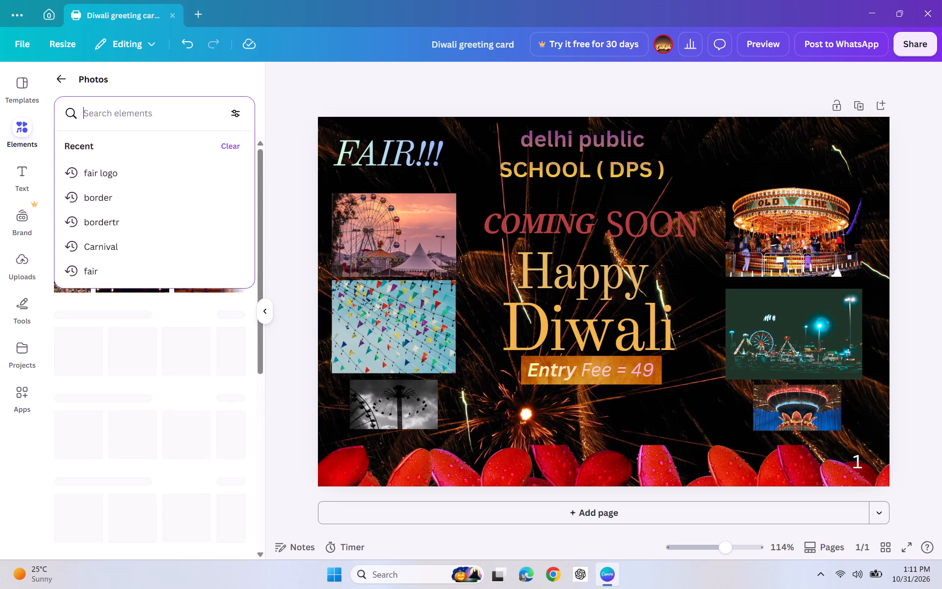
pyautogui.scroll(-4, 140, 172)
pyautogui.scroll(3, 157, 155)
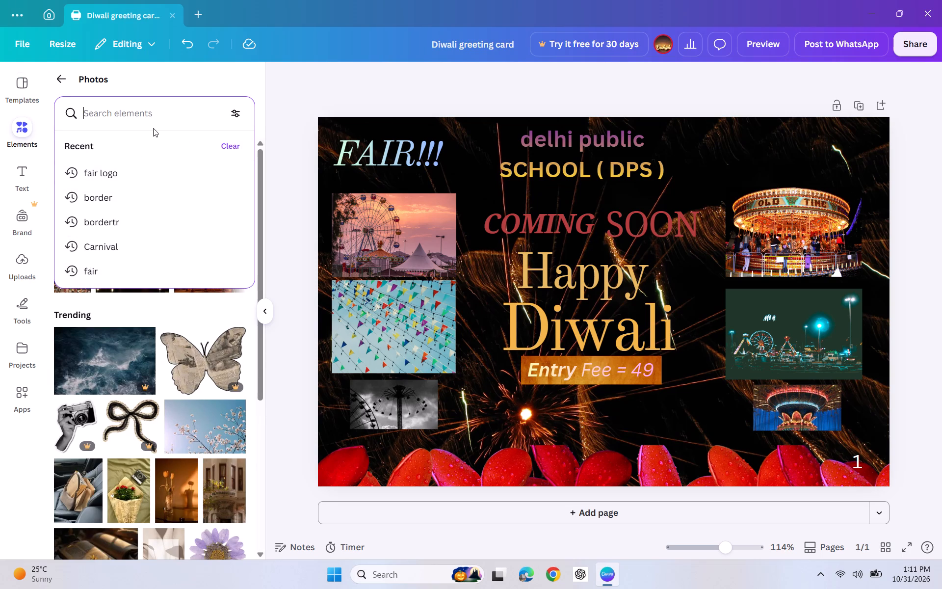
pyautogui.click(149, 105)
pyautogui.write('mela')
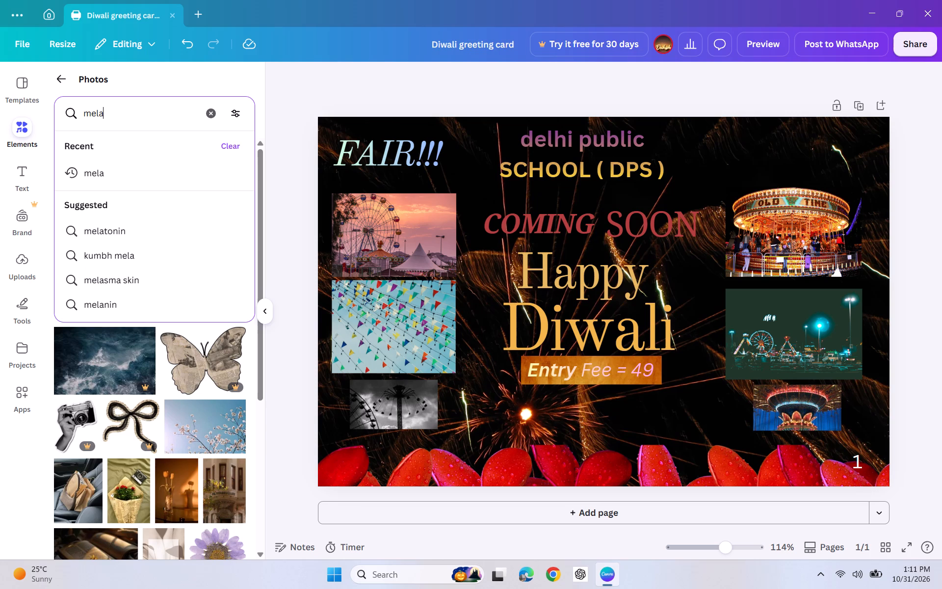
pyautogui.click(134, 253)
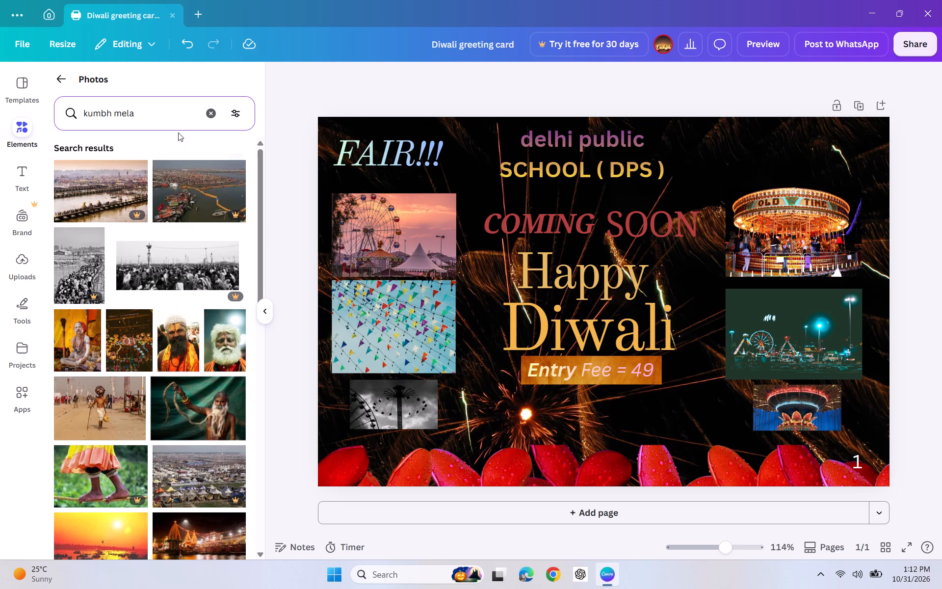
# Search the photos for "school fair".
pyautogui.click(212, 113)
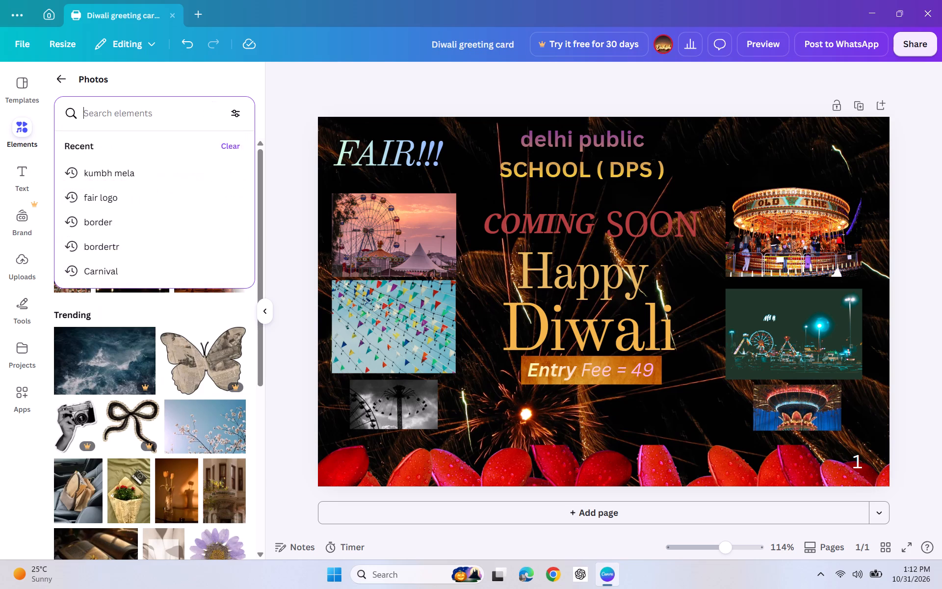
pyautogui.write('sch')
pyautogui.write('ool fir')
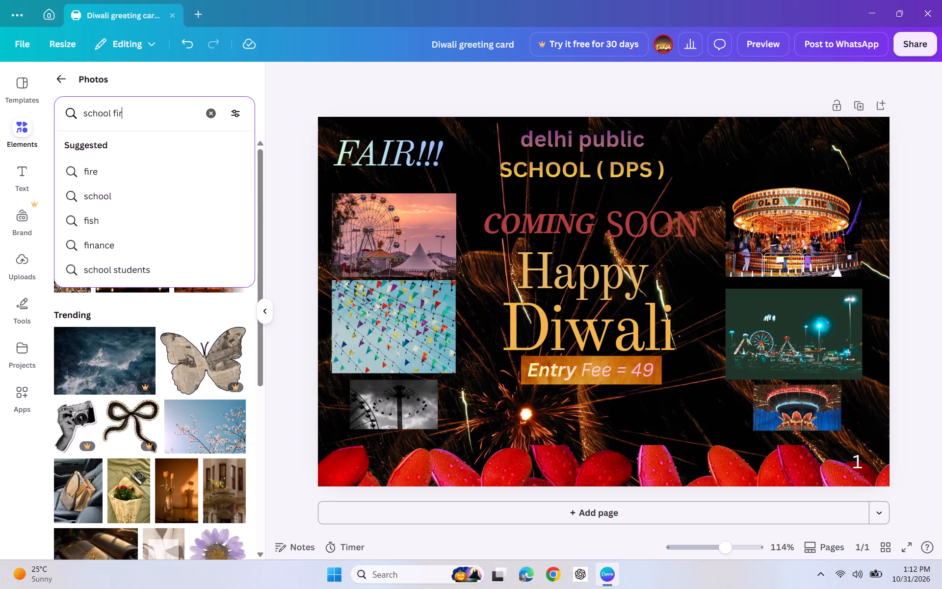
pyautogui.press('BackSpace')
pyautogui.press('BackSpace')
pyautogui.write('air')
pyautogui.press('Return')
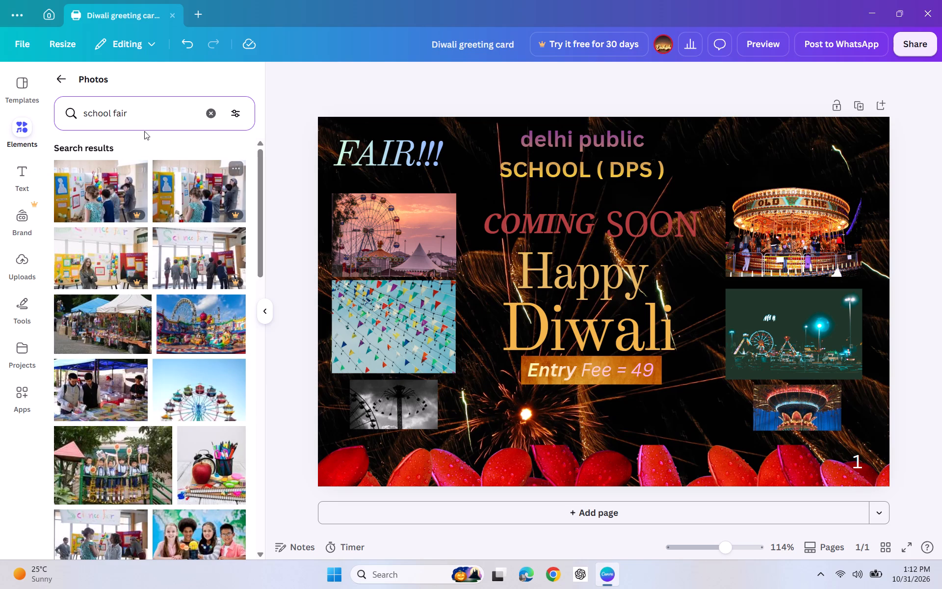
# Search the photos for "school" and refine the search to "school dps".
pyautogui.click(199, 112)
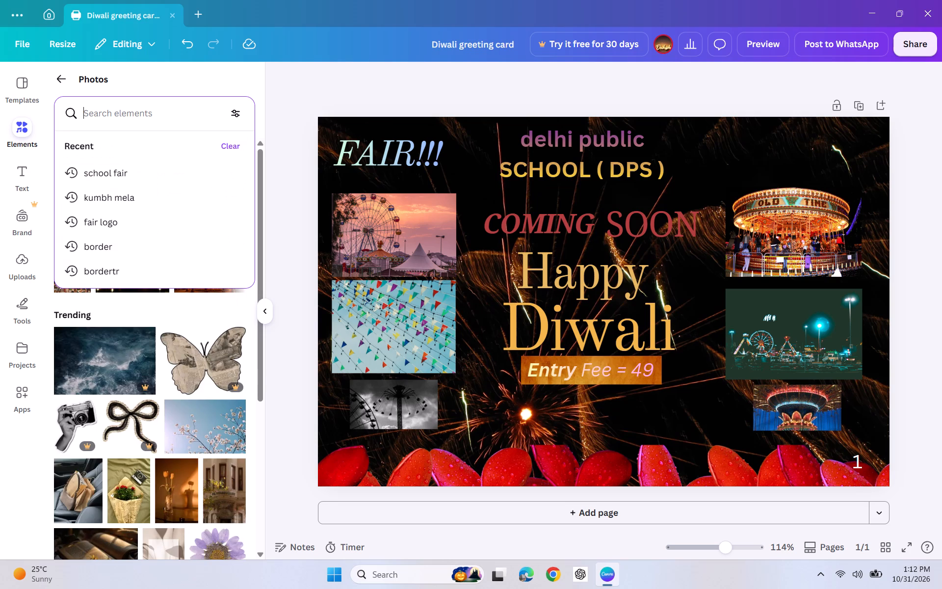
pyautogui.write('school')
pyautogui.press('Return')
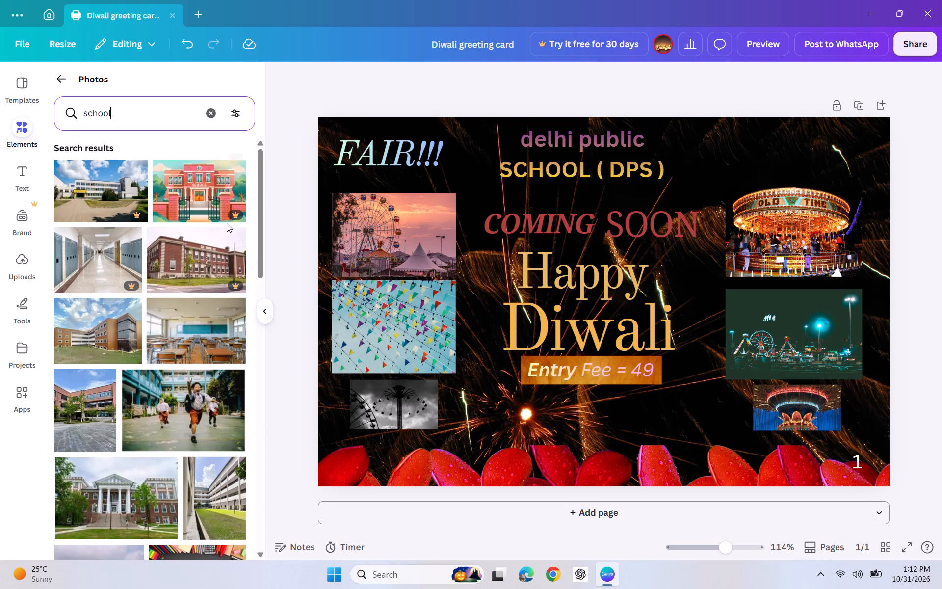
pyautogui.click(140, 113)
pyautogui.press('space')
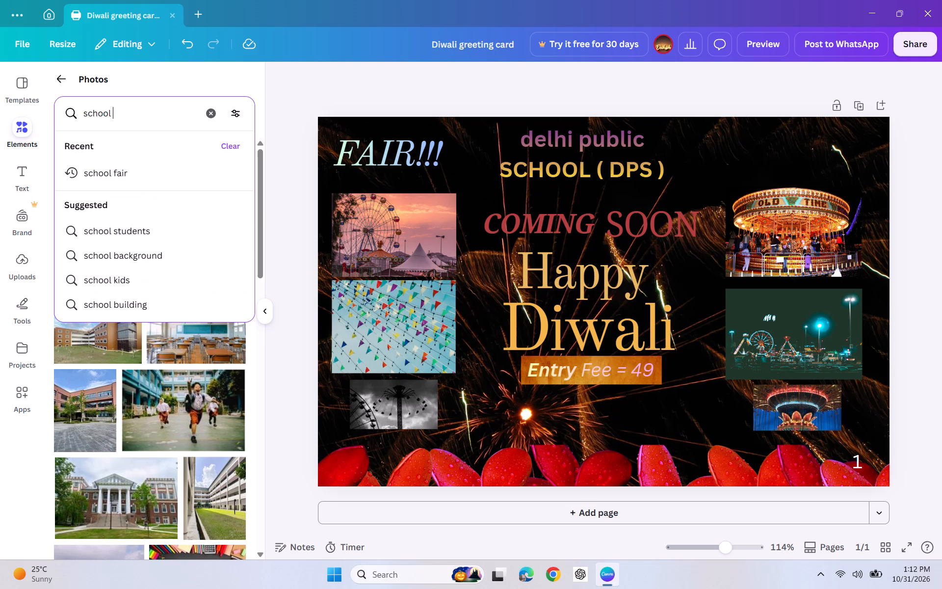
pyautogui.press('d')
pyautogui.write('psa')
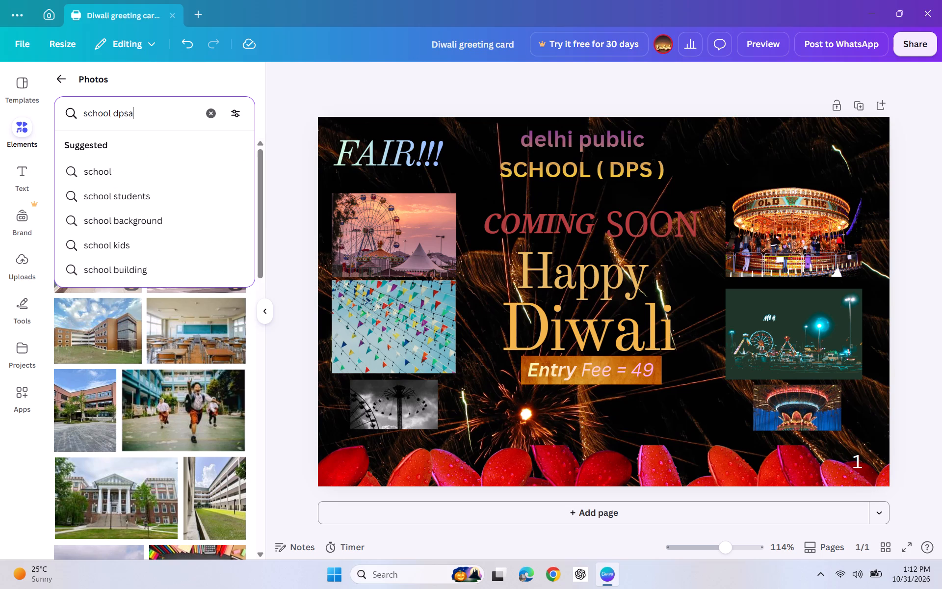
pyautogui.press('Return')
pyautogui.press('BackSpace')
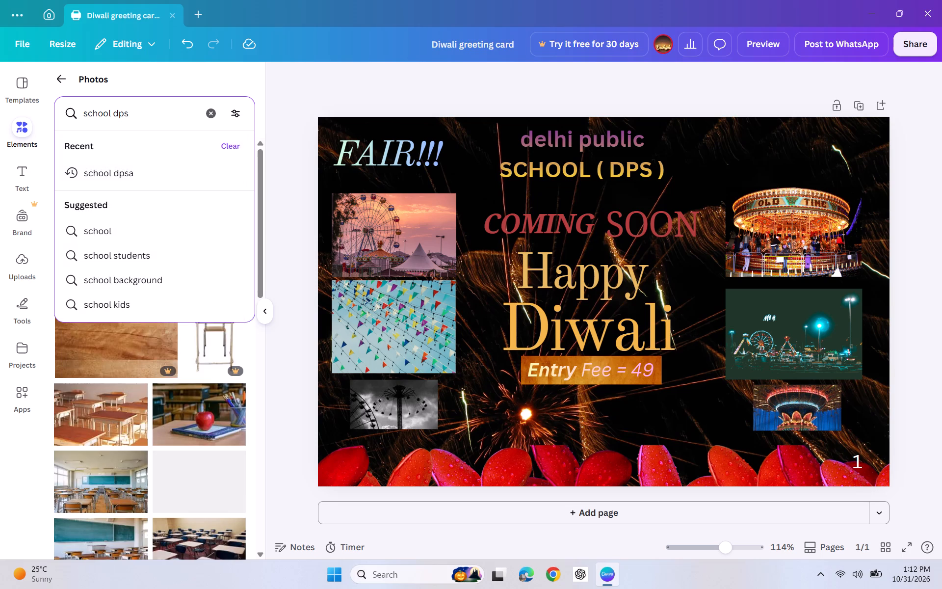
pyautogui.press('Return')
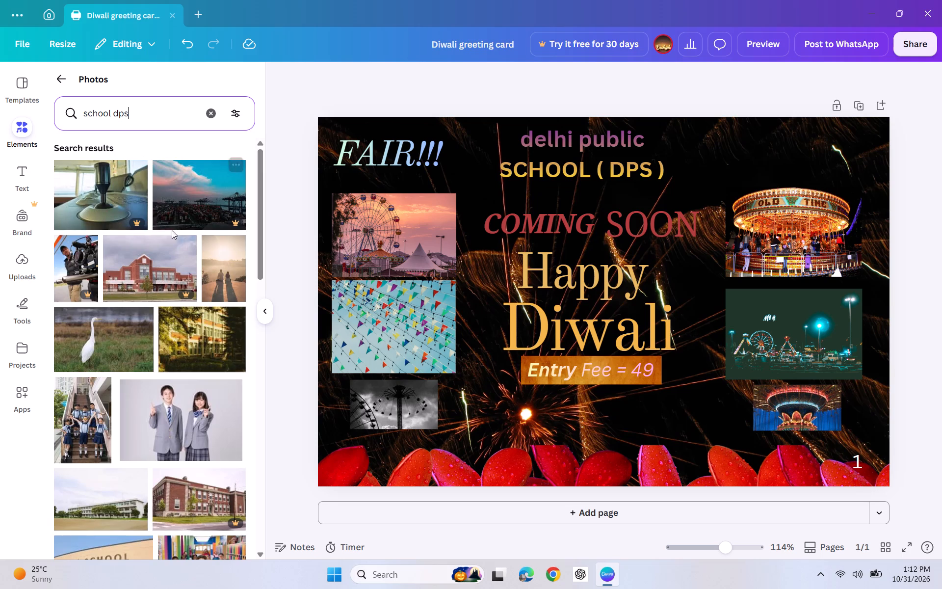
# Shorten the photo search back to "school", browse the school photos, and clear the search.
pyautogui.click(150, 104)
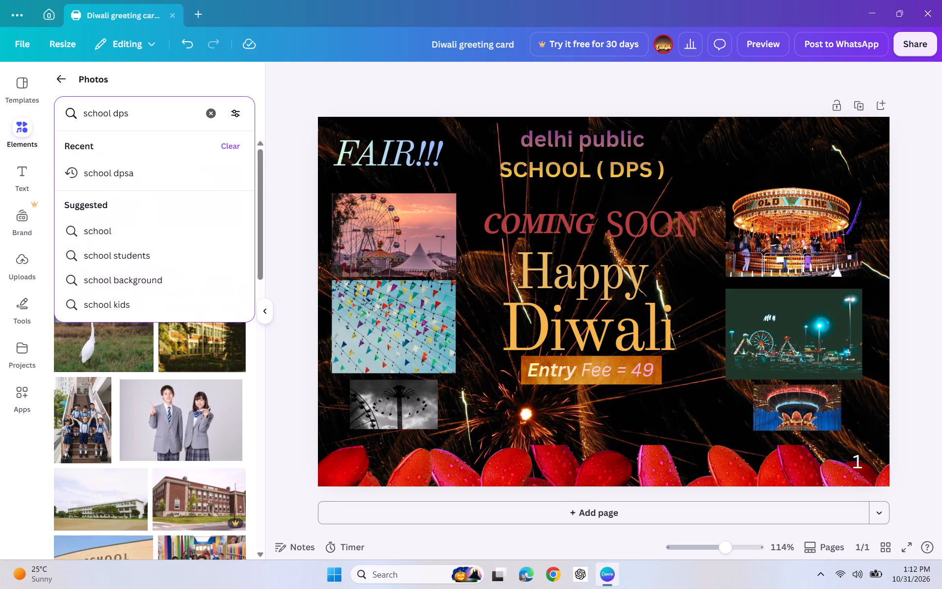
pyautogui.press('BackSpace')
pyautogui.press('BackSpace')
pyautogui.press('BackSpace')
pyautogui.press('Return')
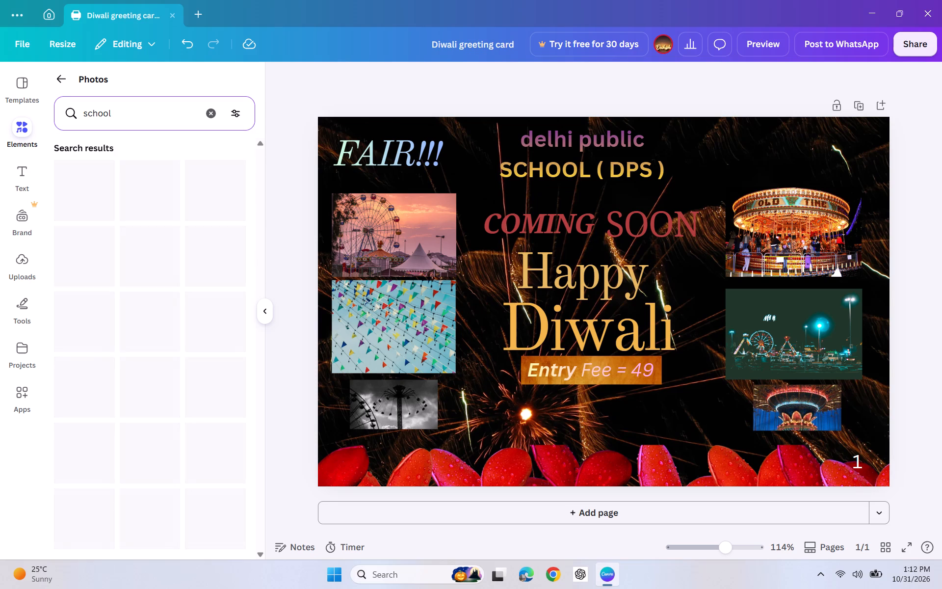
pyautogui.scroll(-4, 146, 217)
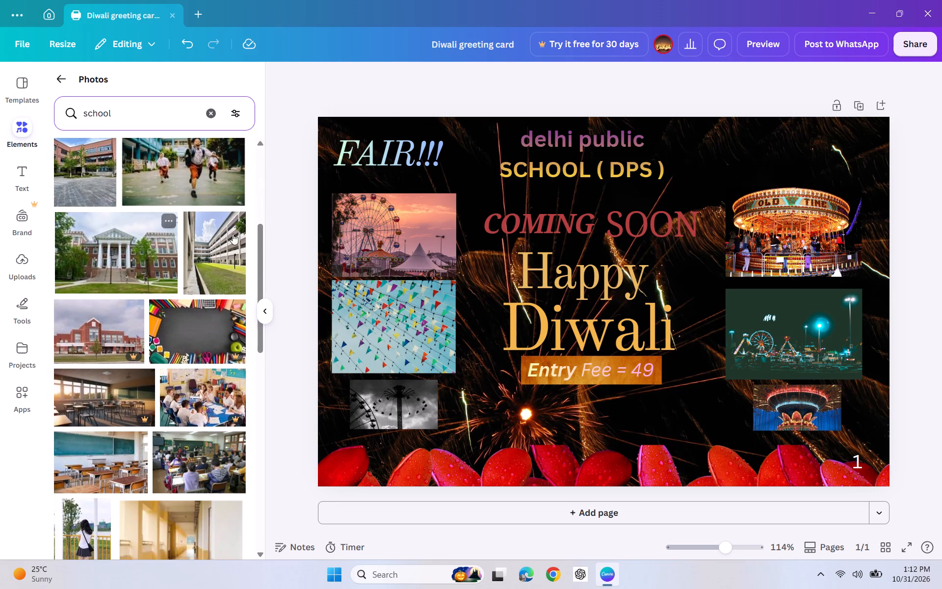
pyautogui.scroll(-5, 247, 238)
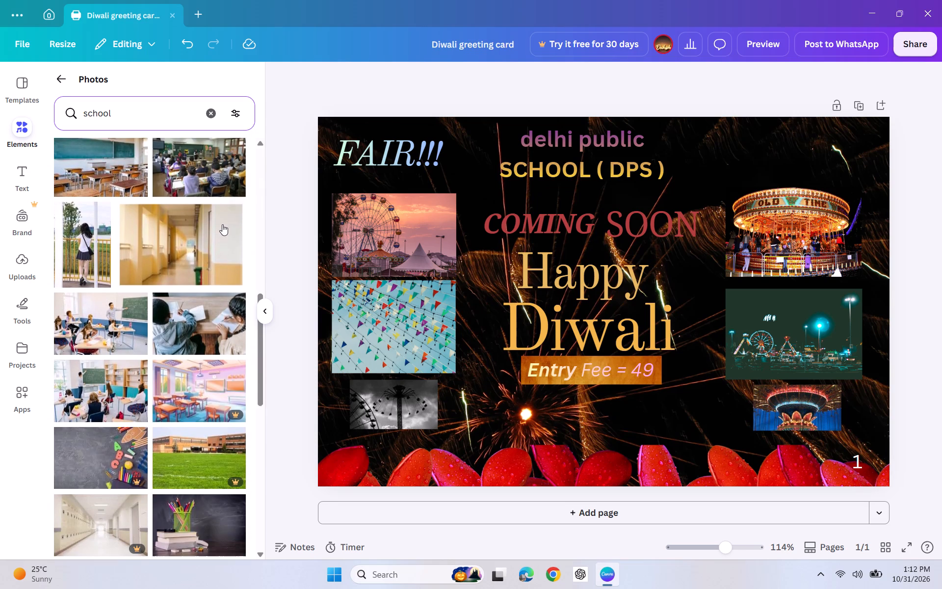
pyautogui.scroll(-3, 211, 224)
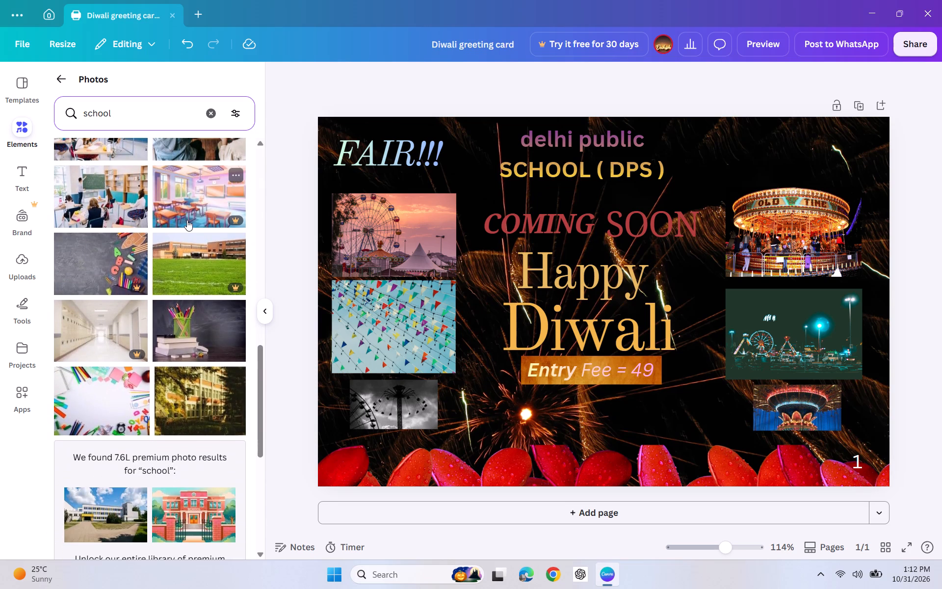
pyautogui.click(211, 113)
# Add a body text box to the card from the default text styles.
pyautogui.click(18, 166)
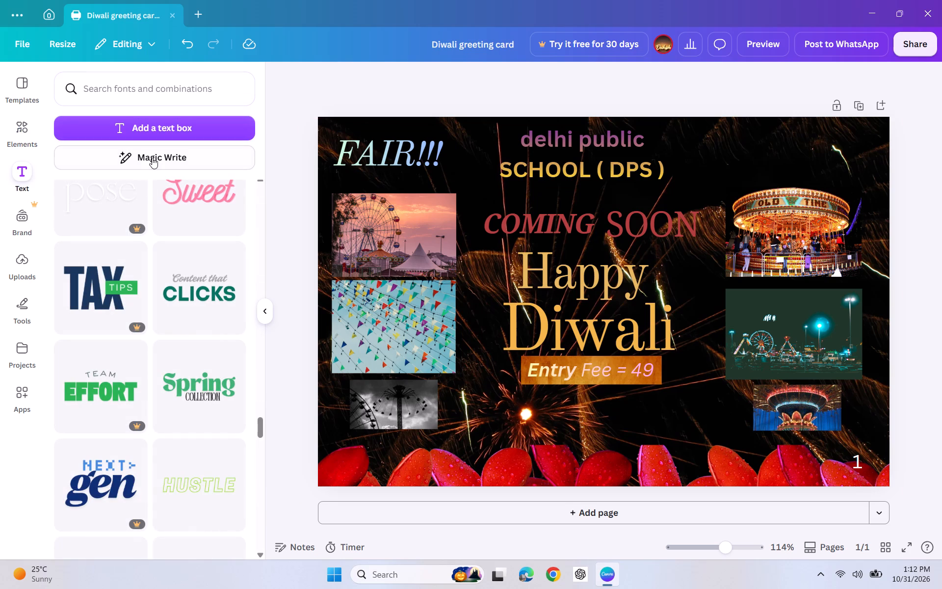
pyautogui.scroll(6, 150, 158)
pyautogui.scroll(-4, 147, 169)
pyautogui.scroll(8, 164, 205)
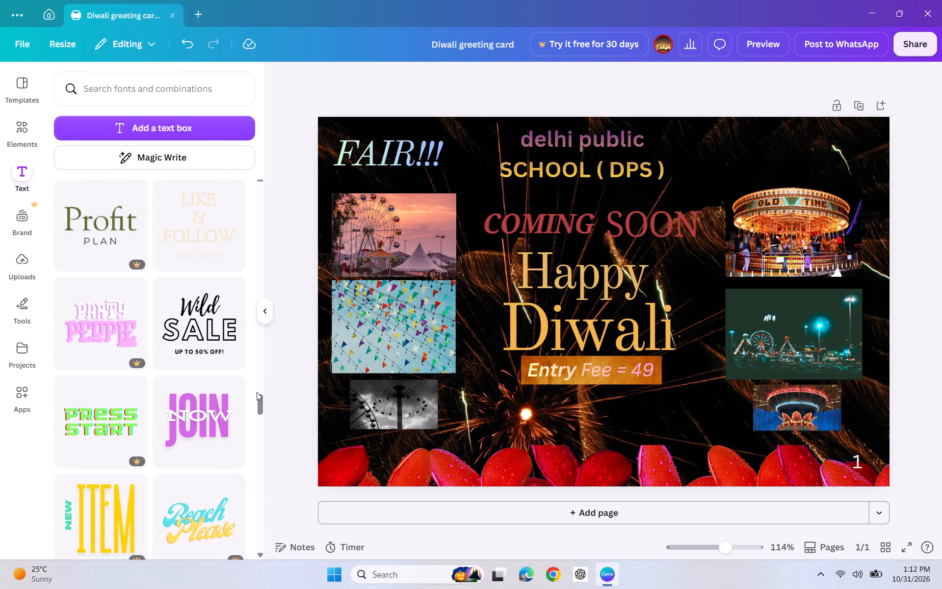
pyautogui.moveTo(257, 392); pyautogui.dragTo(250, 223)
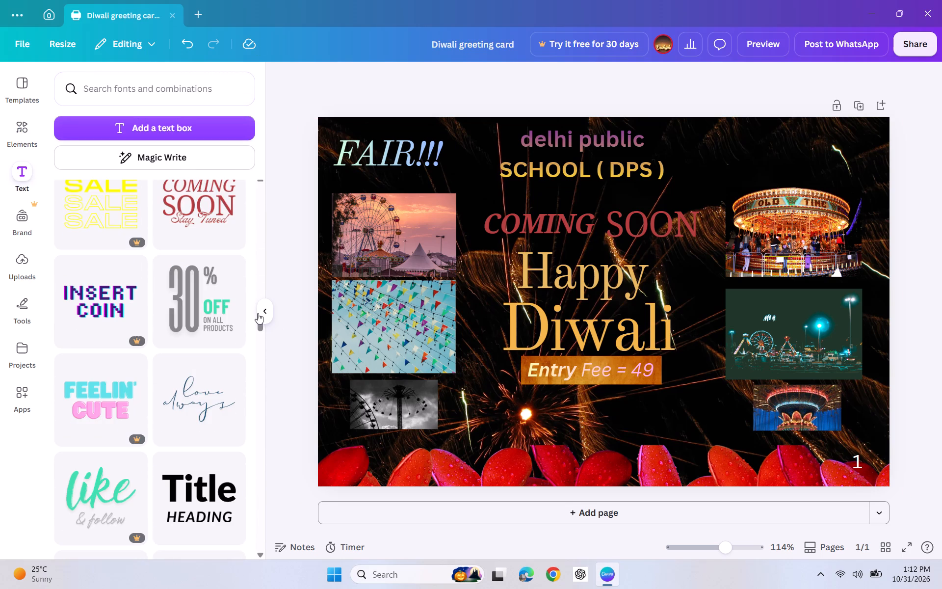
pyautogui.moveTo(260, 320); pyautogui.dragTo(246, 297)
pyautogui.moveTo(250, 263); pyautogui.dragTo(259, 244)
pyautogui.click(259, 244)
pyautogui.moveTo(259, 243); pyautogui.dragTo(269, 118)
pyautogui.scroll(4, 250, 214)
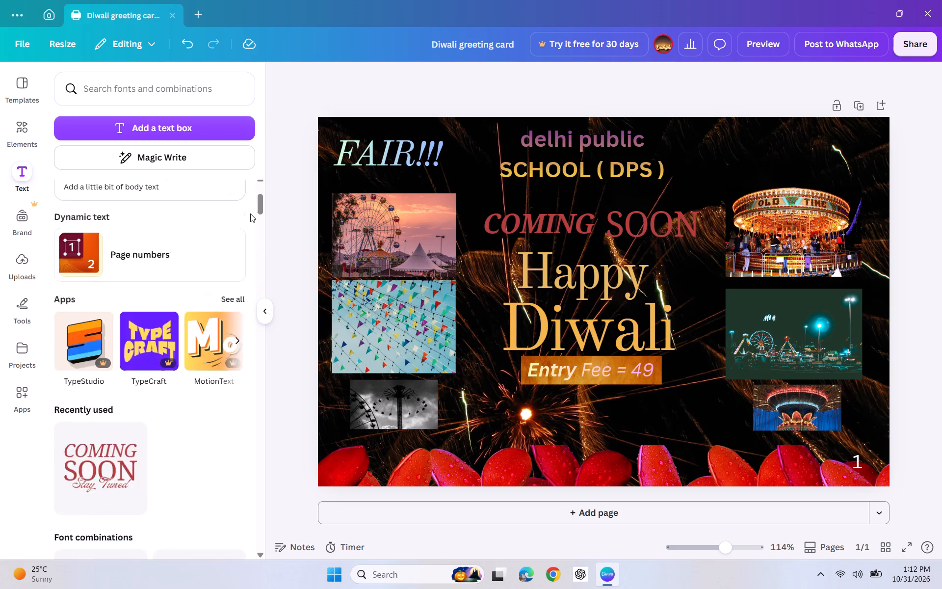
pyautogui.scroll(-5, 250, 214)
pyautogui.scroll(10, 250, 214)
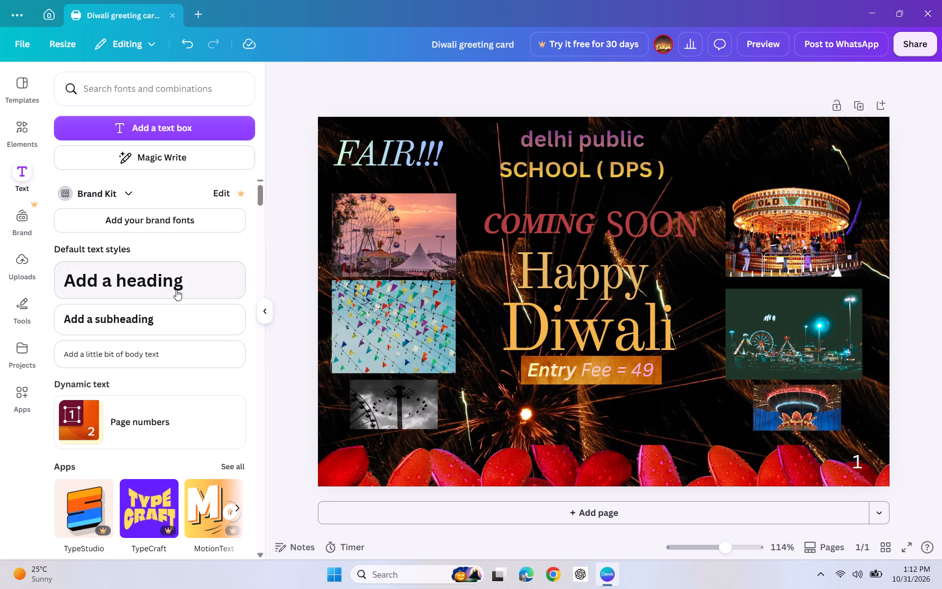
pyautogui.click(171, 351)
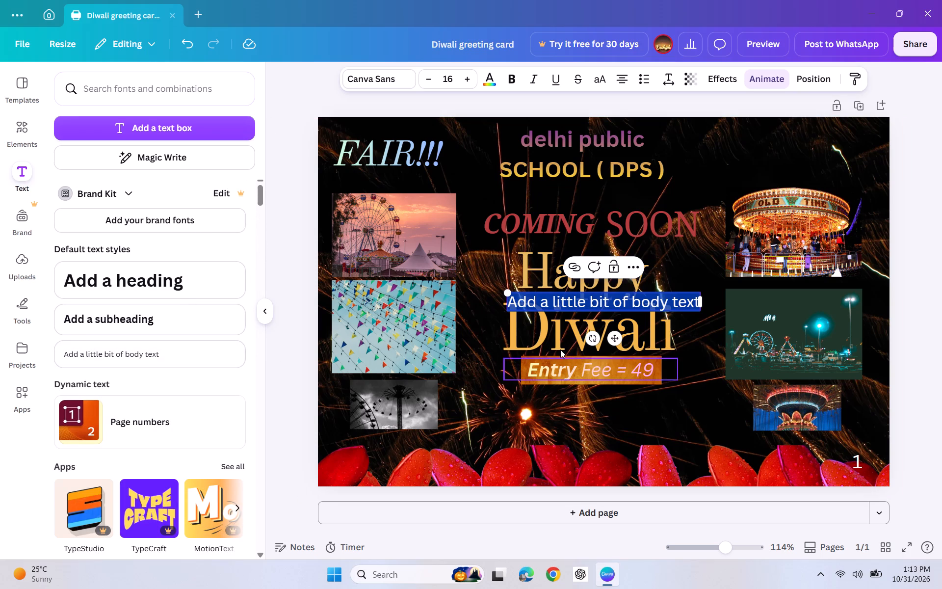
# Move the new body text box to the card's upper-right area, above the carousel photo.
pyautogui.moveTo(596, 305); pyautogui.dragTo(623, 296)
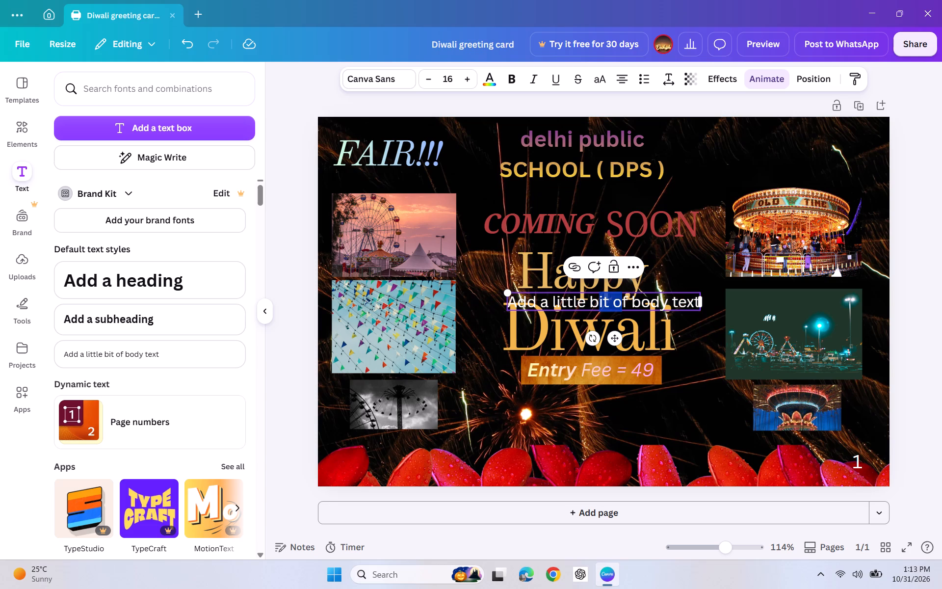
pyautogui.moveTo(623, 296); pyautogui.dragTo(541, 293)
pyautogui.click(558, 301)
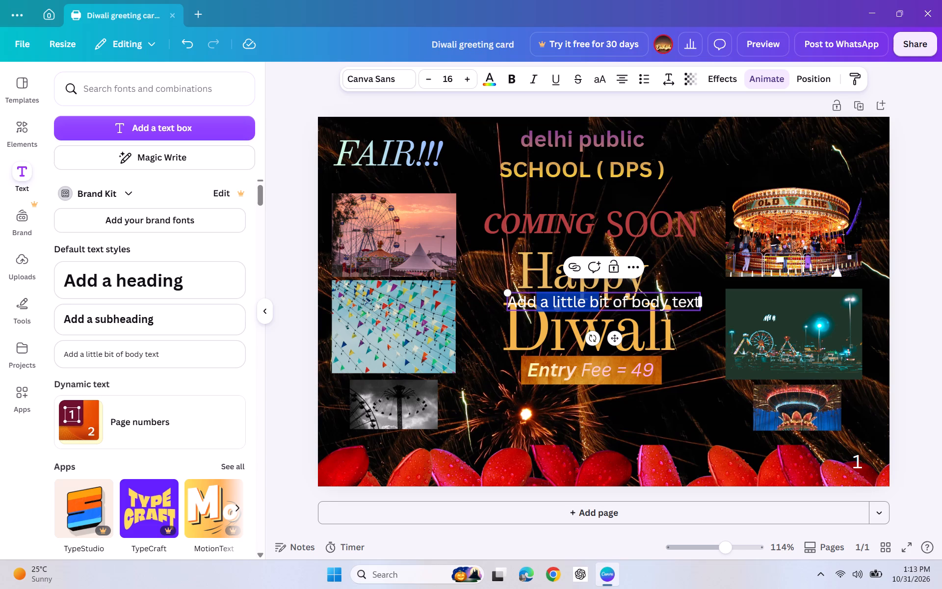
pyautogui.click(604, 301)
pyautogui.doubleClick(609, 301)
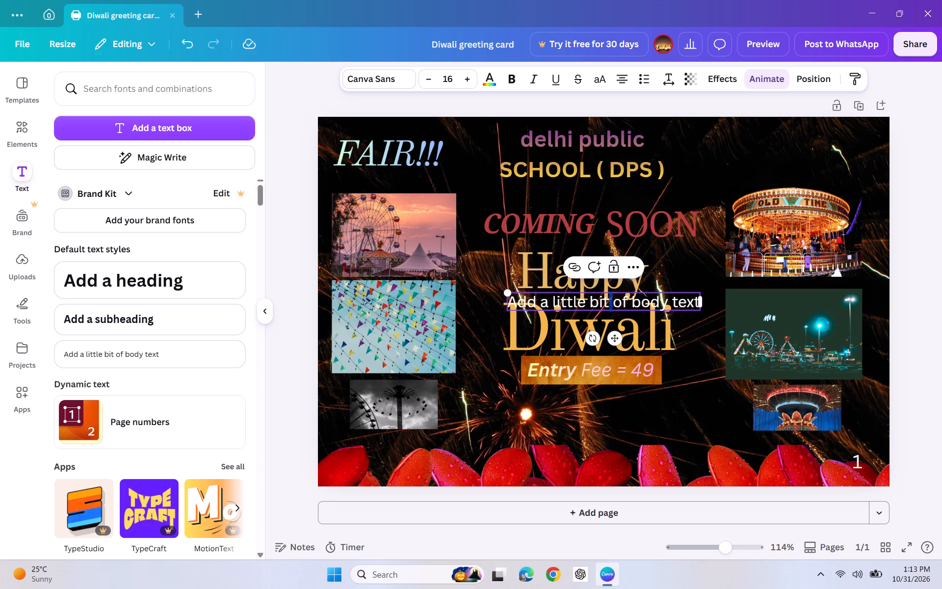
pyautogui.doubleClick(514, 299)
pyautogui.moveTo(537, 305); pyautogui.dragTo(628, 305)
pyautogui.moveTo(628, 305); pyautogui.dragTo(502, 320)
pyautogui.click(502, 319)
pyautogui.moveTo(513, 296); pyautogui.dragTo(536, 296)
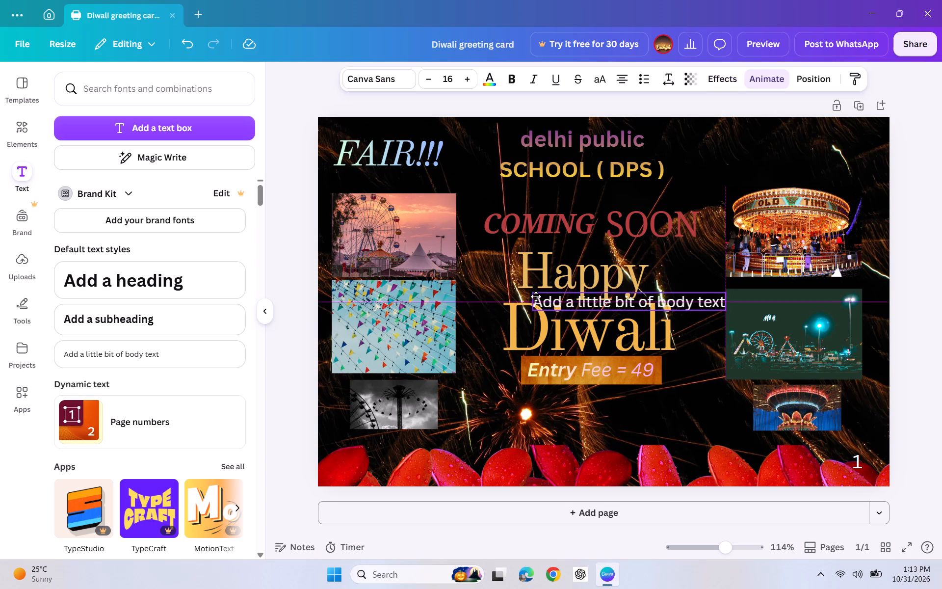
pyautogui.moveTo(536, 296); pyautogui.dragTo(668, 145)
pyautogui.moveTo(667, 149); pyautogui.dragTo(689, 151)
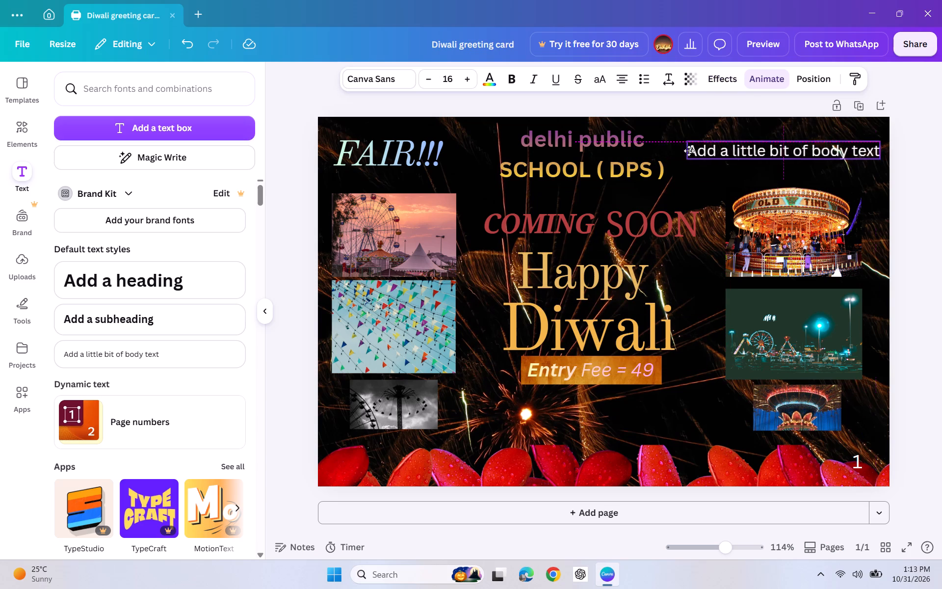
pyautogui.moveTo(689, 151); pyautogui.dragTo(672, 149)
# Replace the placeholder body text above the carousel photo with "FAIR!!!".
pyautogui.doubleClick(817, 150)
pyautogui.tripleClick(816, 151)
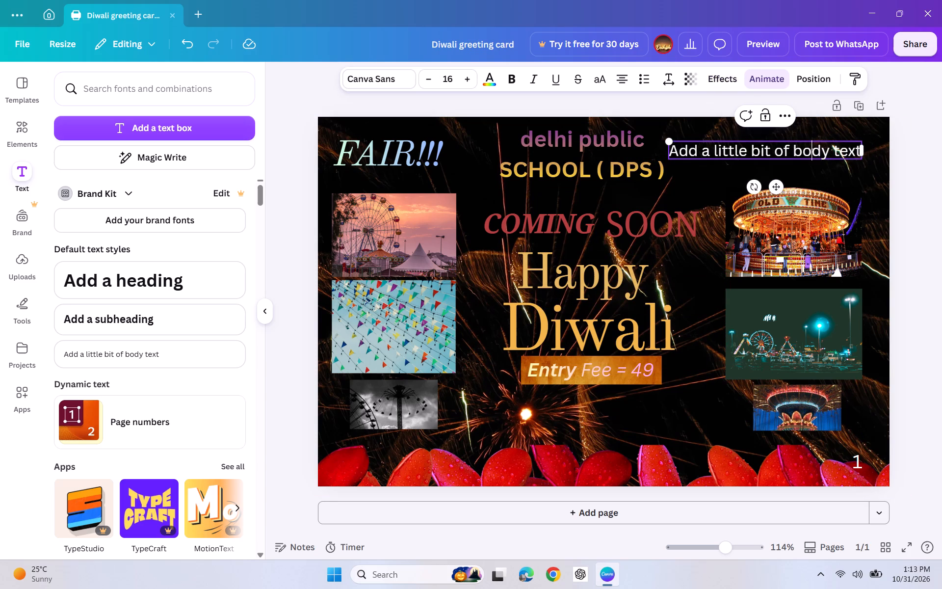
pyautogui.press('BackSpace')
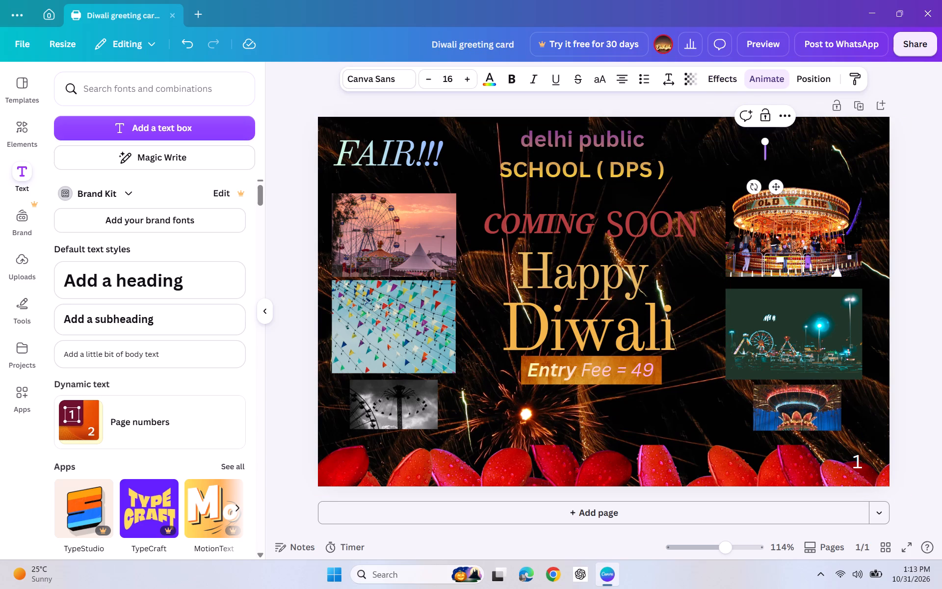
pyautogui.press('d')
pyautogui.press('BackSpace')
pyautogui.write('FAIR')
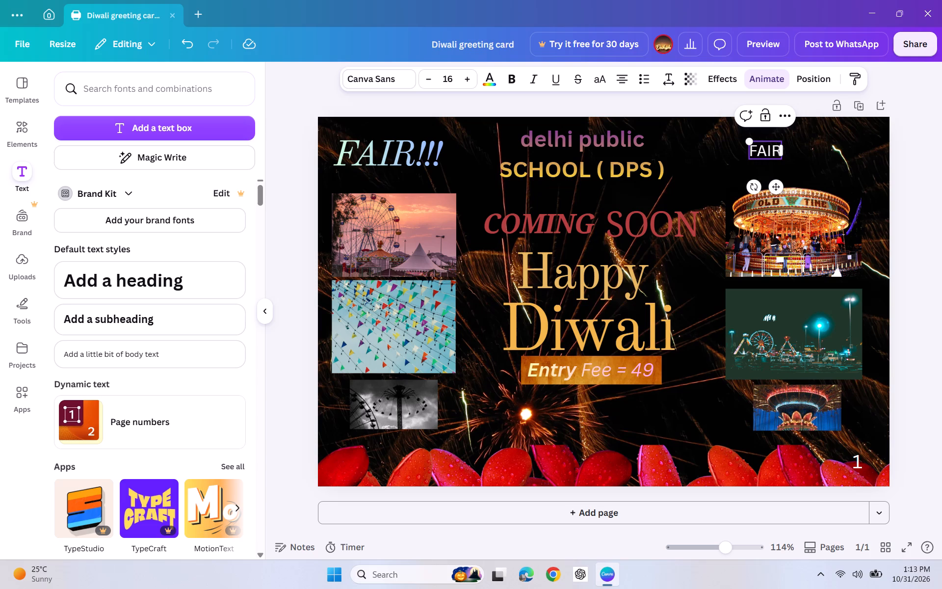
pyautogui.write('!!!')
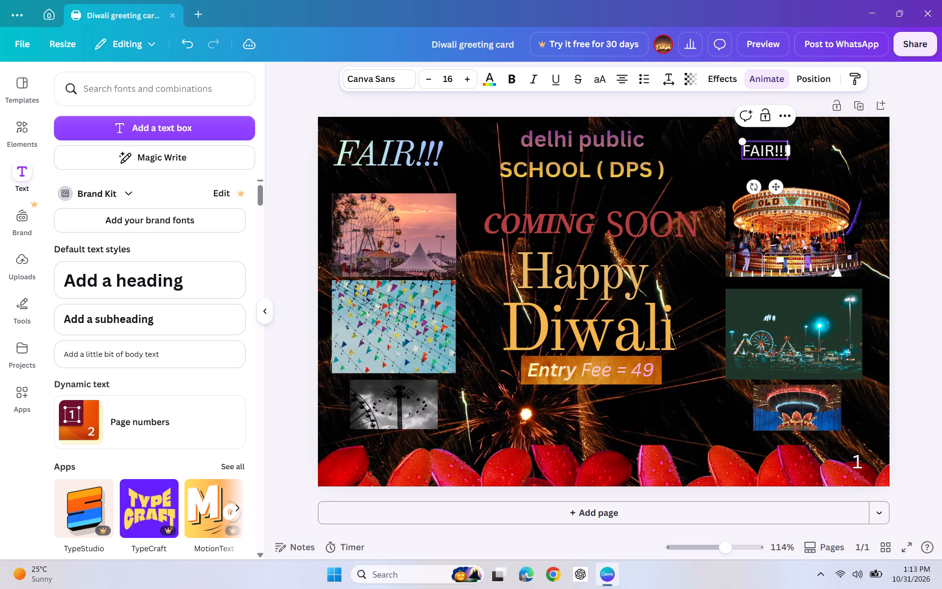
# Enlarge the new white "FAIR!!!" label to a font size of about 29.2.
pyautogui.moveTo(743, 143); pyautogui.dragTo(726, 134)
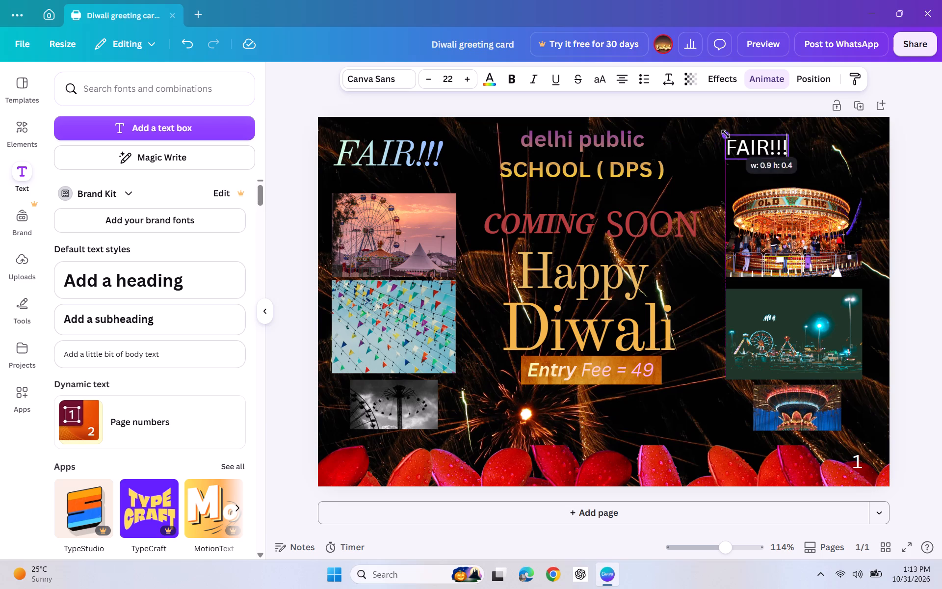
pyautogui.moveTo(726, 134); pyautogui.dragTo(711, 128)
pyautogui.click(767, 144)
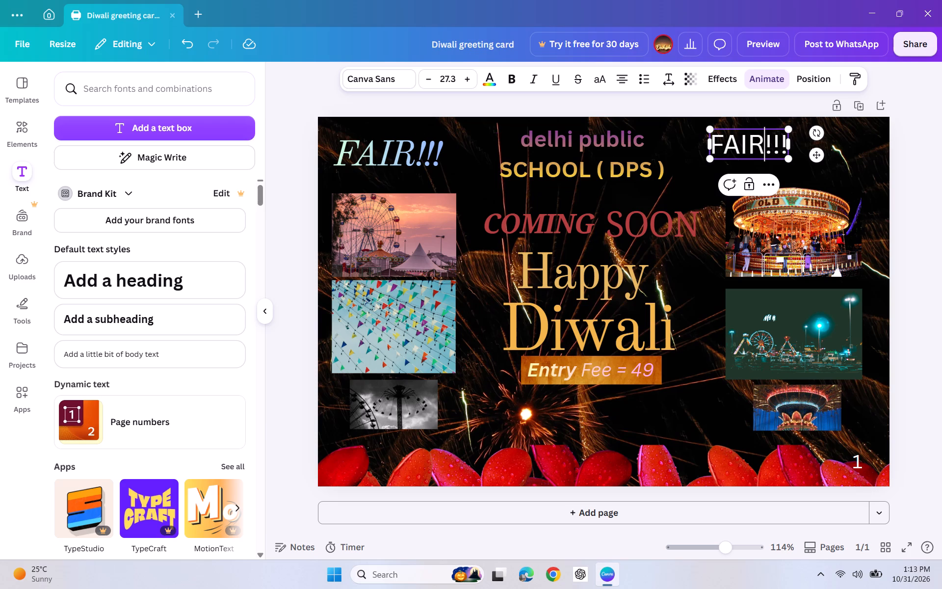
pyautogui.click(790, 128)
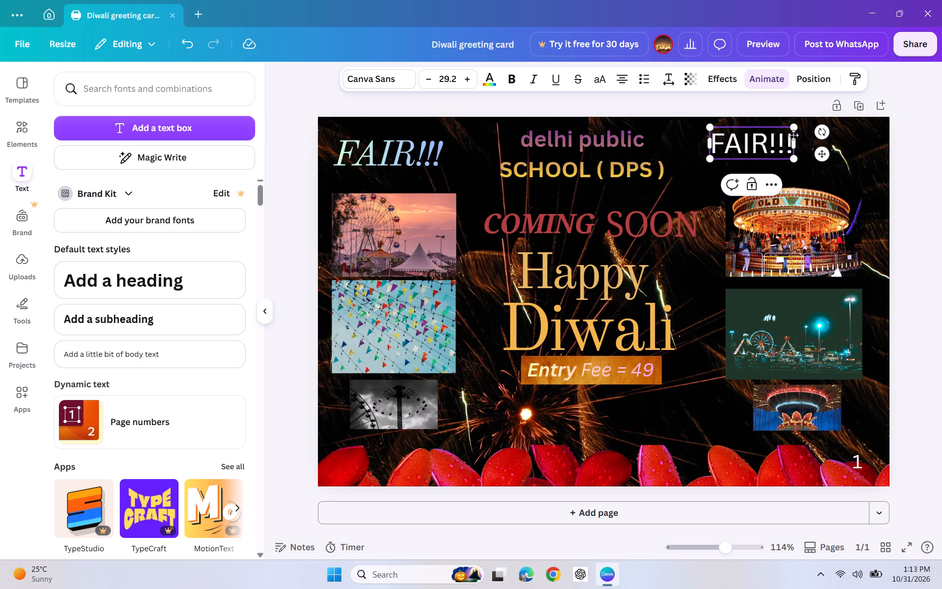
# Shift the white "FAIR!!!" label over the carousel photo and enlarge it to a font size of about 32.9.
pyautogui.moveTo(825, 151); pyautogui.dragTo(869, 150)
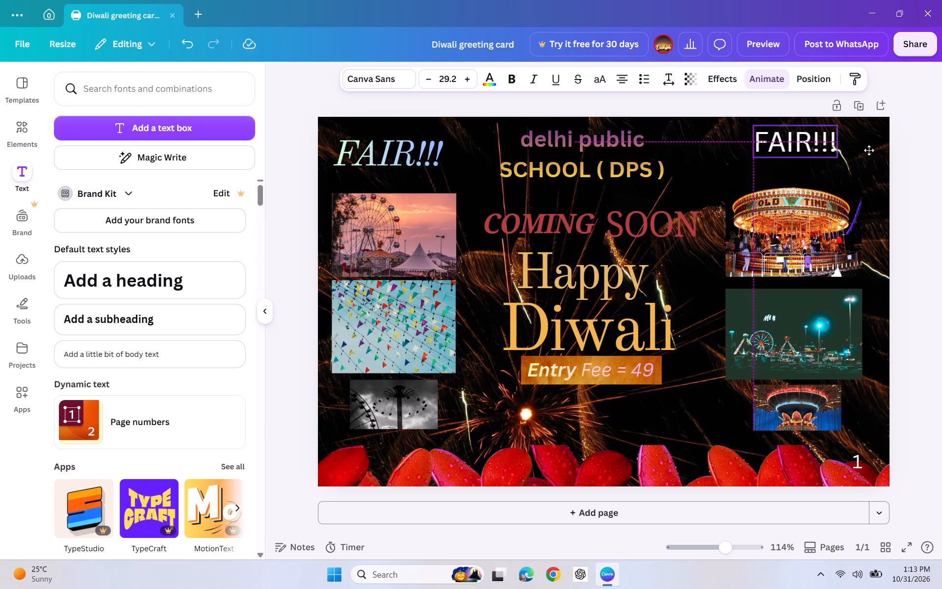
pyautogui.moveTo(869, 150); pyautogui.dragTo(877, 157)
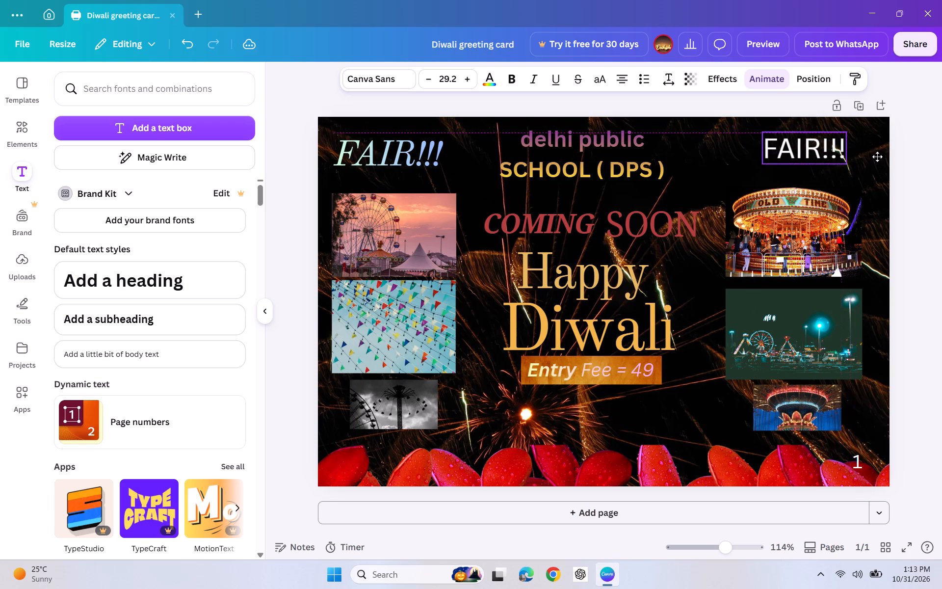
pyautogui.moveTo(877, 157); pyautogui.dragTo(871, 155)
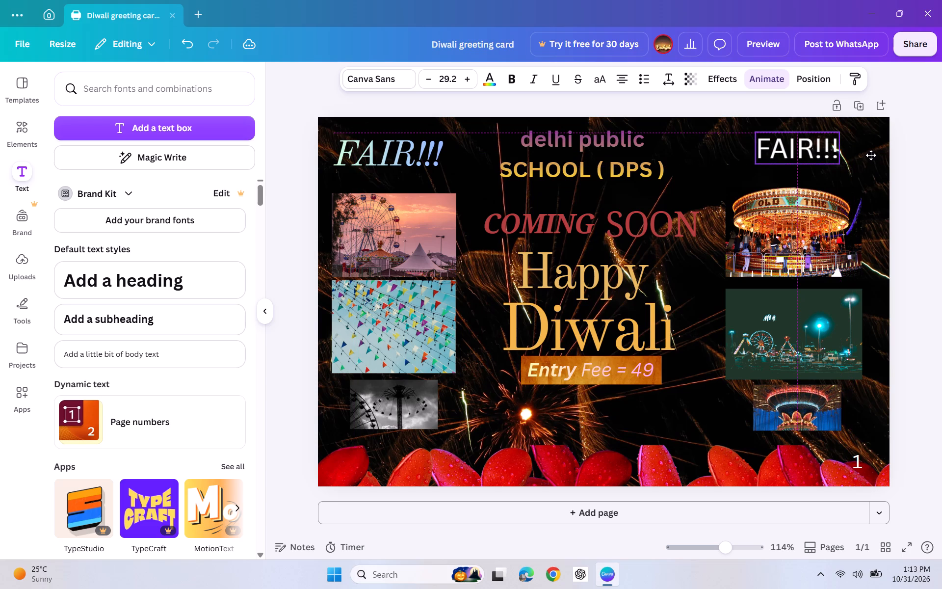
pyautogui.moveTo(871, 155); pyautogui.dragTo(870, 156)
pyautogui.moveTo(758, 161); pyautogui.dragTo(755, 162)
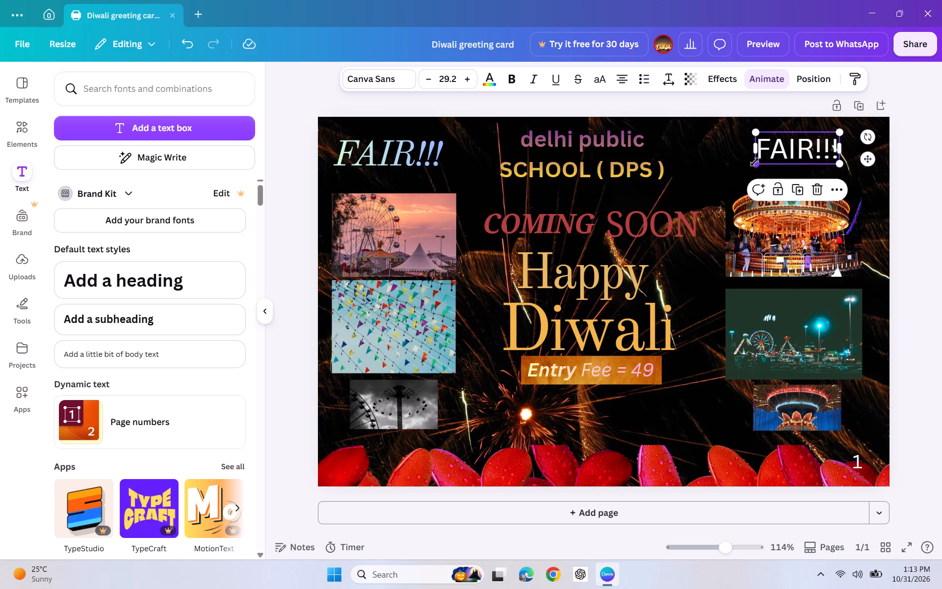
pyautogui.moveTo(755, 162); pyautogui.dragTo(745, 161)
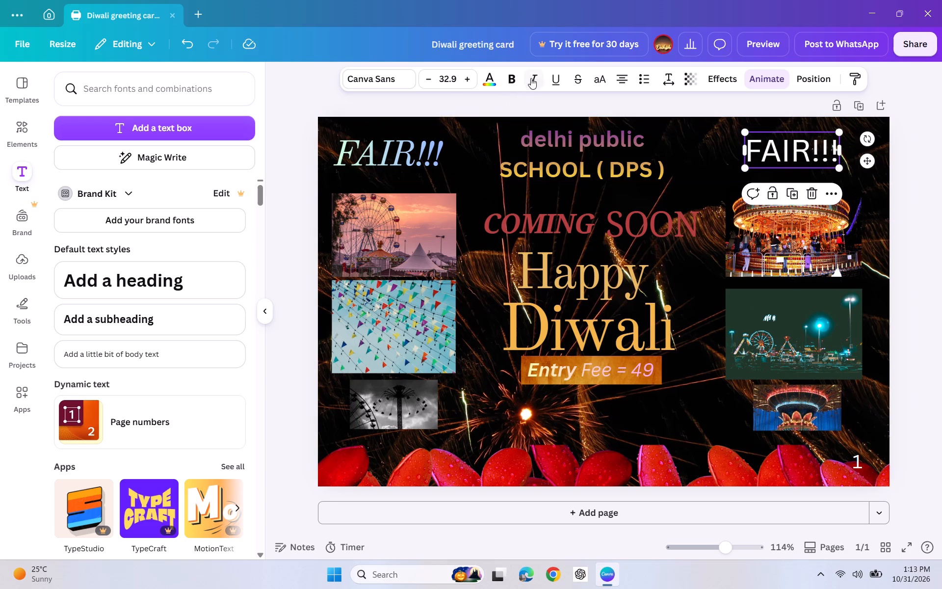
# Italicise the white "FAIR!!!" label and widen its text box slightly.
pyautogui.click(532, 77)
pyautogui.moveTo(744, 164); pyautogui.dragTo(732, 168)
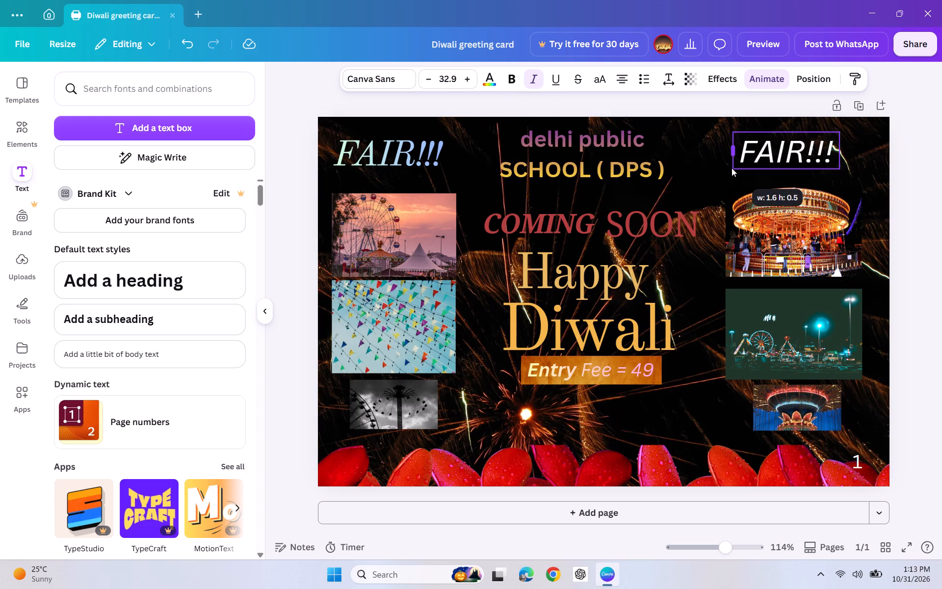
pyautogui.moveTo(732, 168); pyautogui.dragTo(734, 168)
pyautogui.click(735, 134)
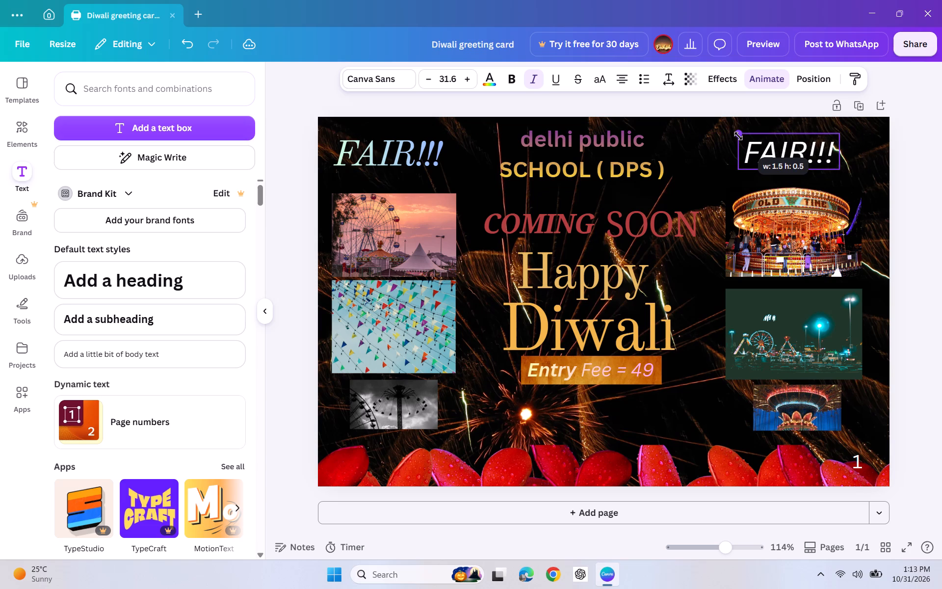
# Reposition the italic white "FAIR!!!" label so it is centred above the carousel photo.
pyautogui.click(771, 145)
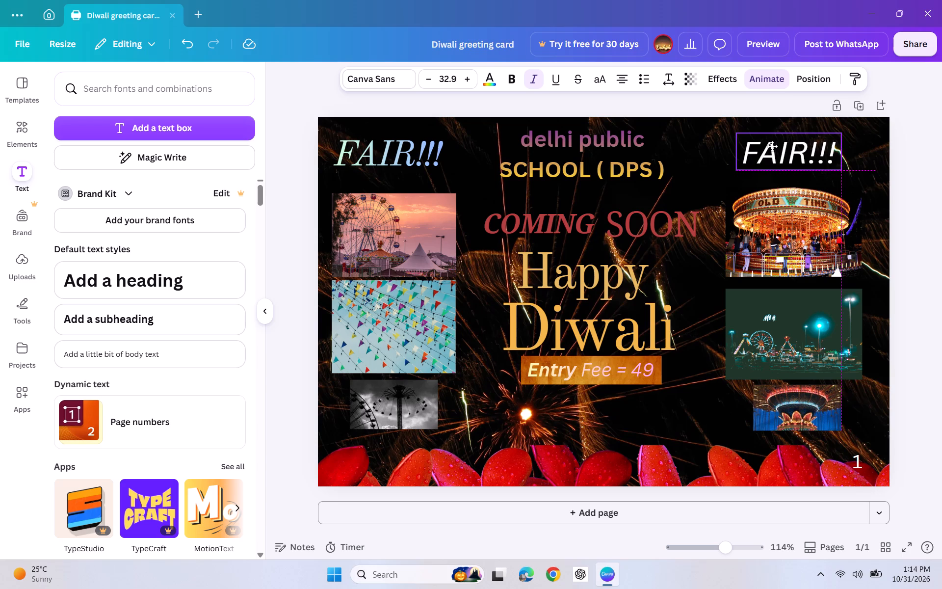
pyautogui.click(776, 144)
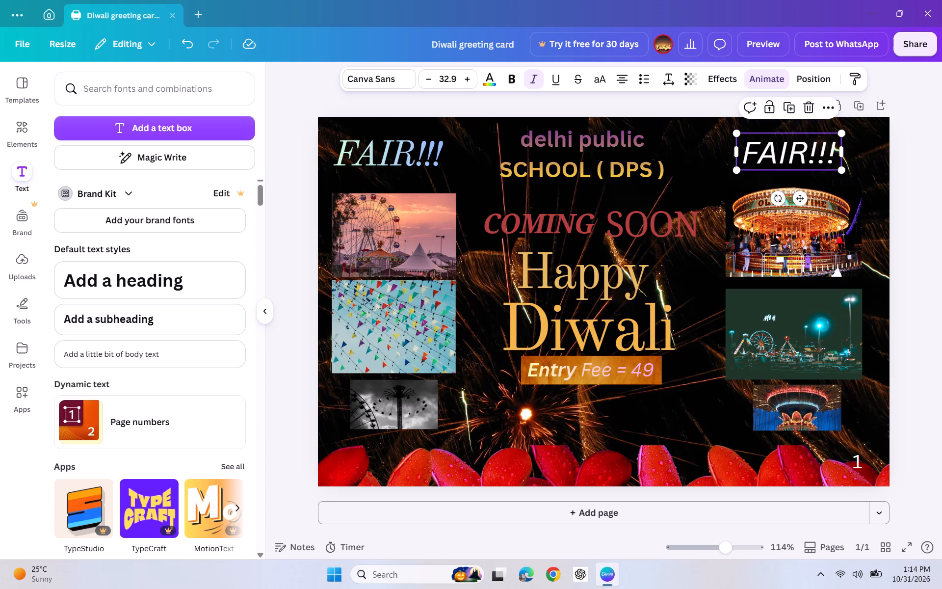
pyautogui.click(722, 151)
pyautogui.click(941, 154)
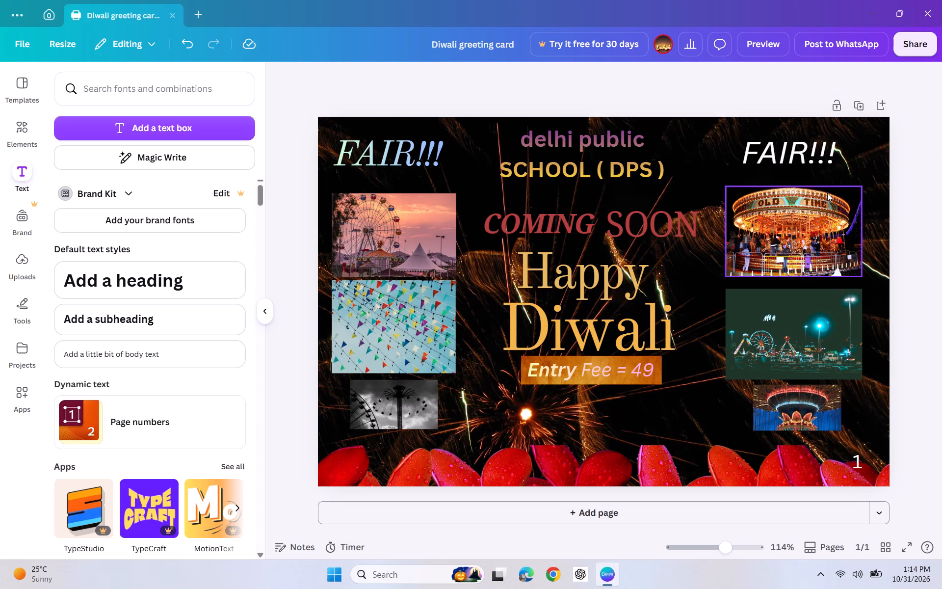
pyautogui.click(817, 161)
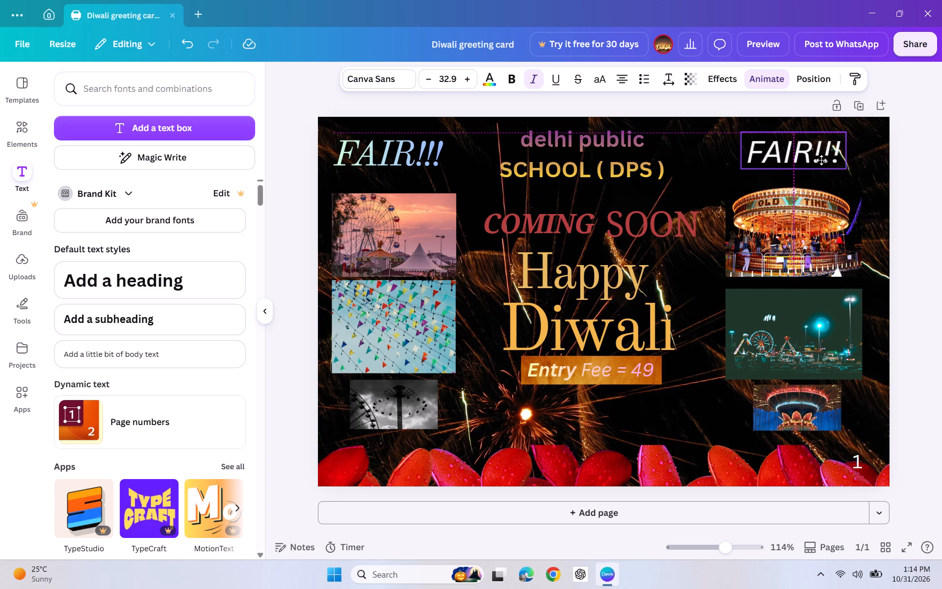
pyautogui.click(865, 183)
# Make the white "FAIR!!!" label above the carousel photo bold.
pyautogui.click(819, 162)
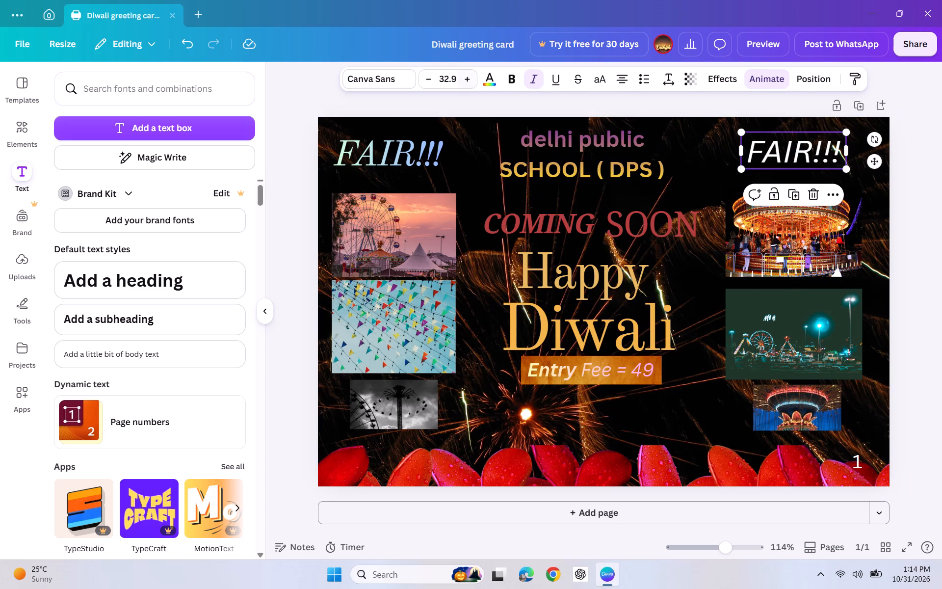
pyautogui.click(486, 87)
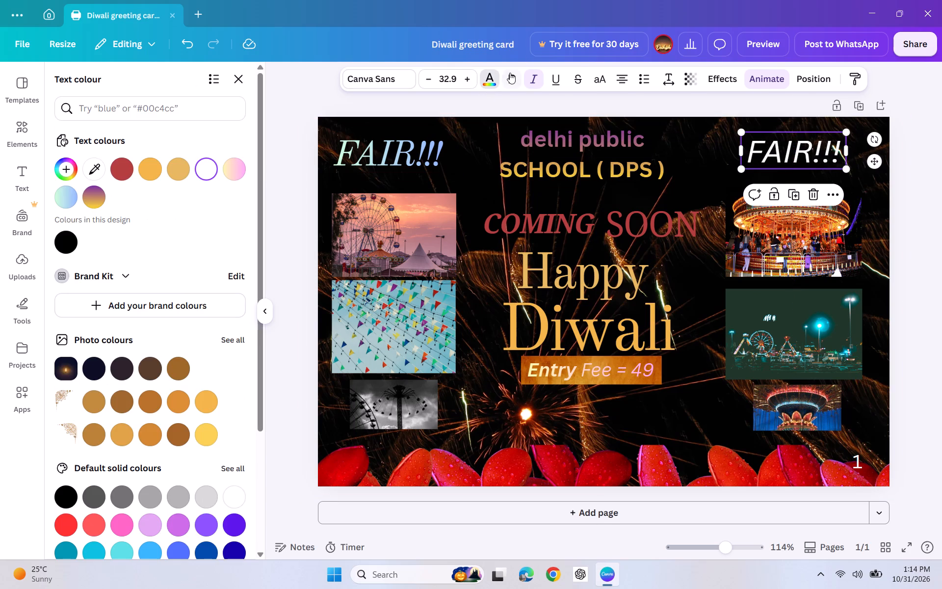
pyautogui.click(510, 73)
pyautogui.click(494, 80)
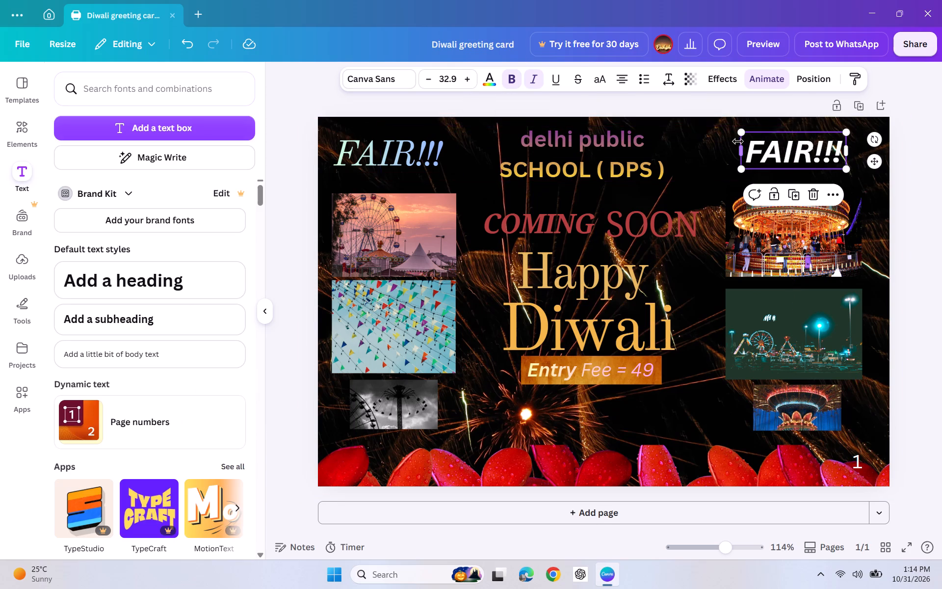
pyautogui.scroll(-3, 168, 403)
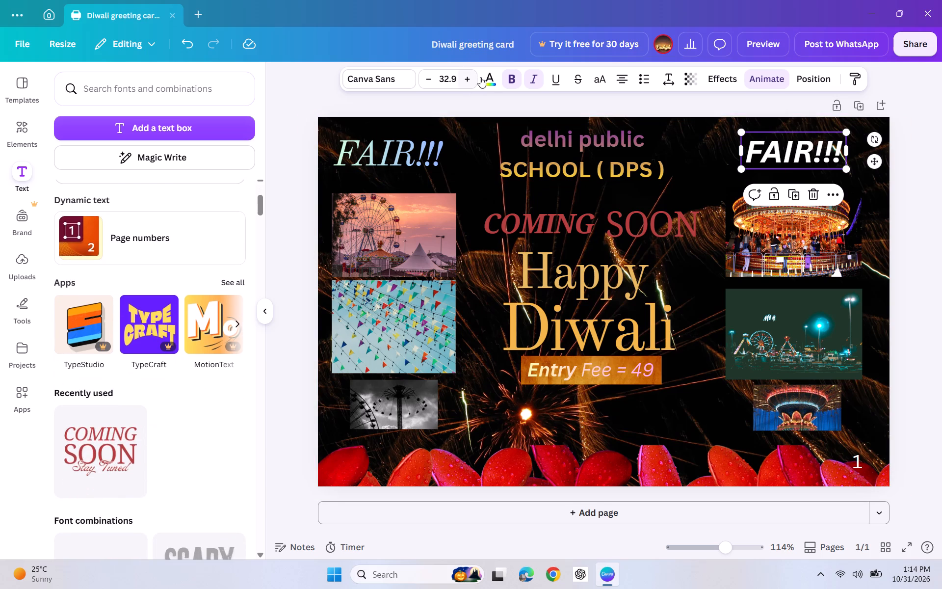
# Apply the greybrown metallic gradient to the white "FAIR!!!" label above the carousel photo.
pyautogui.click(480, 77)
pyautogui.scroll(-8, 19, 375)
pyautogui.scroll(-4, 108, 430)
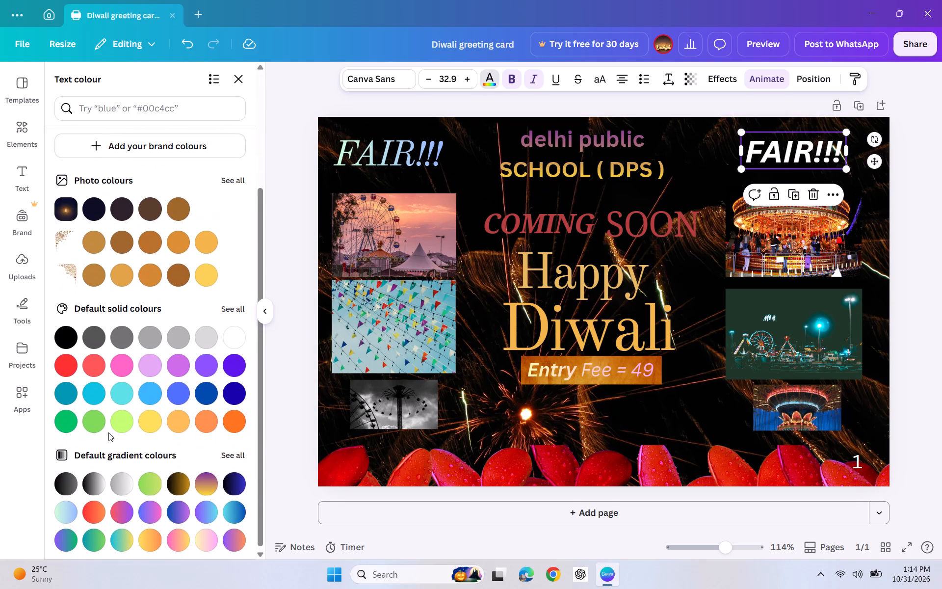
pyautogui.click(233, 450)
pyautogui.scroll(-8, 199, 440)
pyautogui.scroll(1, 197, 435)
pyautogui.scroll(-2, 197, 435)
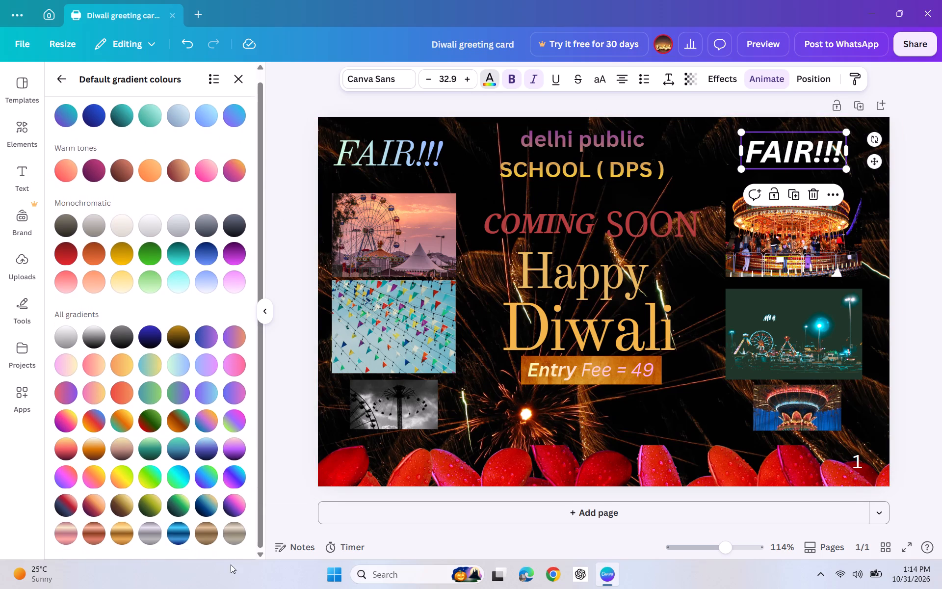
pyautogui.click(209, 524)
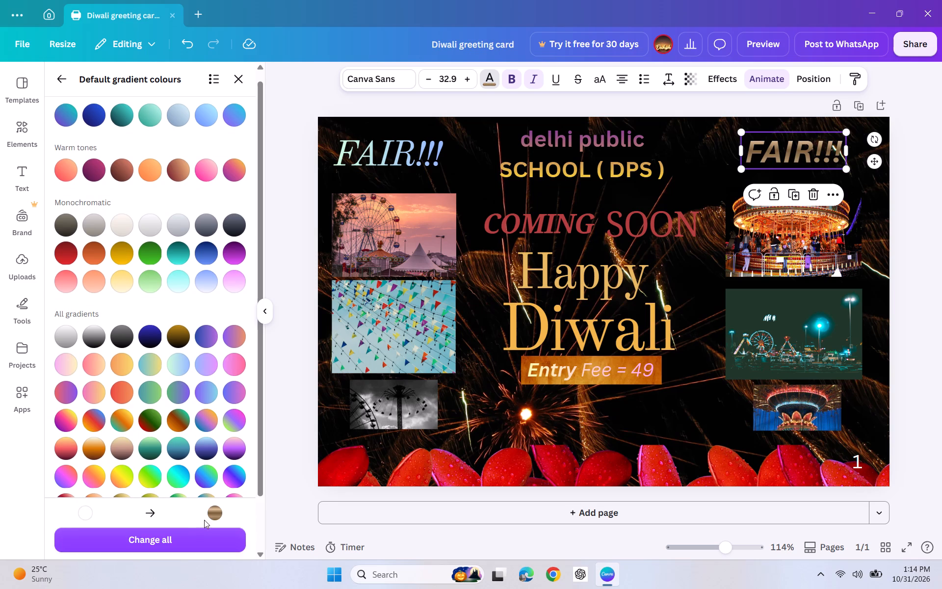
# Apply the same greybrown gradient to the "FAIR!!!" label above the Ferris wheel photo.
pyautogui.click(373, 156)
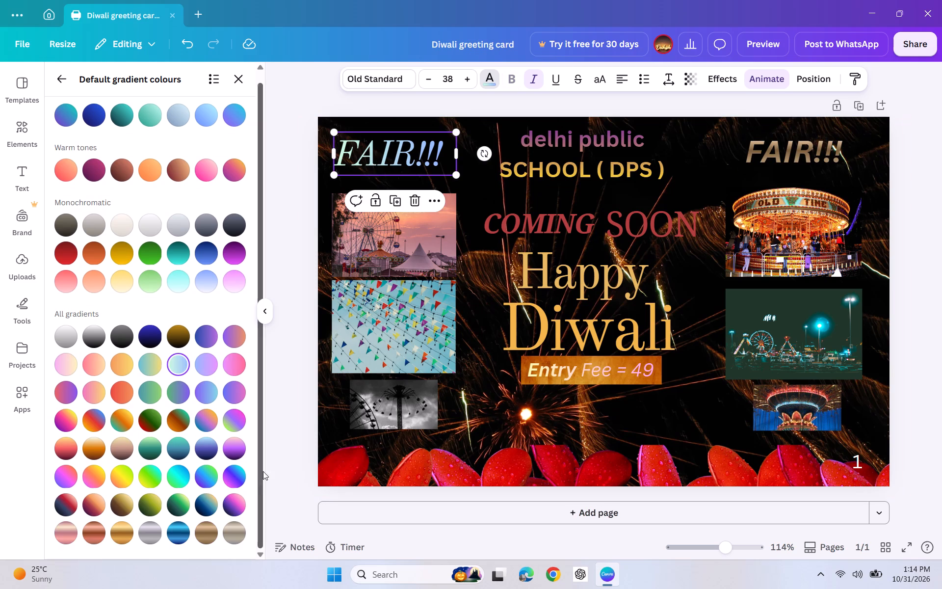
pyautogui.click(200, 528)
pyautogui.click(253, 396)
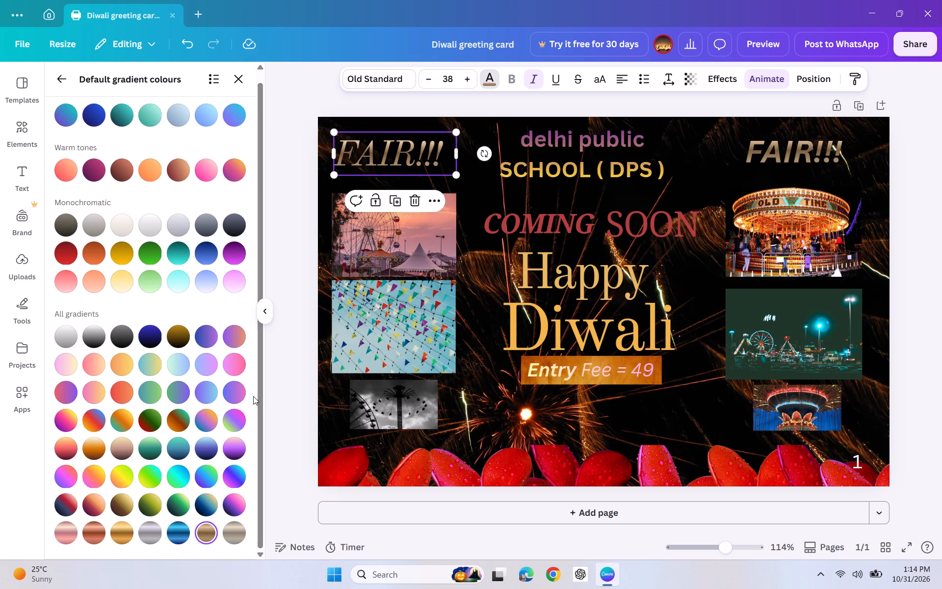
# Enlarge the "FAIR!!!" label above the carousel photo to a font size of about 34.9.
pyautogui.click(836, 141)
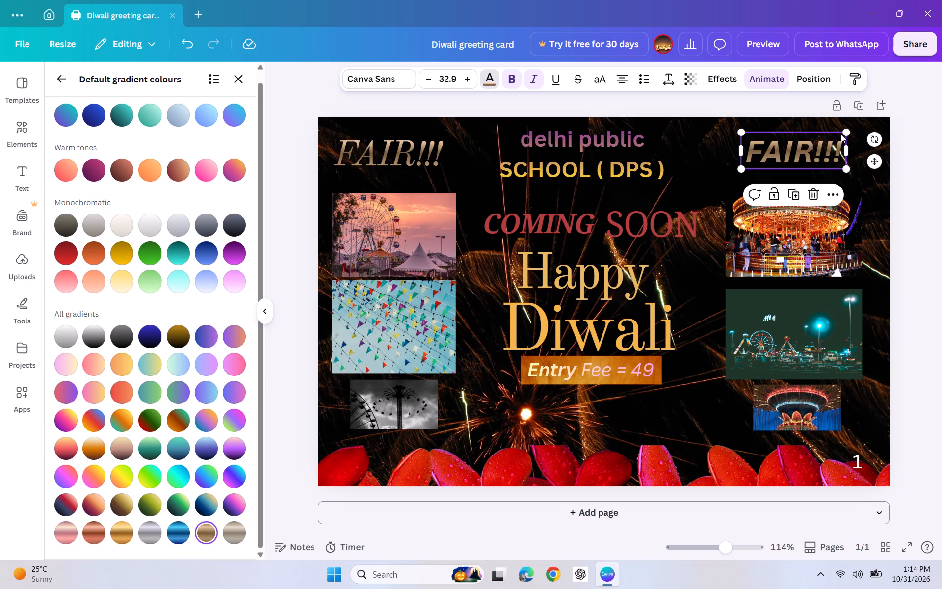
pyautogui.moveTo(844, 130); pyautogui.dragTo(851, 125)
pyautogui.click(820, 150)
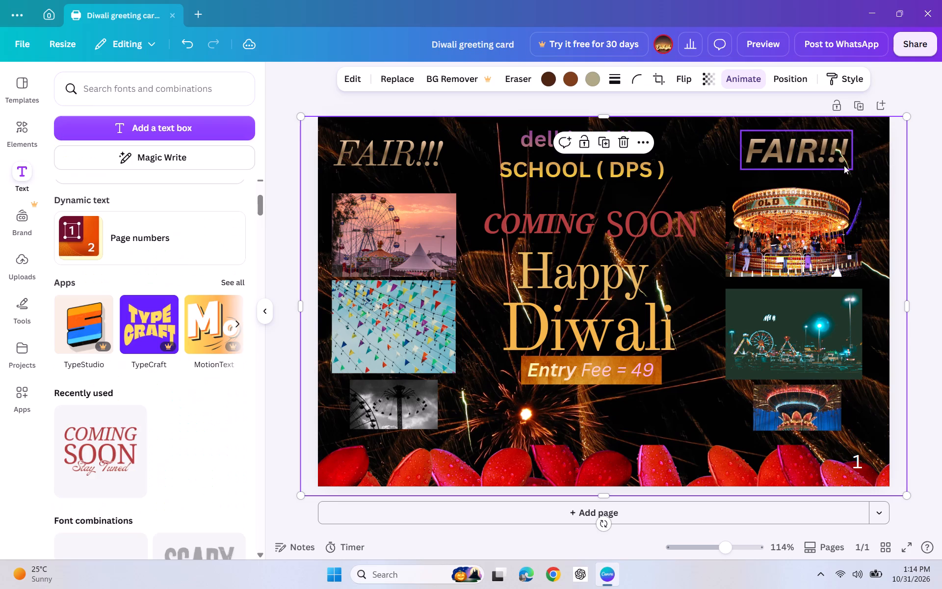
# Delete the "FAIR!!!" label above the carousel photo.
pyautogui.click(409, 157)
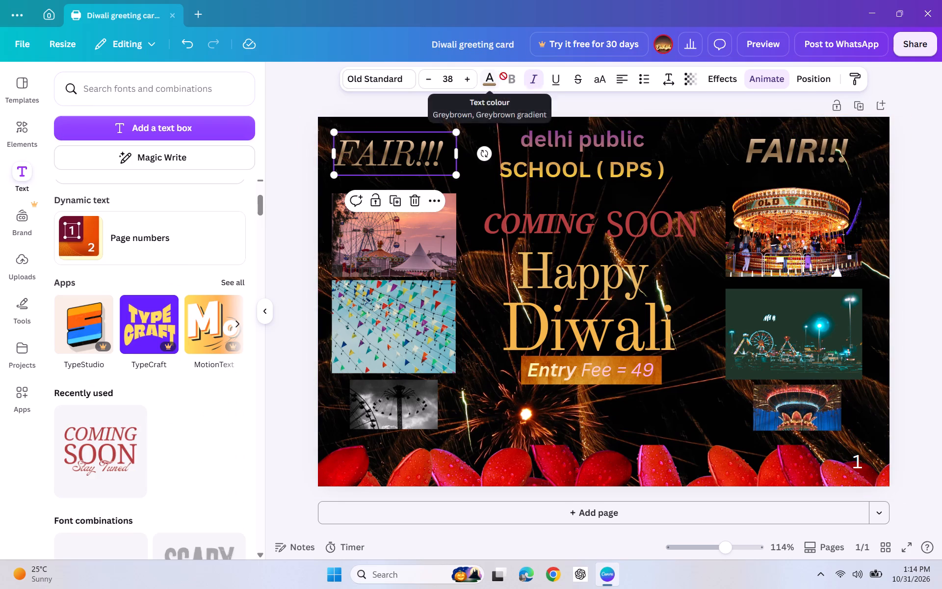
pyautogui.click(424, 143)
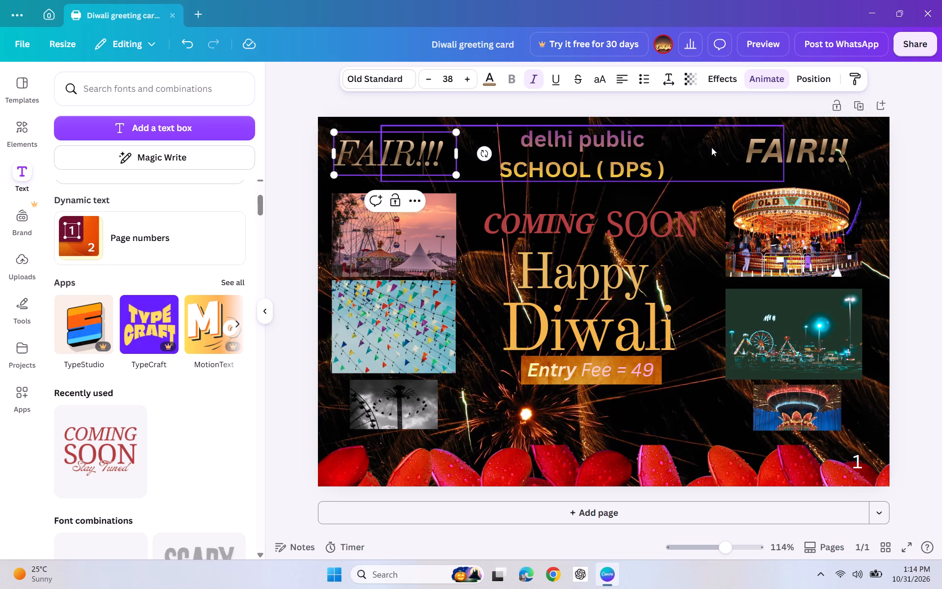
pyautogui.click(800, 145)
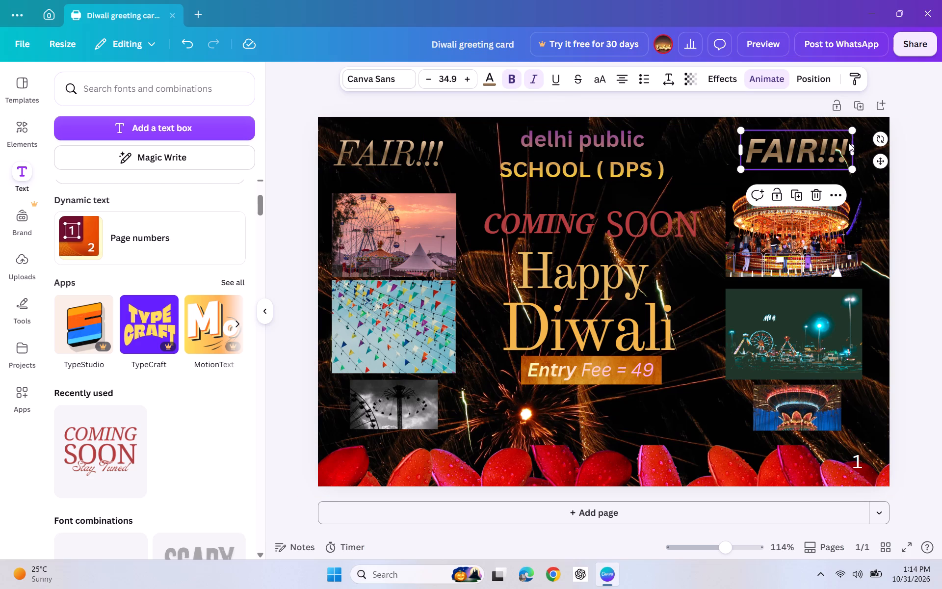
pyautogui.click(813, 195)
pyautogui.click(308, 252)
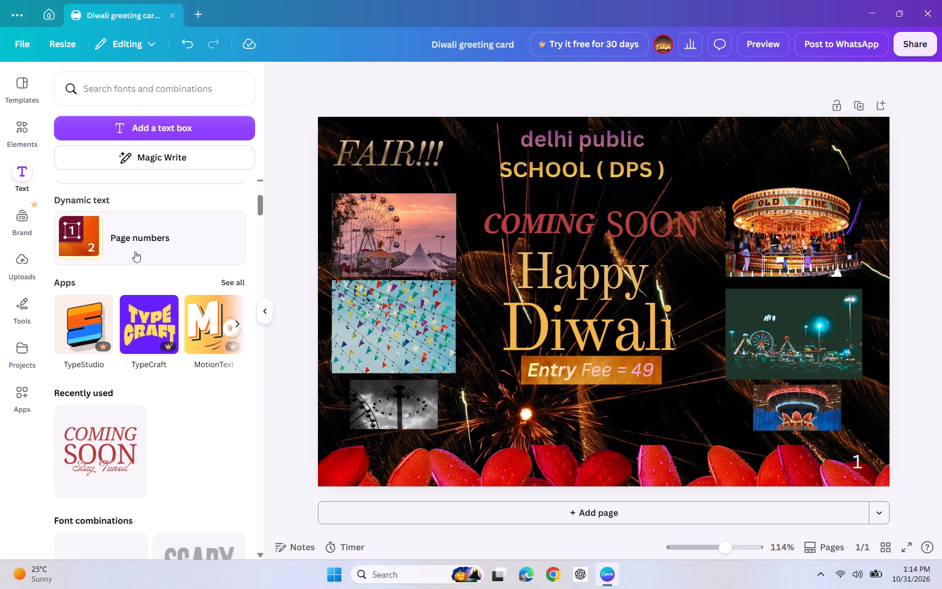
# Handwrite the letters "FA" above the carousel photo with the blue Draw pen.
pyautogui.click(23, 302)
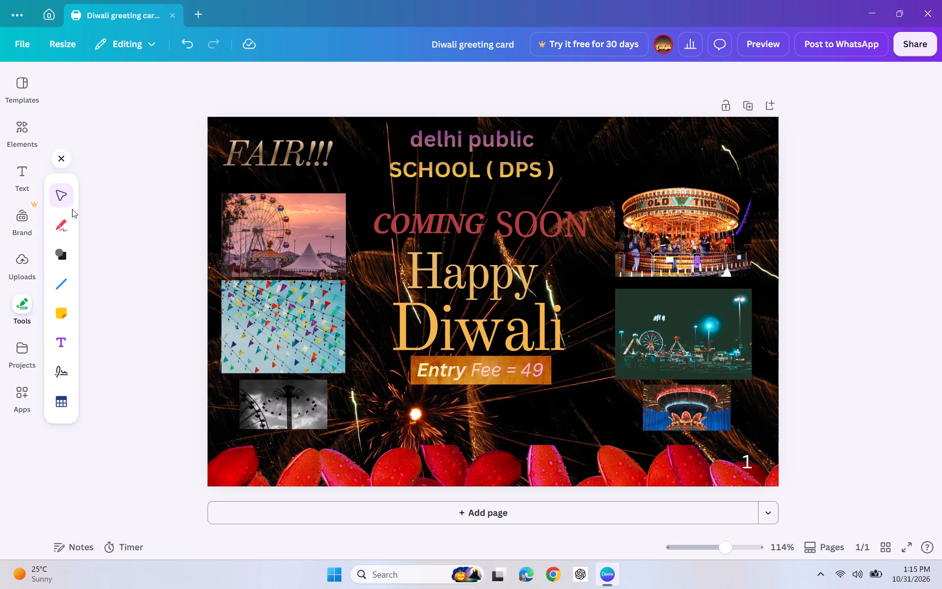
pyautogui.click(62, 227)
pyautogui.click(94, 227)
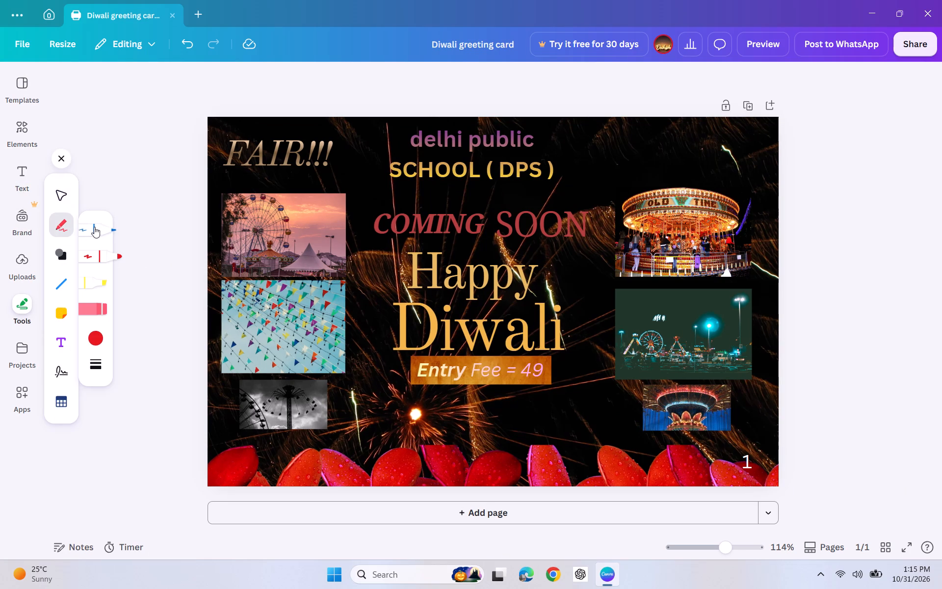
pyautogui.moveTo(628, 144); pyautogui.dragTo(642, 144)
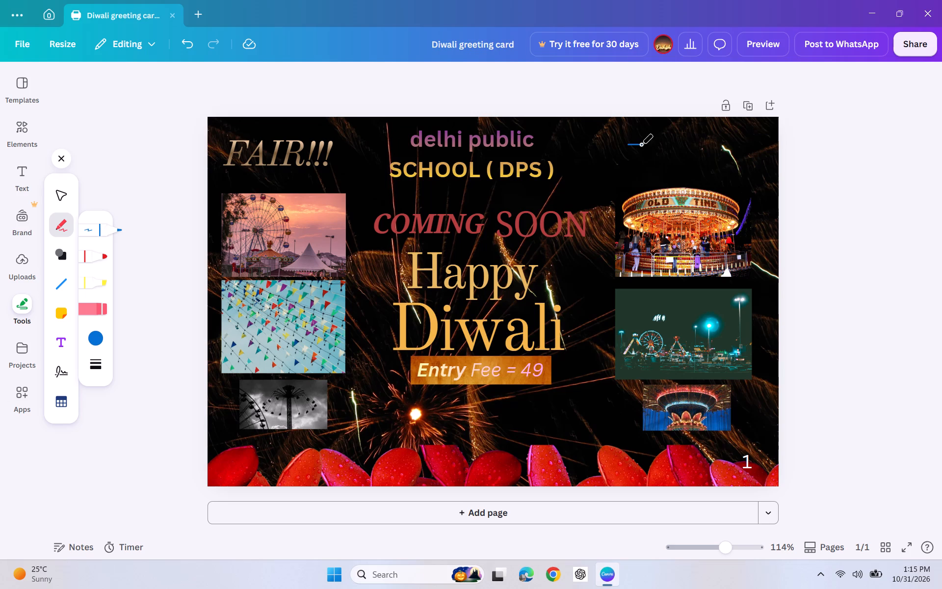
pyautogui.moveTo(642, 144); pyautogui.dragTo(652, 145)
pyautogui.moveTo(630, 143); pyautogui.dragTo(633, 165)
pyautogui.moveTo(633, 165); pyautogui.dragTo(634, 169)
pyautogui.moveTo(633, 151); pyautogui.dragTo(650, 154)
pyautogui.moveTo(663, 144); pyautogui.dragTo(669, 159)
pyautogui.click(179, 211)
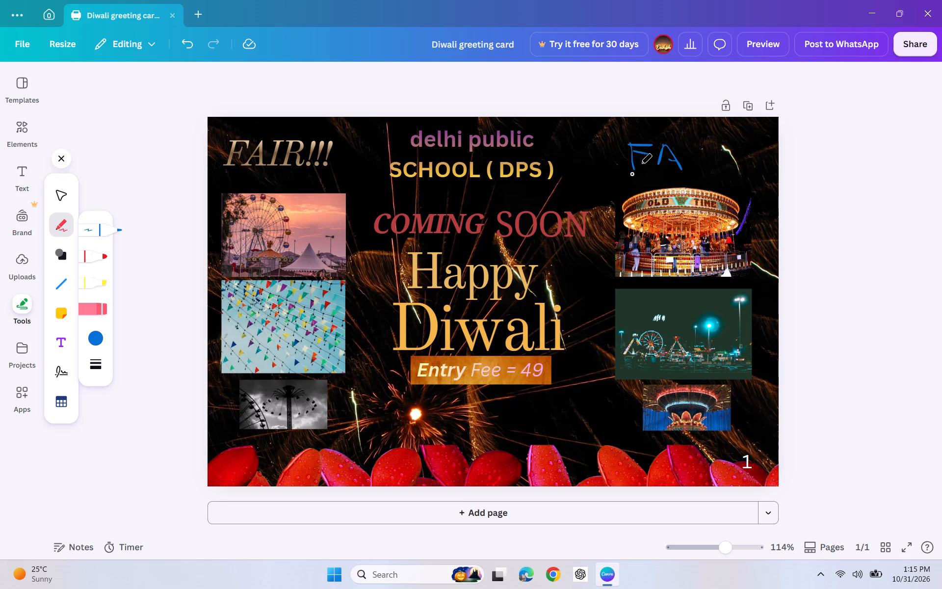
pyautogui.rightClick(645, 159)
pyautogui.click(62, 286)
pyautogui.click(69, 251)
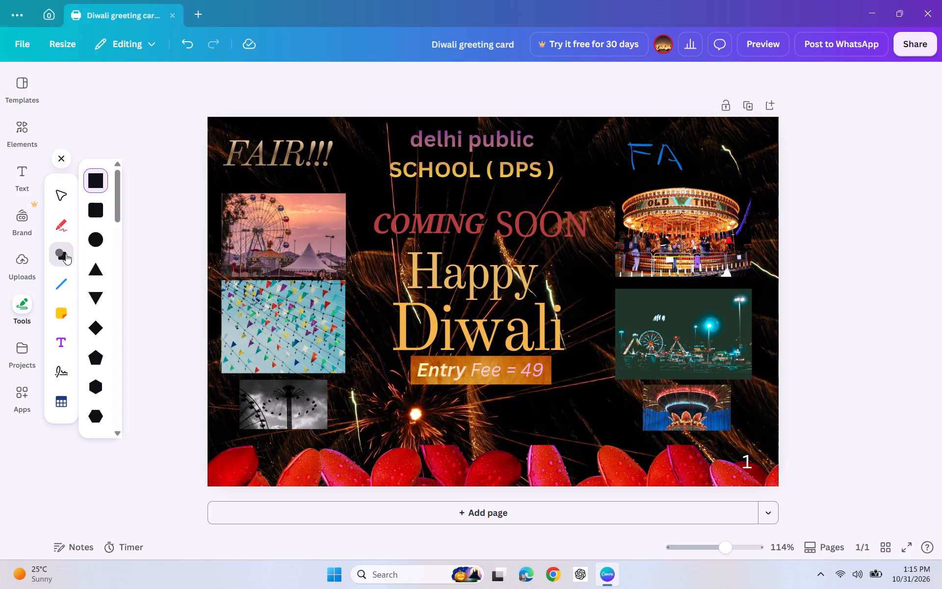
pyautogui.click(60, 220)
# Add a new text box over the handwritten letters above the carousel photo.
pyautogui.moveTo(62, 330); pyautogui.dragTo(65, 344)
pyautogui.click(65, 345)
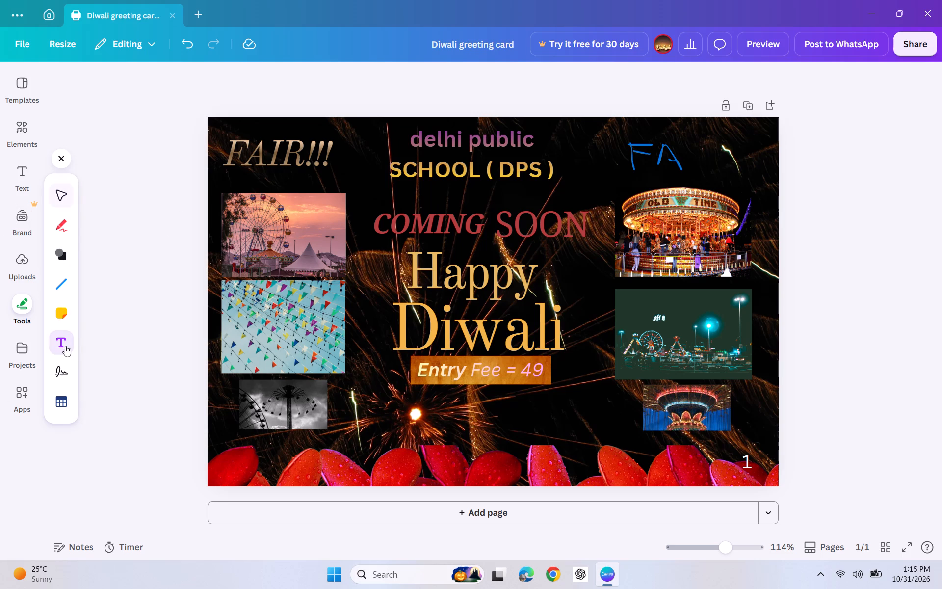
pyautogui.click(67, 341)
pyautogui.click(645, 159)
pyautogui.click(608, 159)
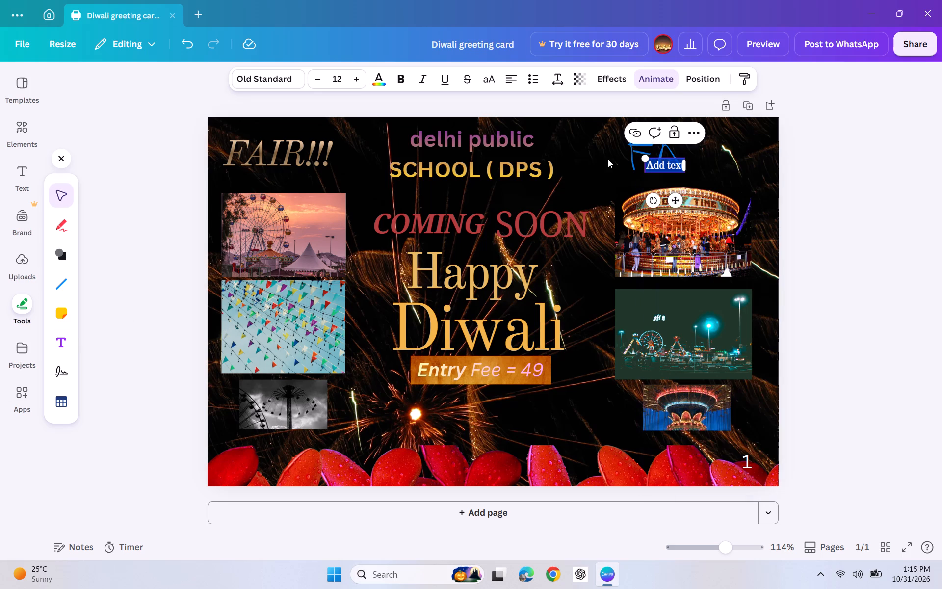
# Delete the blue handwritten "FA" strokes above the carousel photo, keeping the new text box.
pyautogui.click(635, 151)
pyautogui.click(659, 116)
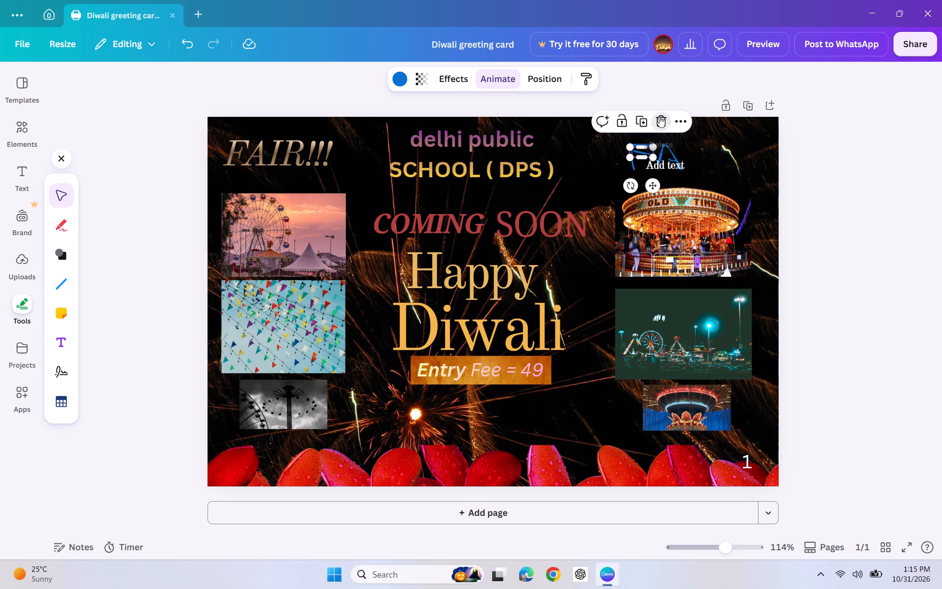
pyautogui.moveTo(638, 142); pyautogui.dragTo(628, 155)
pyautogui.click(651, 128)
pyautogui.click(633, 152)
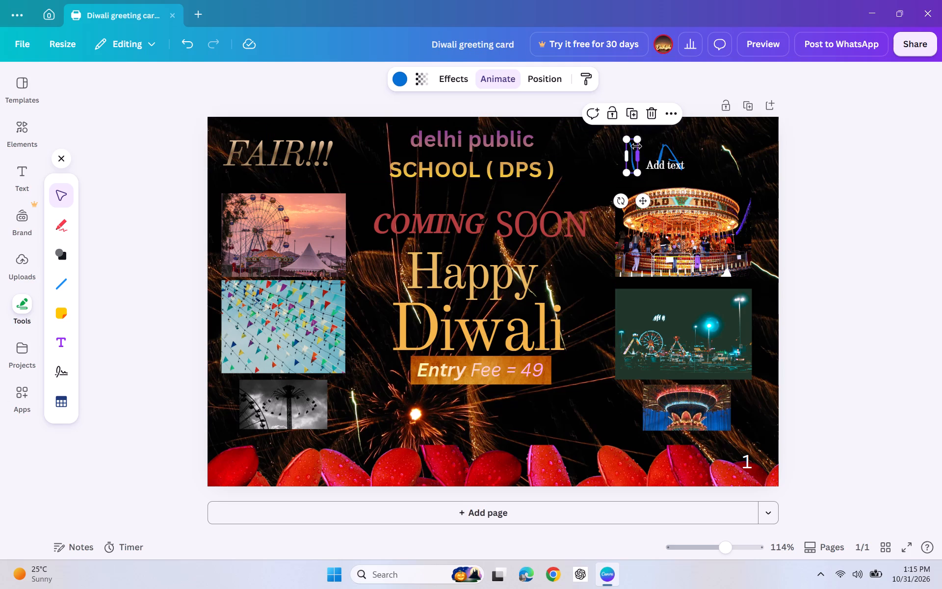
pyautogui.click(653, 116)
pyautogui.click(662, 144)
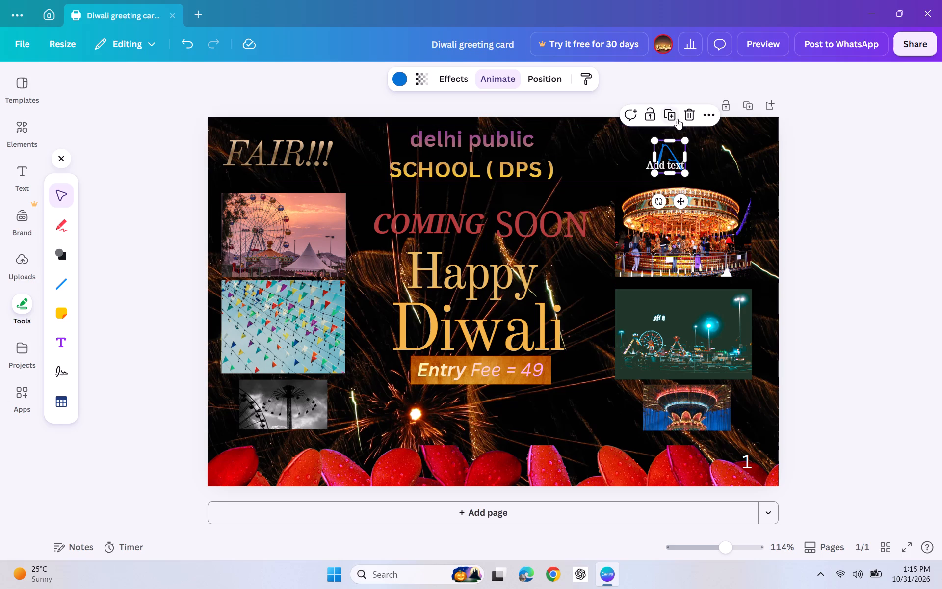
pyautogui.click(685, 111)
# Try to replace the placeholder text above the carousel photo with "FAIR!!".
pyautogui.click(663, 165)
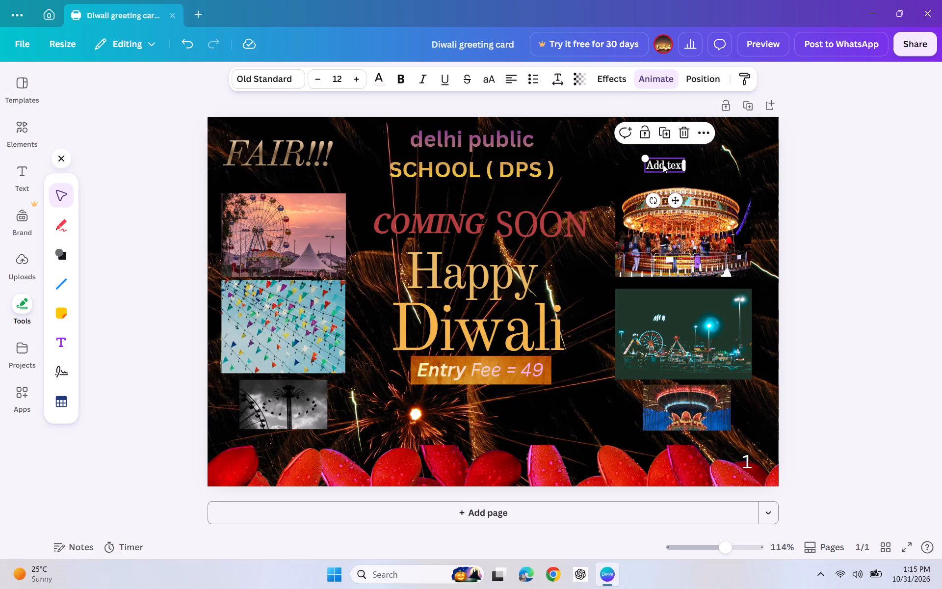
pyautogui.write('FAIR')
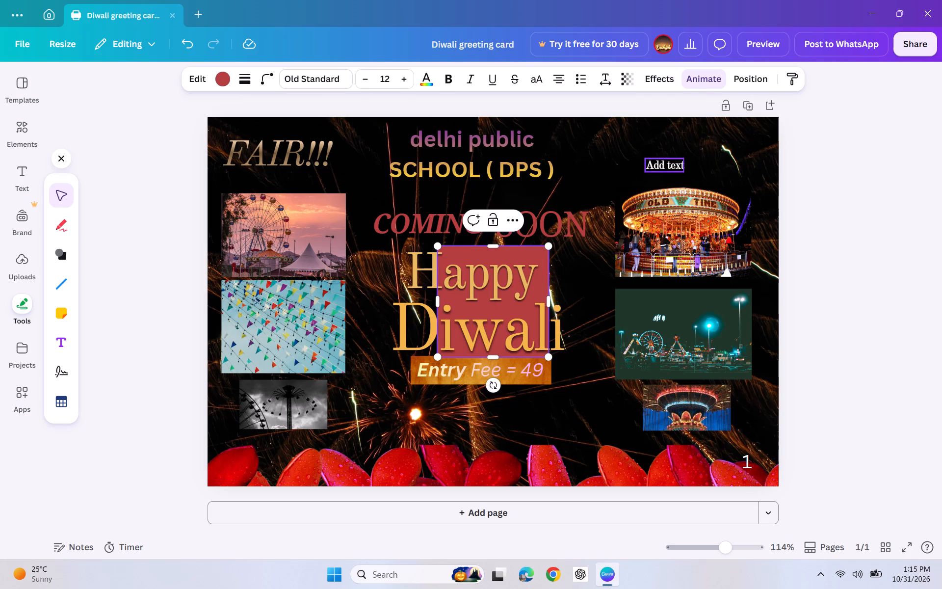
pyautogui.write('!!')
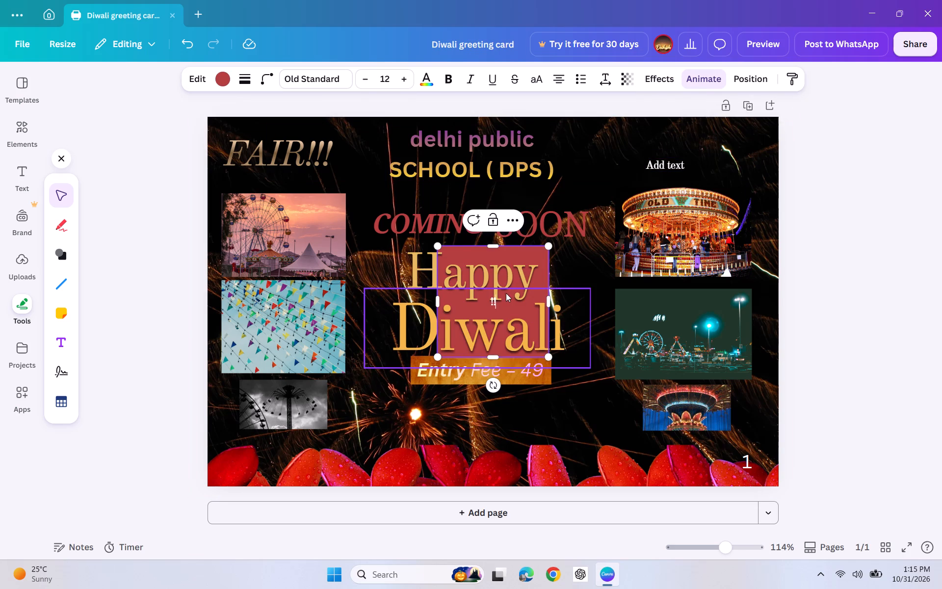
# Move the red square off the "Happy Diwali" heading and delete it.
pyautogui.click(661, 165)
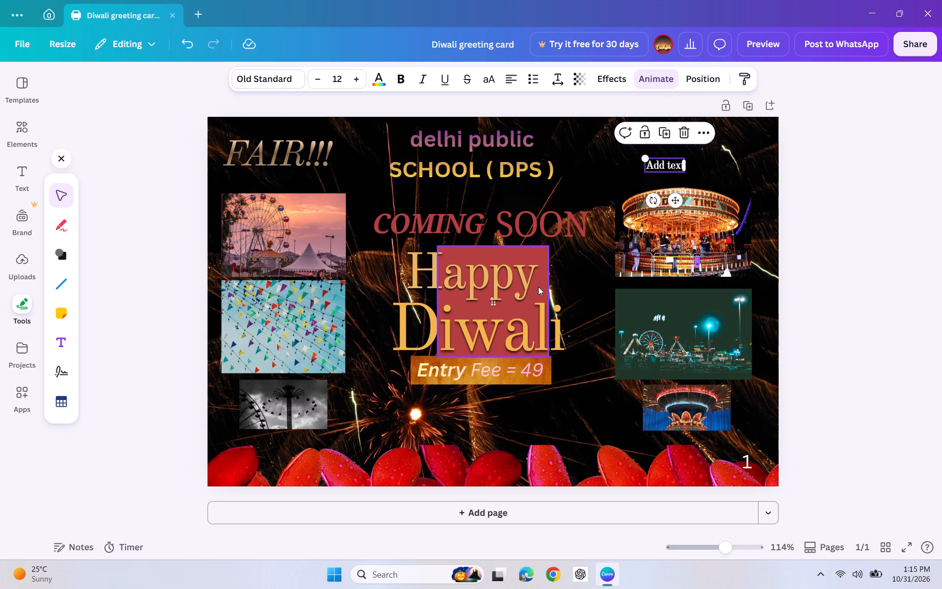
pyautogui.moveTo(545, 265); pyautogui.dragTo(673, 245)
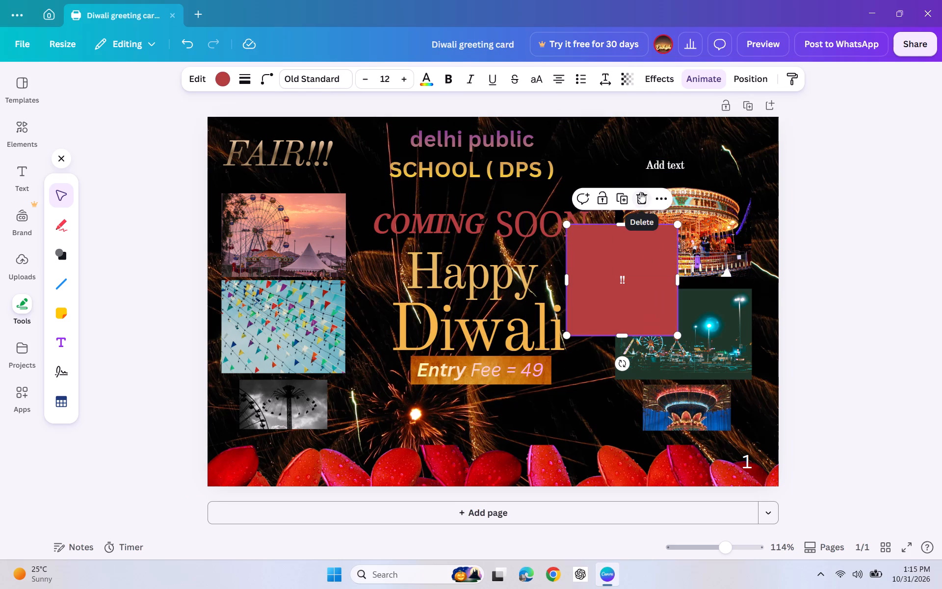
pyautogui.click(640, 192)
# Replace the placeholder text in the text box above the carousel photo with "FAIR!!".
pyautogui.click(664, 165)
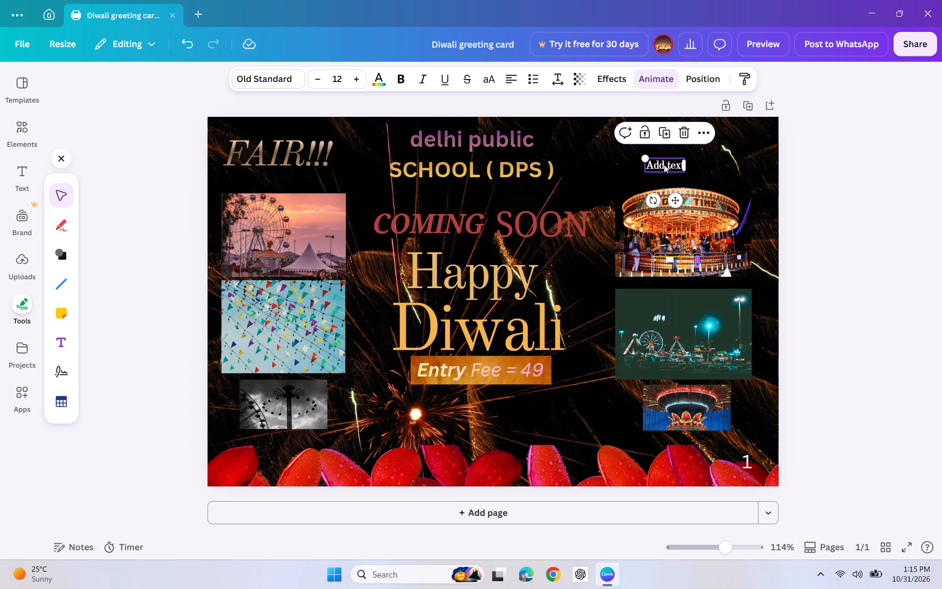
pyautogui.write('FA')
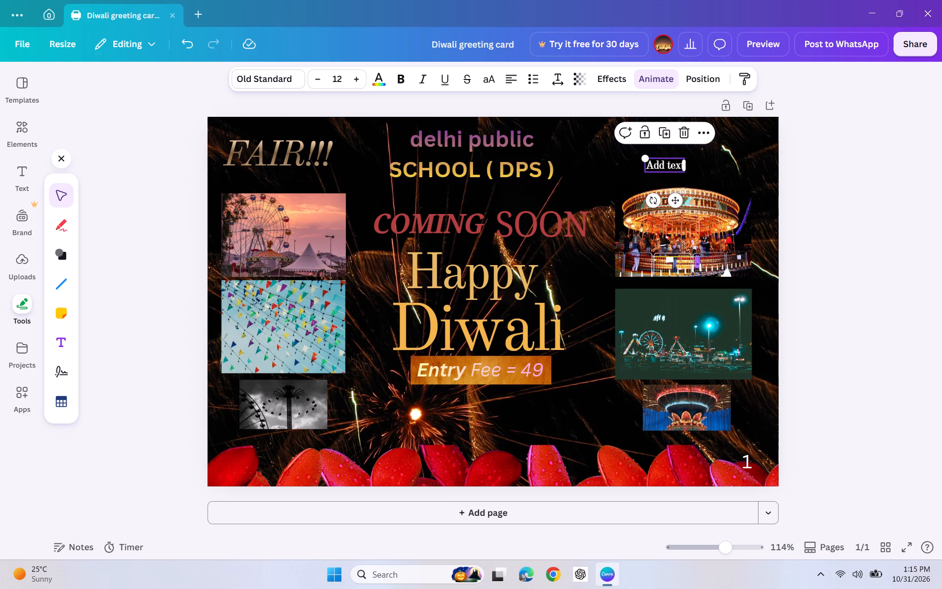
pyautogui.click(671, 161)
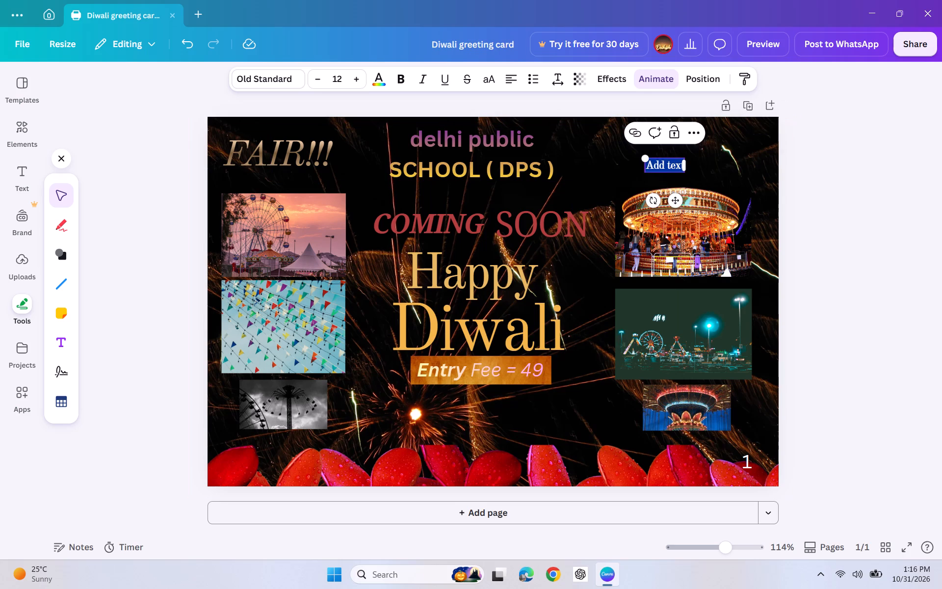
pyautogui.press('BackSpace')
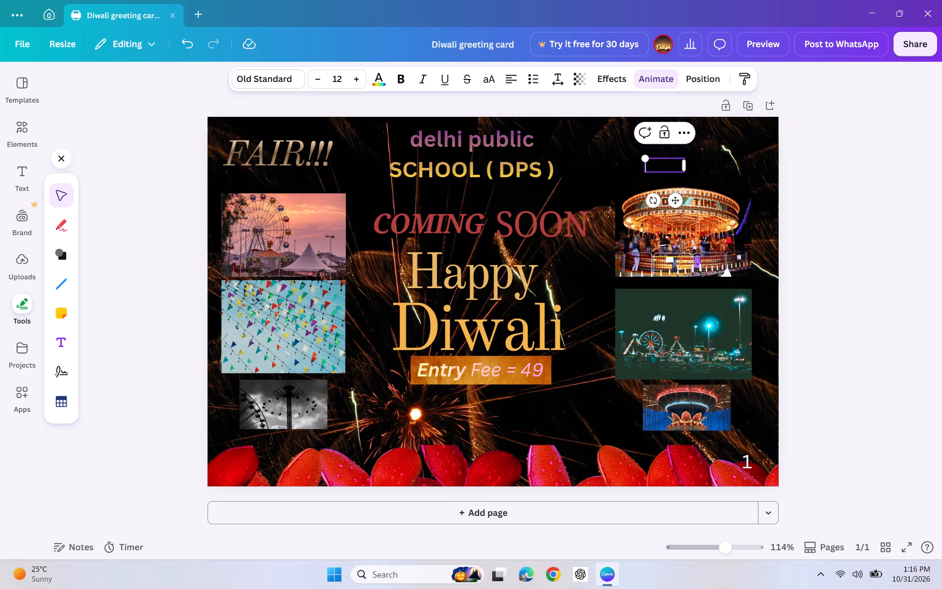
pyautogui.write('FA')
pyautogui.write('IR')
pyautogui.write('!!')
# Enlarge the "FAIR!!" text to about size 30.4 and shift it up and to the right above the carousel photo.
pyautogui.moveTo(645, 159); pyautogui.dragTo(620, 146)
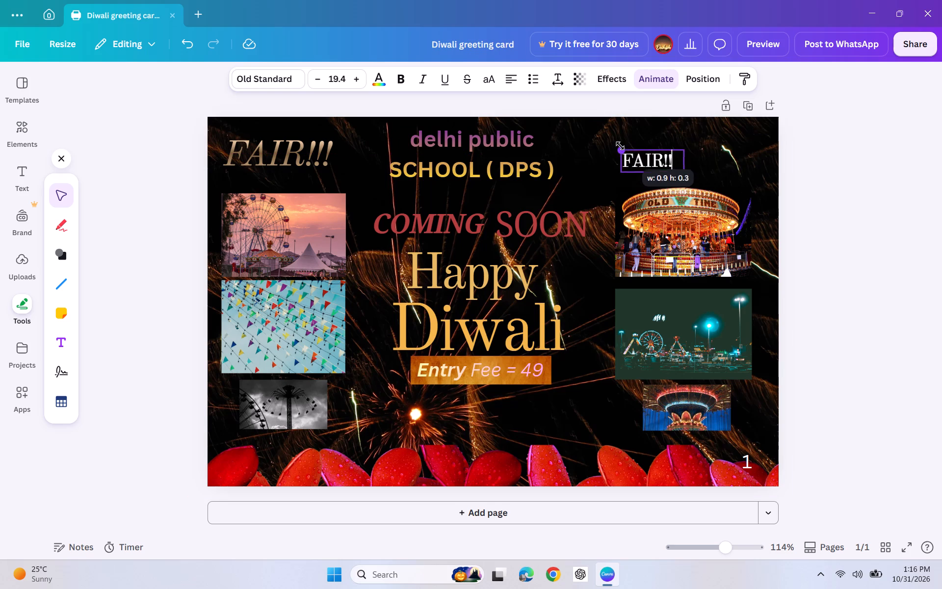
pyautogui.moveTo(620, 146); pyautogui.dragTo(614, 140)
pyautogui.moveTo(636, 154); pyautogui.dragTo(667, 149)
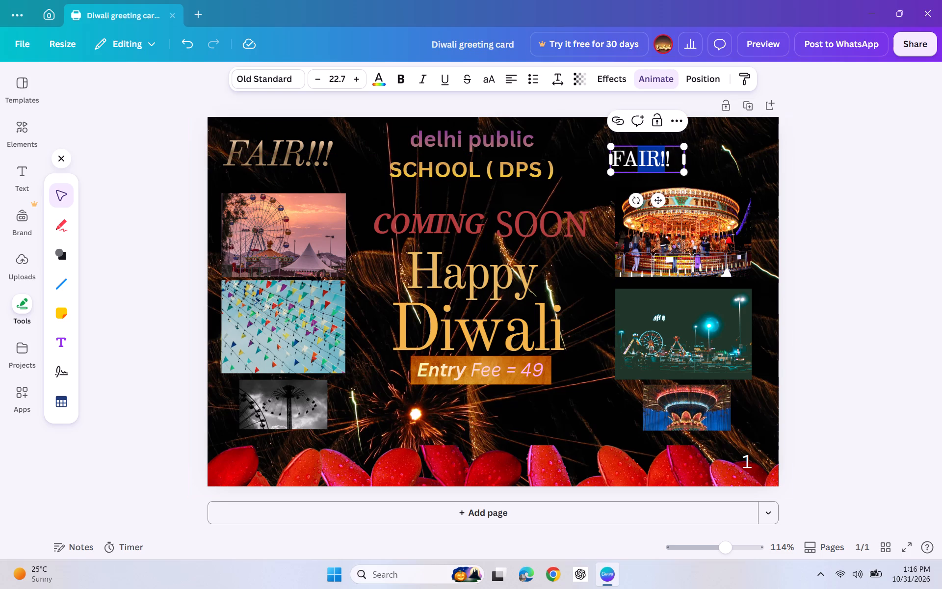
pyautogui.click(673, 156)
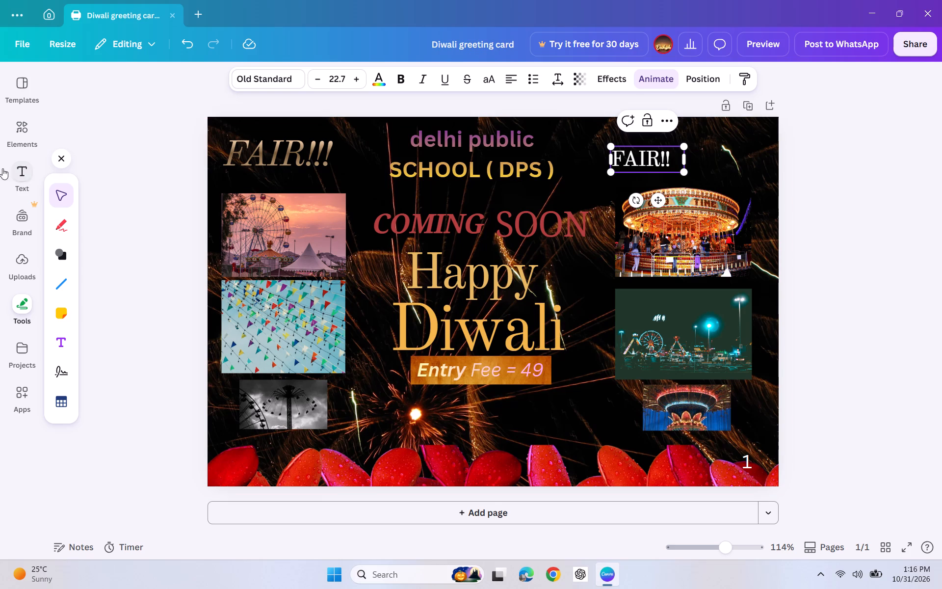
pyautogui.click(19, 172)
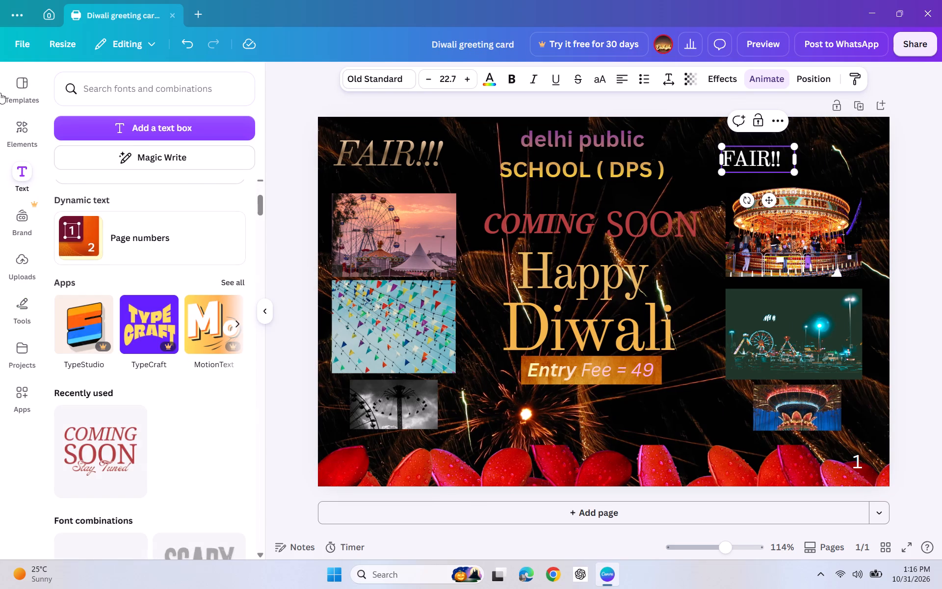
pyautogui.moveTo(784, 158); pyautogui.dragTo(798, 154)
pyautogui.moveTo(795, 148); pyautogui.dragTo(821, 143)
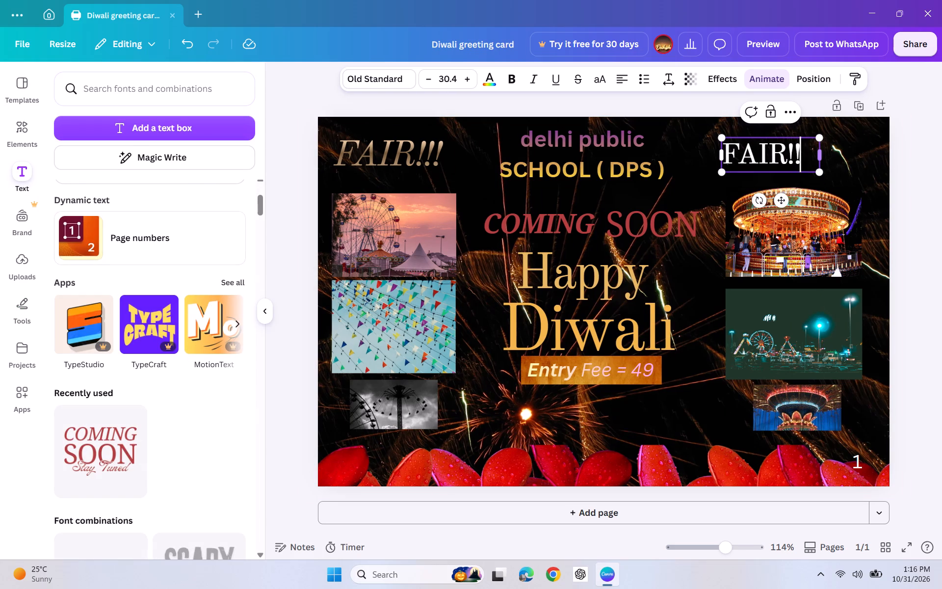
pyautogui.moveTo(784, 199); pyautogui.dragTo(809, 193)
# Italicize the "FAIR!!" text above the carousel photo.
pyautogui.click(804, 142)
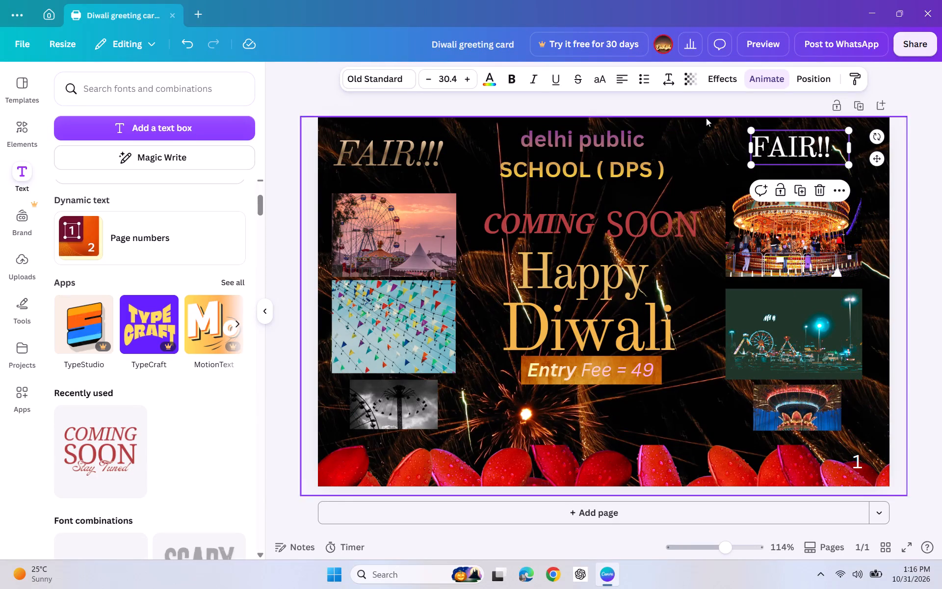
pyautogui.click(536, 76)
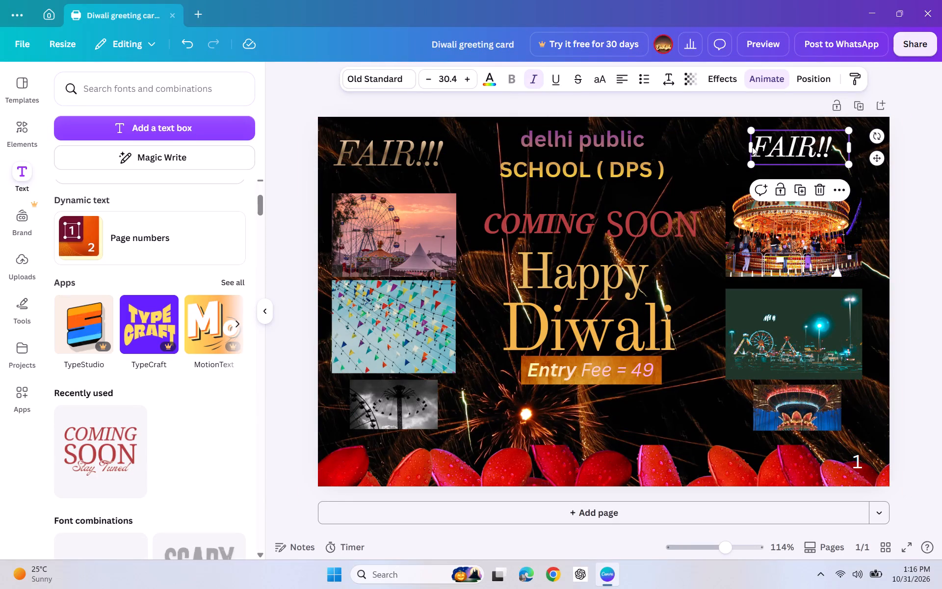
# Reduce the italic "FAIR!!" text to about size 28.1, narrow its box, and centre it above the carousel photo.
pyautogui.click(751, 132)
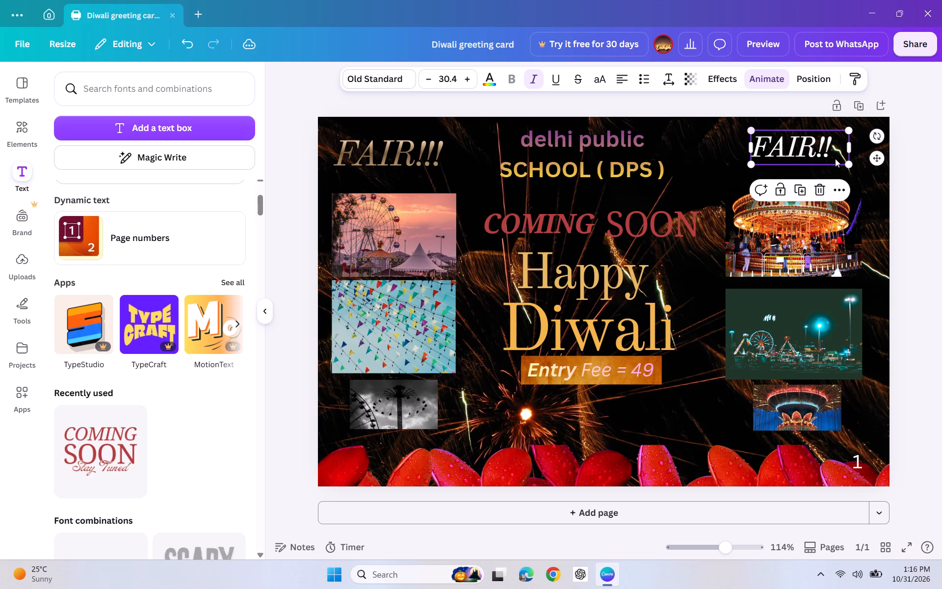
pyautogui.moveTo(851, 161); pyautogui.dragTo(844, 162)
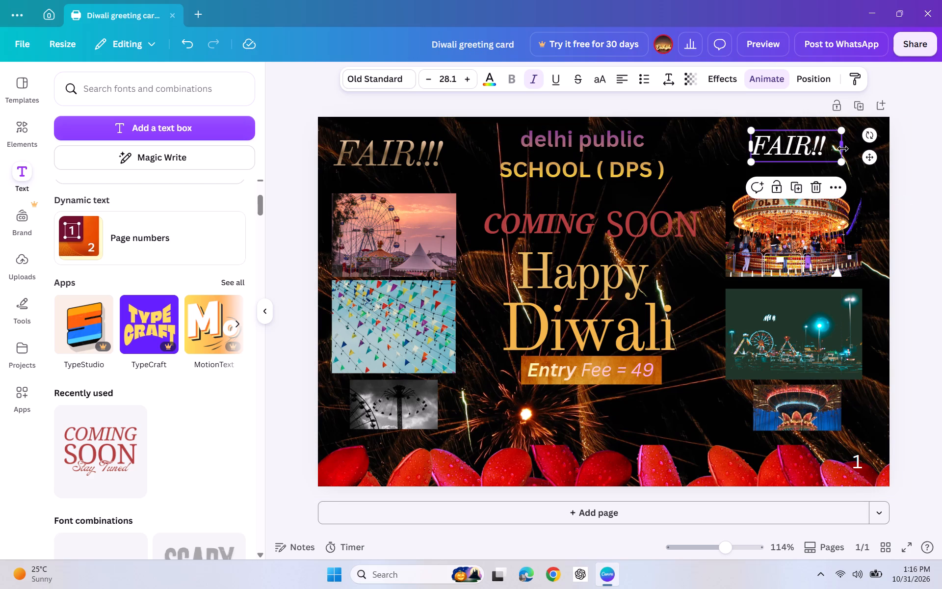
pyautogui.click(840, 149)
pyautogui.click(836, 144)
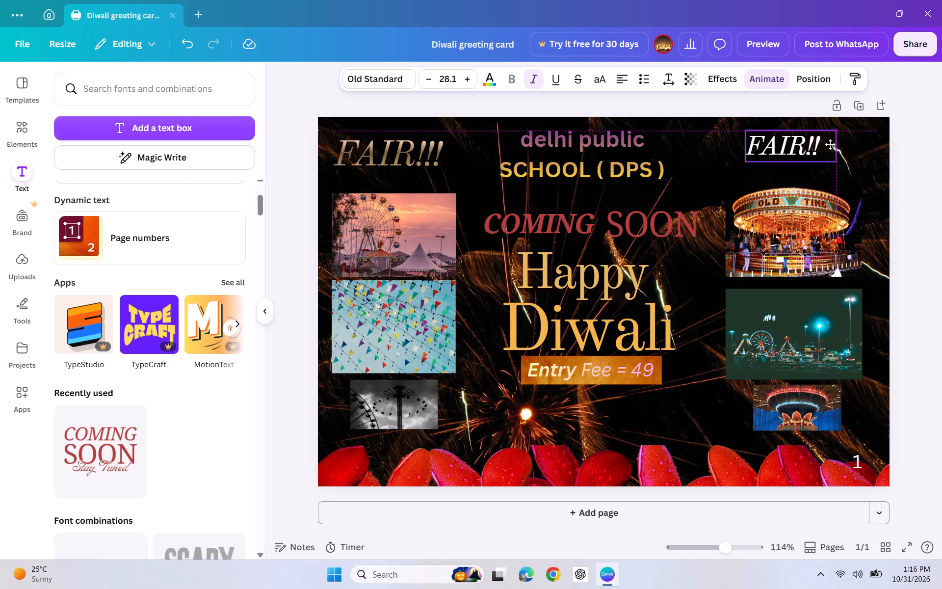
pyautogui.moveTo(840, 146); pyautogui.dragTo(830, 148)
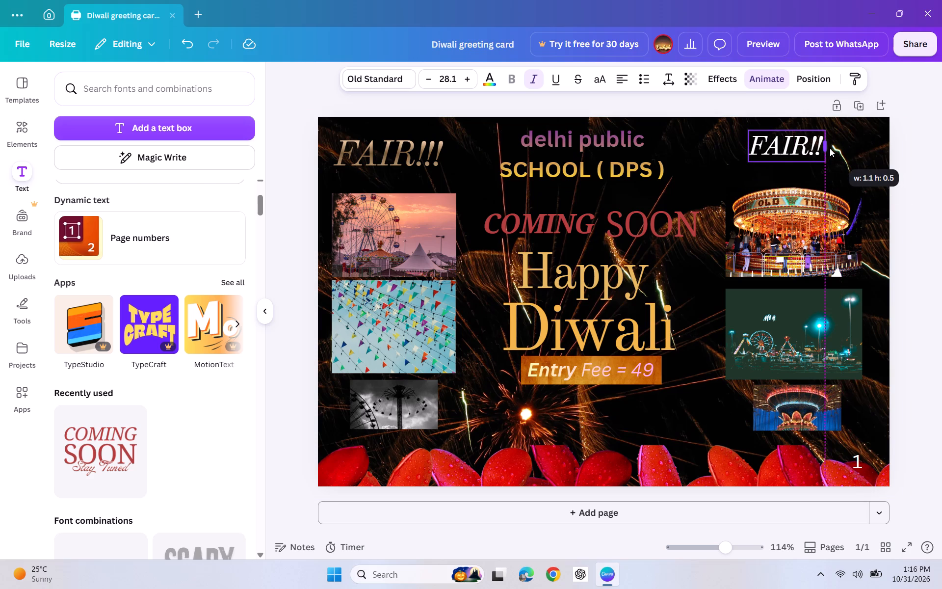
pyautogui.moveTo(830, 148); pyautogui.dragTo(831, 148)
pyautogui.moveTo(798, 146); pyautogui.dragTo(804, 145)
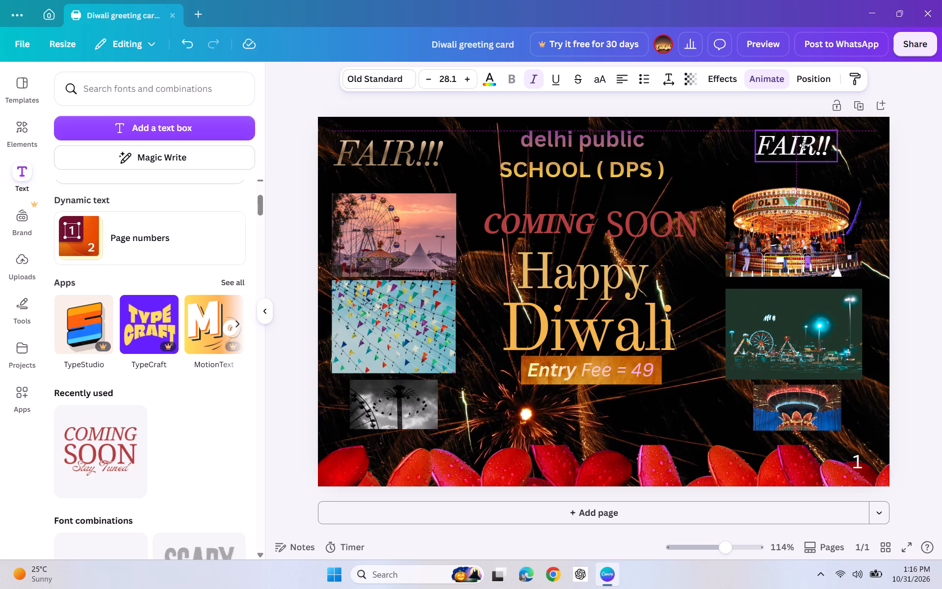
pyautogui.moveTo(804, 145); pyautogui.dragTo(807, 149)
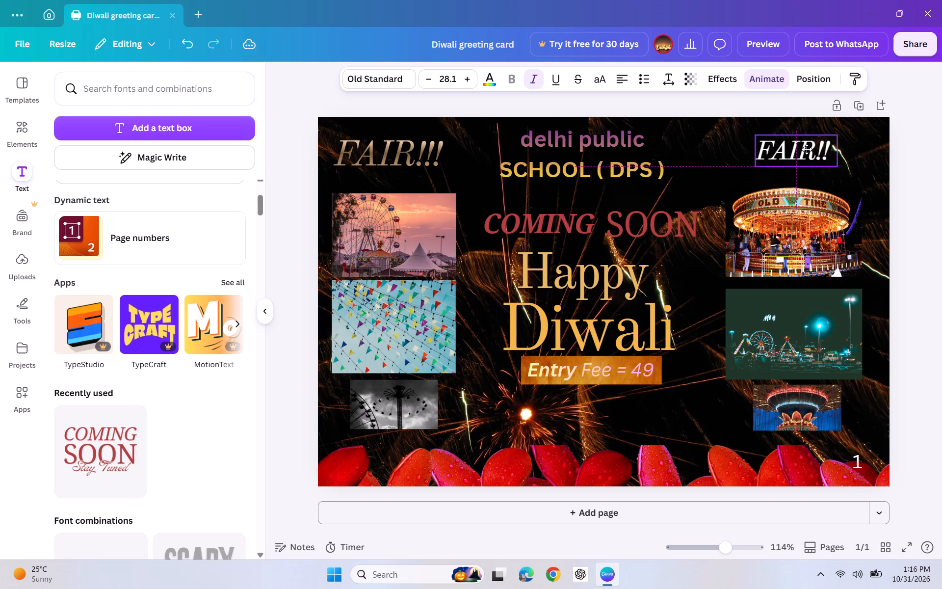
pyautogui.moveTo(807, 149); pyautogui.dragTo(807, 149)
# Add a third exclamation mark to the label above the carousel photo so it reads "FAIR!!!".
pyautogui.click(825, 146)
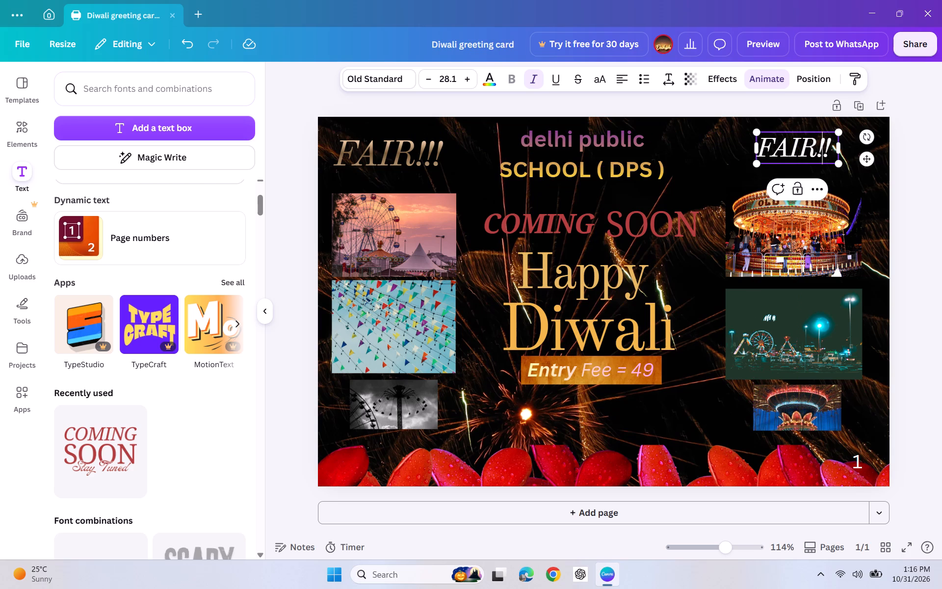
pyautogui.click(830, 147)
pyautogui.click(831, 148)
pyautogui.hotkey('shift', '!')
# Enlarge the "FAIR!!!" label above the carousel photo to about size 29.7.
pyautogui.moveTo(841, 131); pyautogui.dragTo(843, 130)
pyautogui.moveTo(843, 130); pyautogui.dragTo(847, 130)
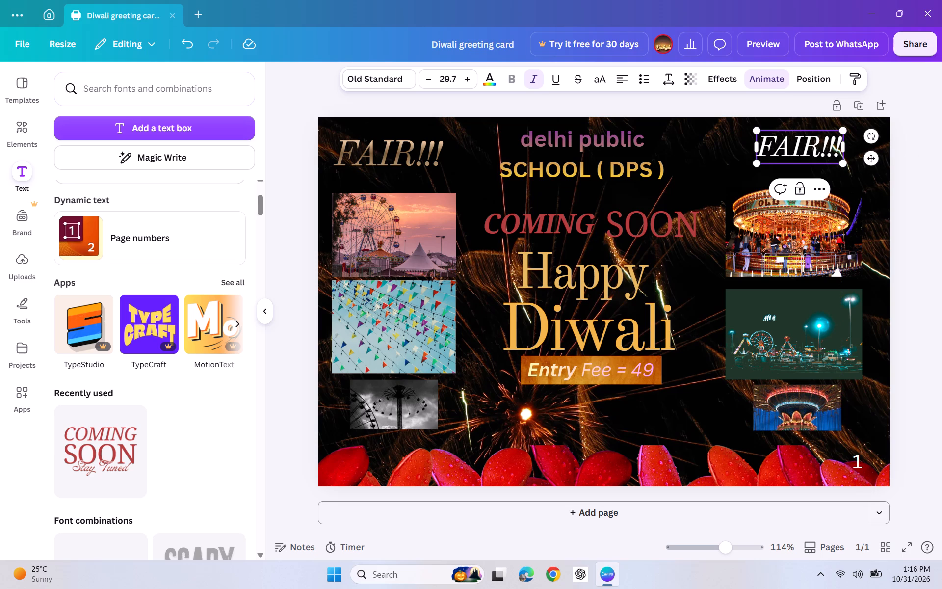
pyautogui.moveTo(812, 147); pyautogui.dragTo(811, 152)
pyautogui.click(870, 192)
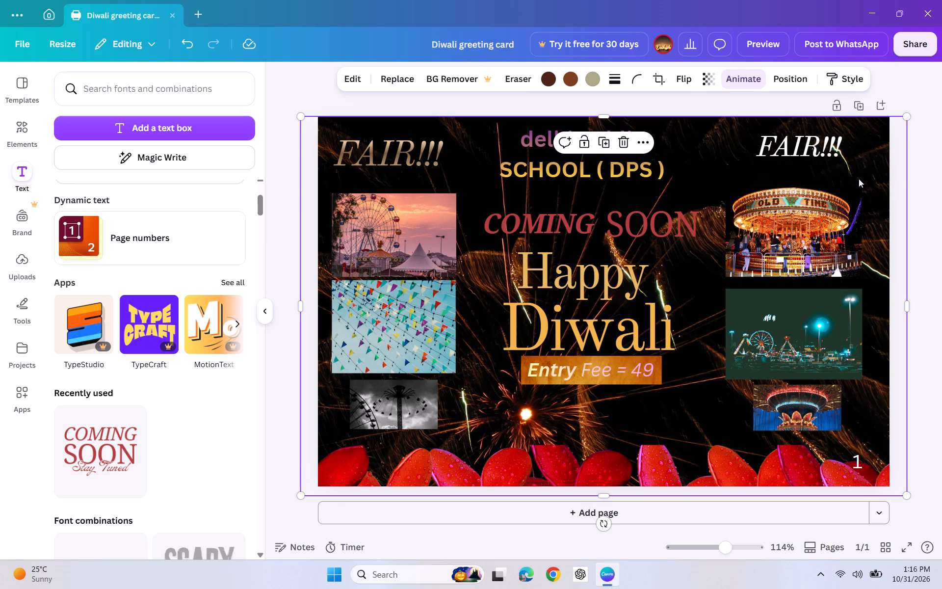
# Apply the greybrown default gradient to the "FAIR!!!" label above the carousel photo, matching the one over the Ferris wheel photo.
pyautogui.click(805, 149)
pyautogui.scroll(-3, 81, 441)
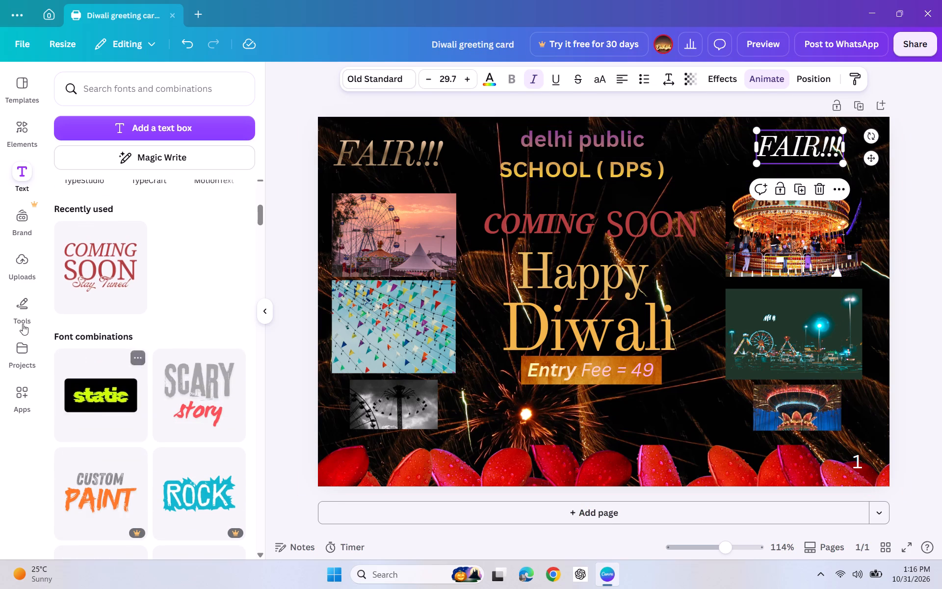
pyautogui.click(490, 76)
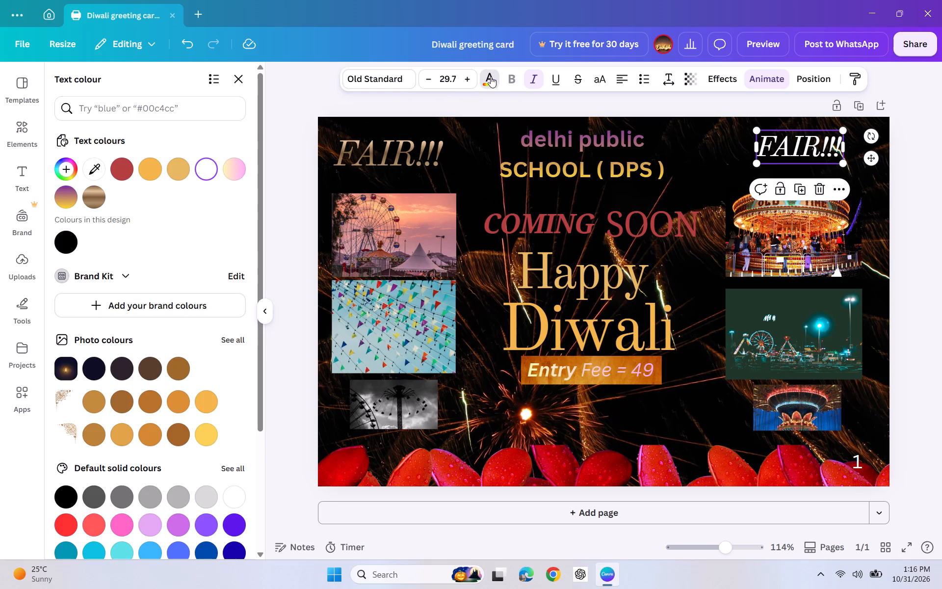
pyautogui.scroll(-7, 156, 304)
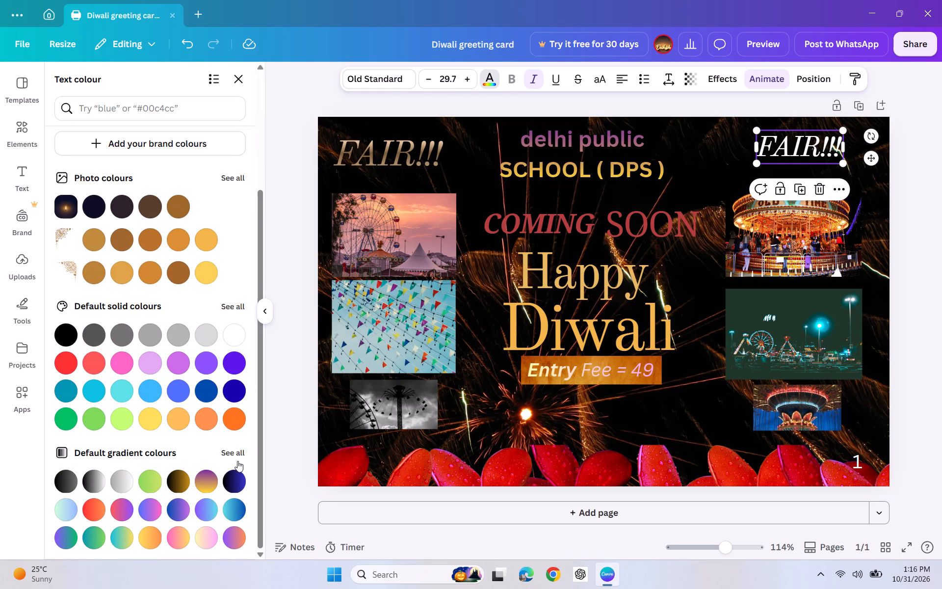
pyautogui.click(236, 456)
pyautogui.scroll(-5, 236, 450)
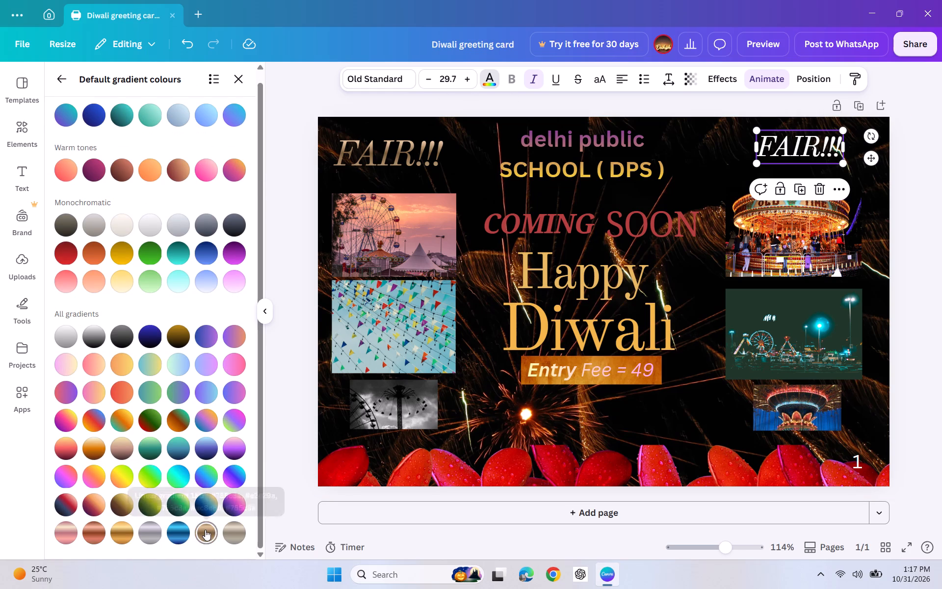
pyautogui.click(205, 530)
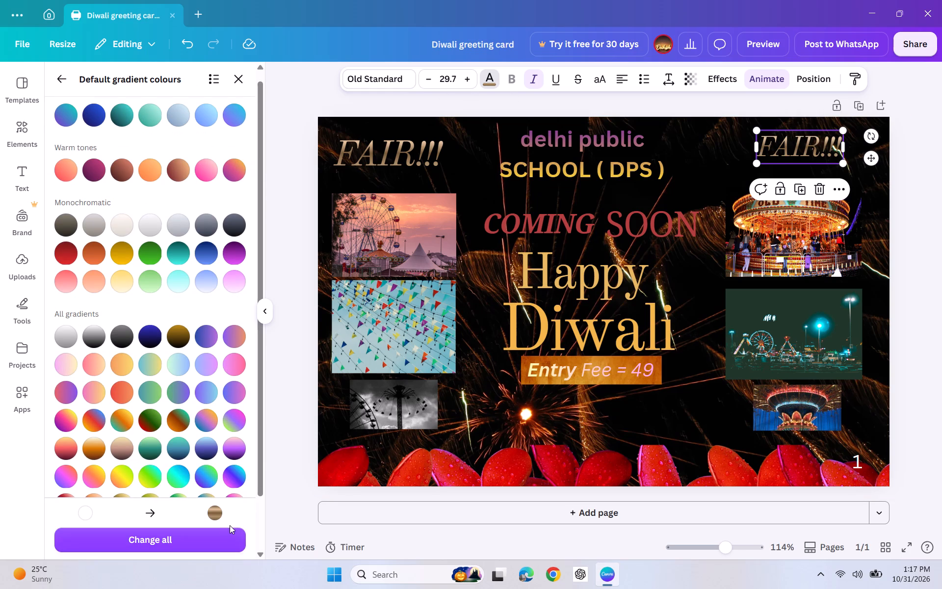
pyautogui.scroll(-4, 212, 486)
pyautogui.click(234, 472)
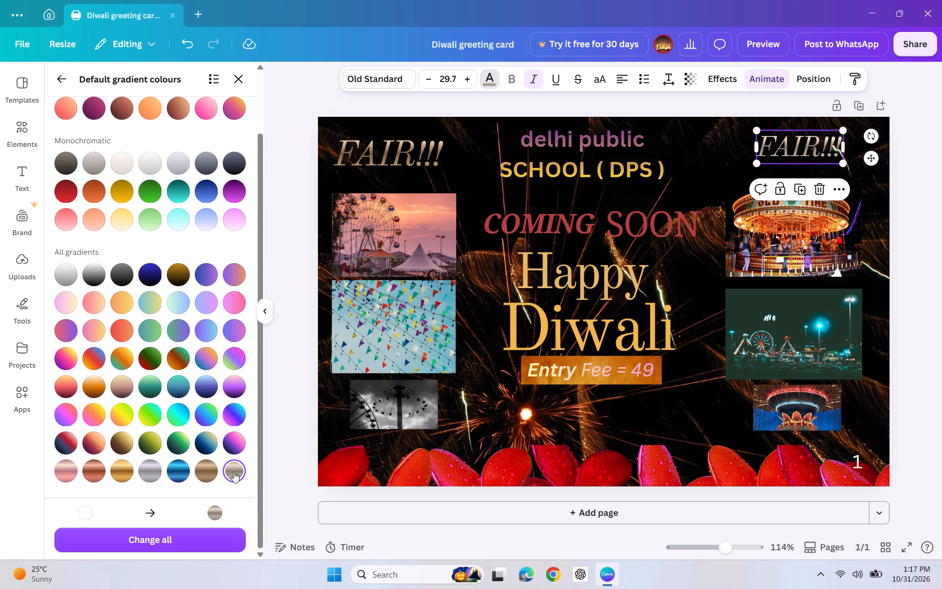
pyautogui.scroll(-3, 219, 476)
pyautogui.click(206, 477)
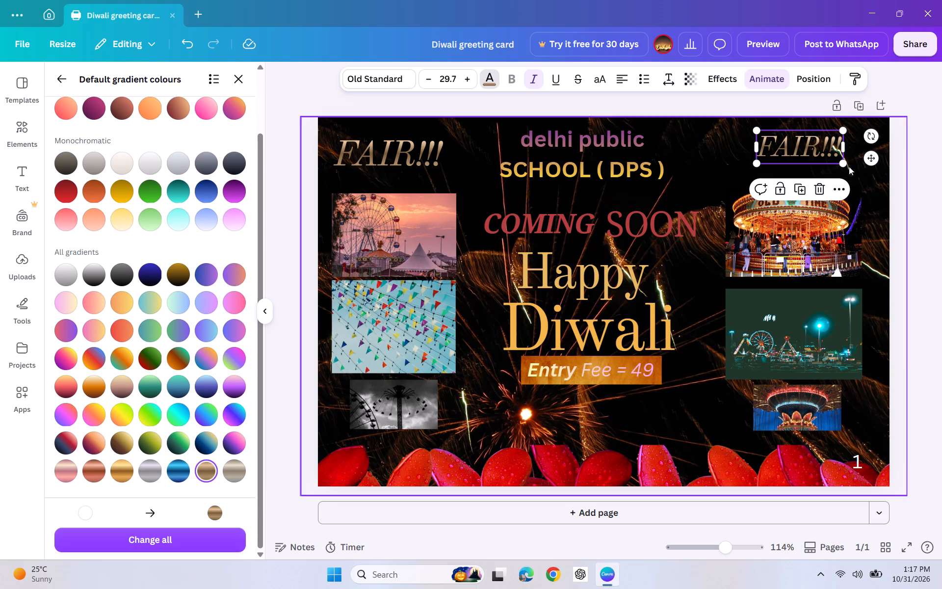
pyautogui.click(941, 149)
pyautogui.click(885, 190)
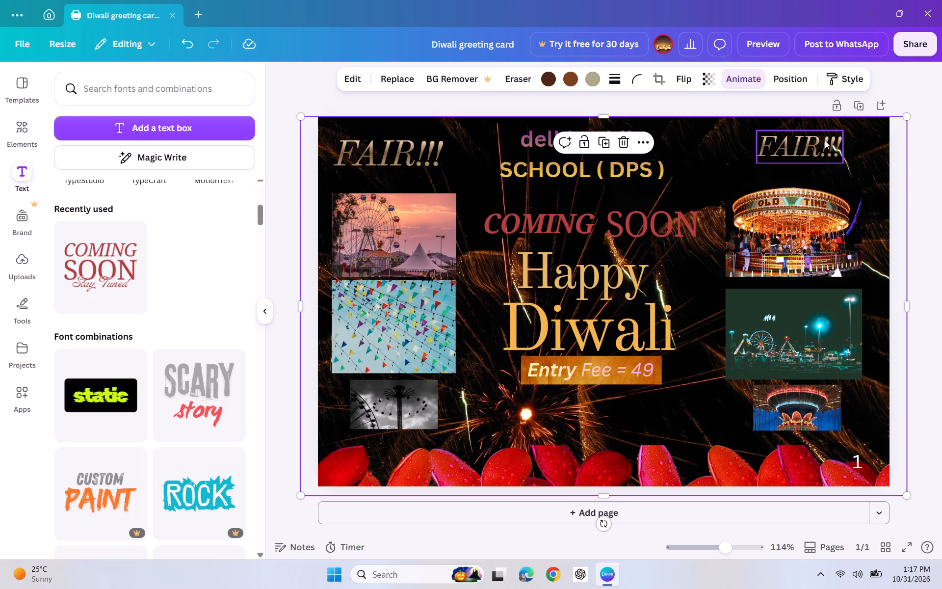
# Enlarge the "FAIR!!!" label above the carousel photo to about size 32.4 and recentre it over the photo.
pyautogui.click(836, 147)
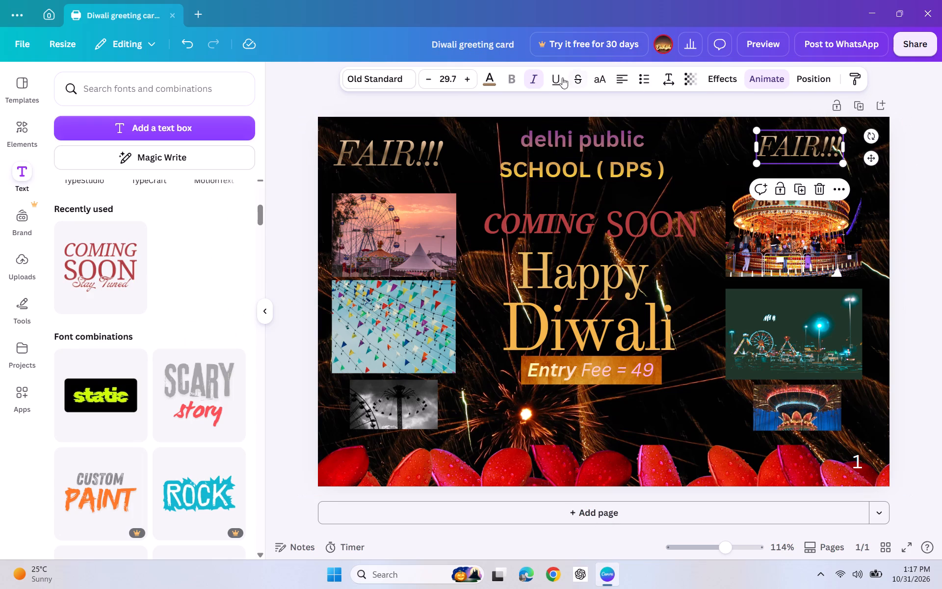
pyautogui.click(499, 73)
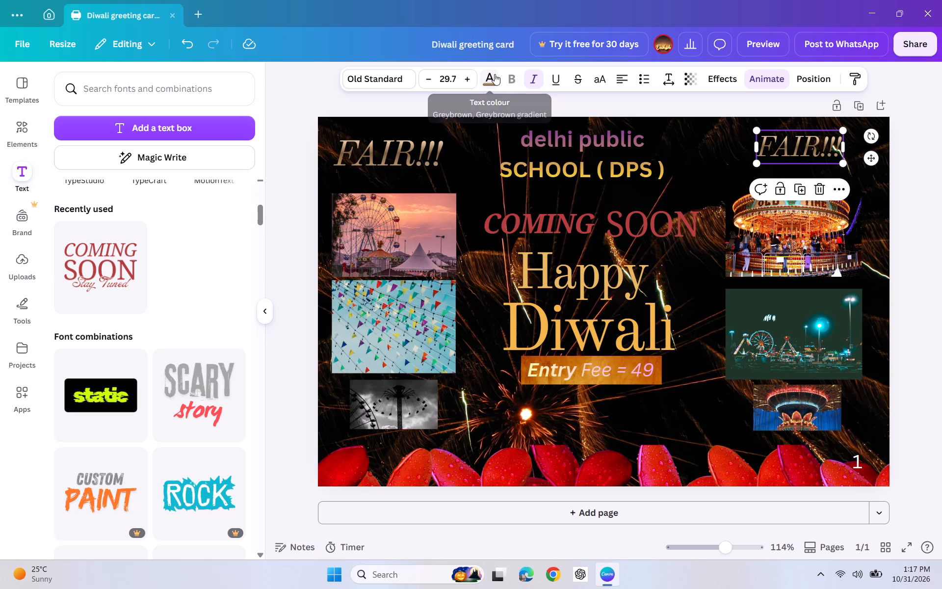
pyautogui.click(490, 76)
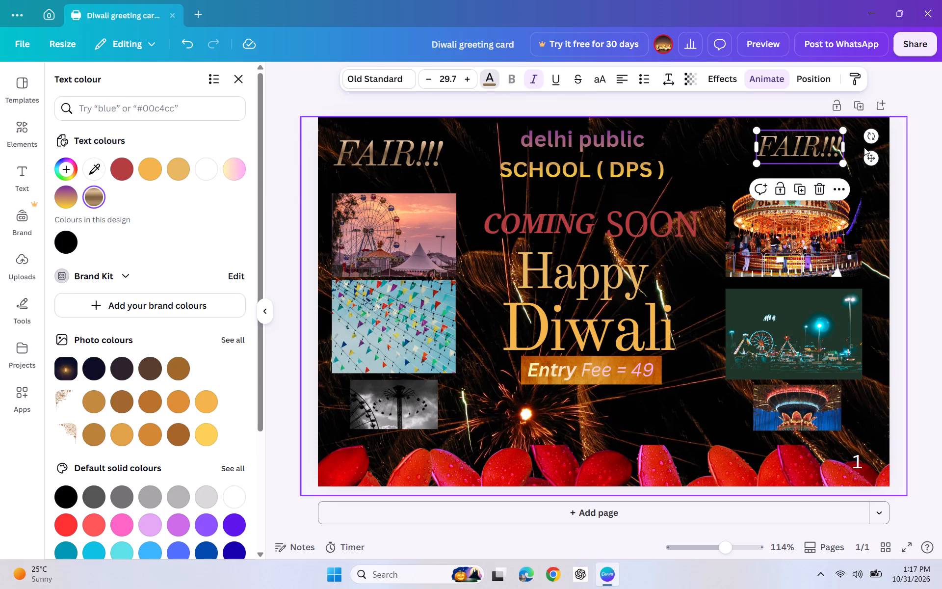
pyautogui.moveTo(840, 160); pyautogui.dragTo(849, 161)
pyautogui.moveTo(819, 153); pyautogui.dragTo(815, 154)
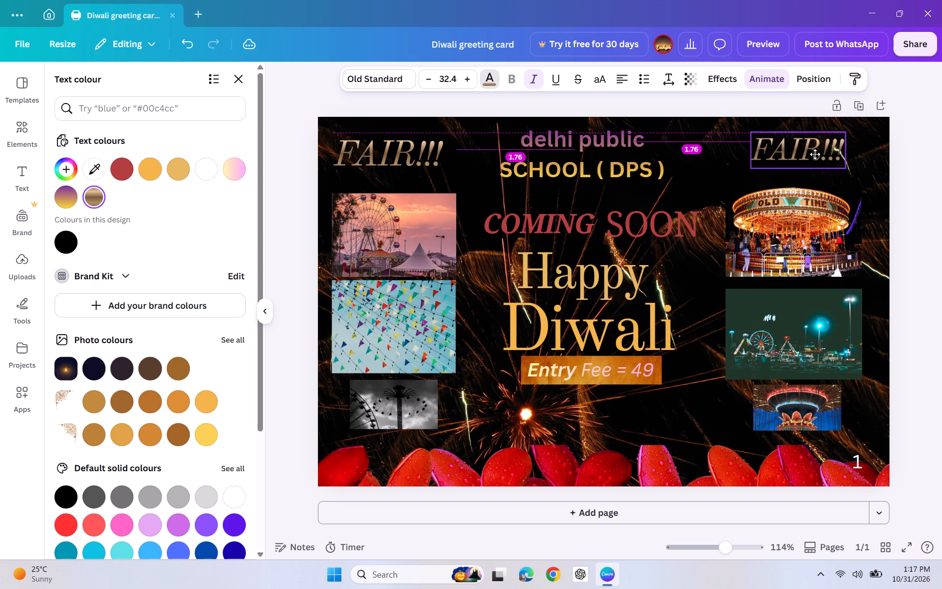
pyautogui.moveTo(815, 154); pyautogui.dragTo(814, 154)
pyautogui.click(941, 180)
pyautogui.moveTo(927, 186); pyautogui.dragTo(916, 191)
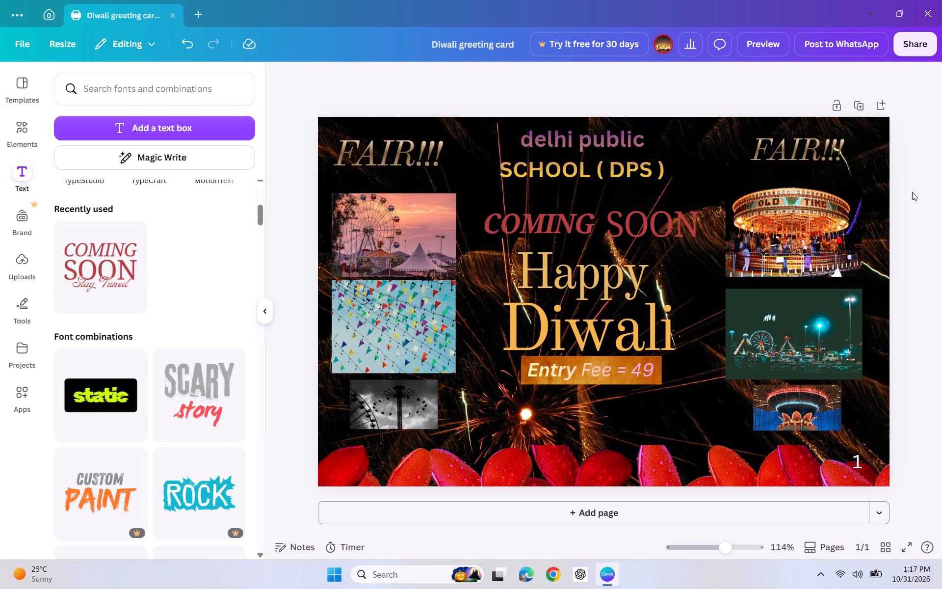
pyautogui.click(335, 54)
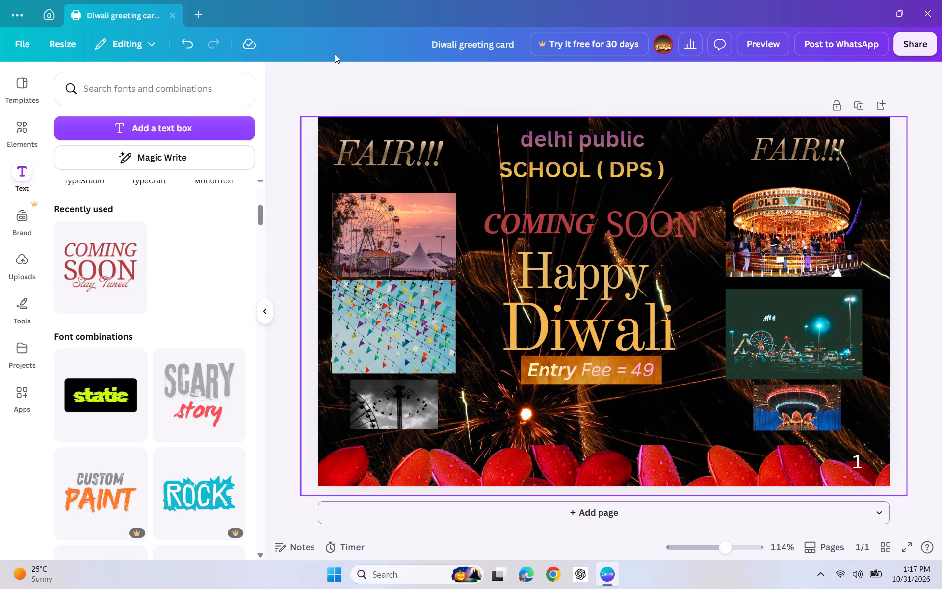
# Replace the school heading's first line "delhi public" with "DELHI PUBLIC" in capitals.
pyautogui.click(622, 163)
pyautogui.click(641, 131)
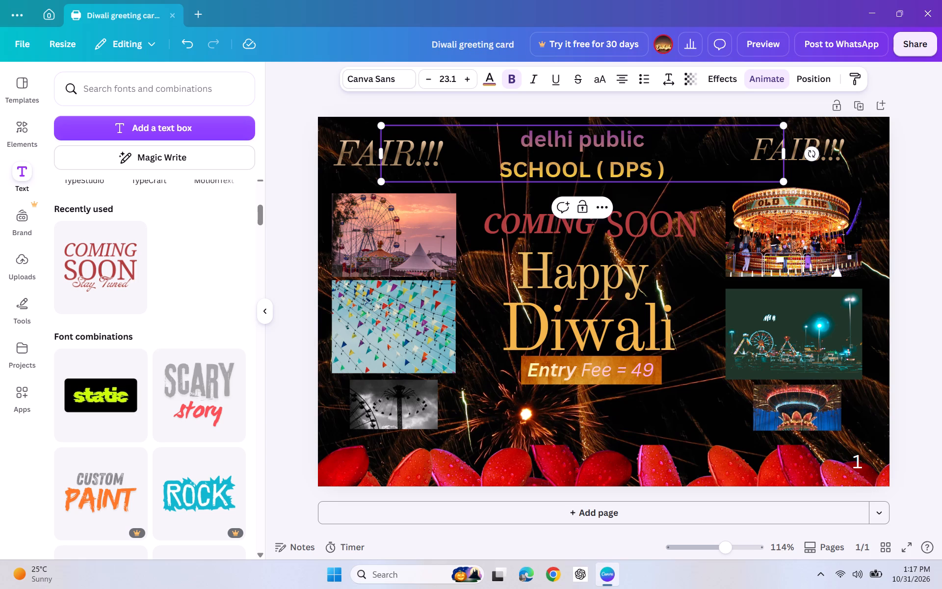
pyautogui.press('BackSpace')
pyautogui.press('BackSpace')
pyautogui.press('BackSpace')
pyautogui.press('BackSpace')
pyautogui.press('BackSpace')
pyautogui.press('BackSpace')
pyautogui.press('BackSpace')
pyautogui.press('BackSpace')
pyautogui.press('BackSpace')
pyautogui.press('BackSpace')
pyautogui.press('BackSpace')
pyautogui.press('BackSpace')
pyautogui.press('BackSpace')
pyautogui.press('BackSpace')
pyautogui.press('BackSpace')
pyautogui.press('BackSpace')
pyautogui.press('BackSpace')
pyautogui.press('BackSpace')
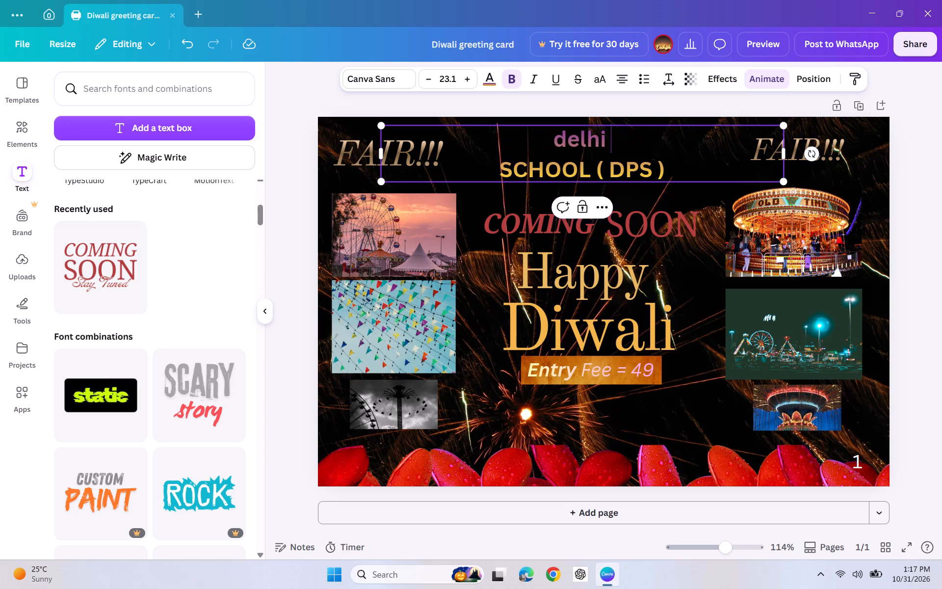
pyautogui.press('BackSpace')
pyautogui.press('BackSpace')
pyautogui.press('BackSpace')
pyautogui.press('BackSpace')
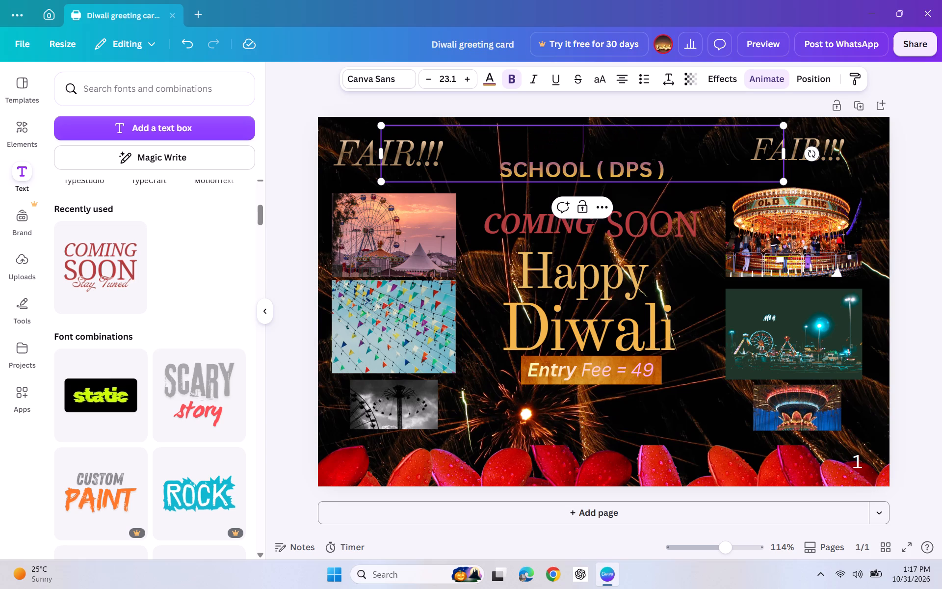
pyautogui.write('DE')
pyautogui.write('LHI PUBLIC')
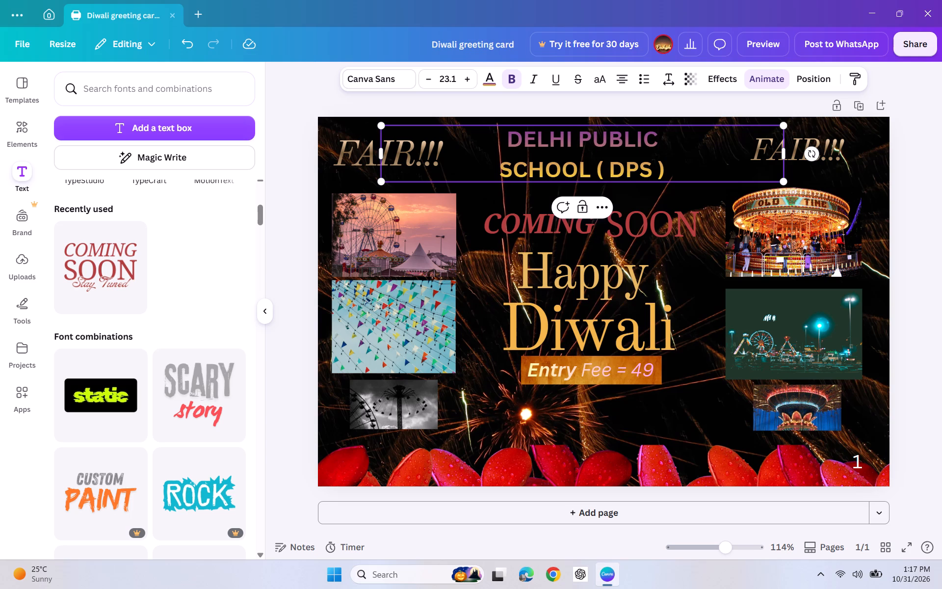
pyautogui.click(700, 198)
pyautogui.click(941, 272)
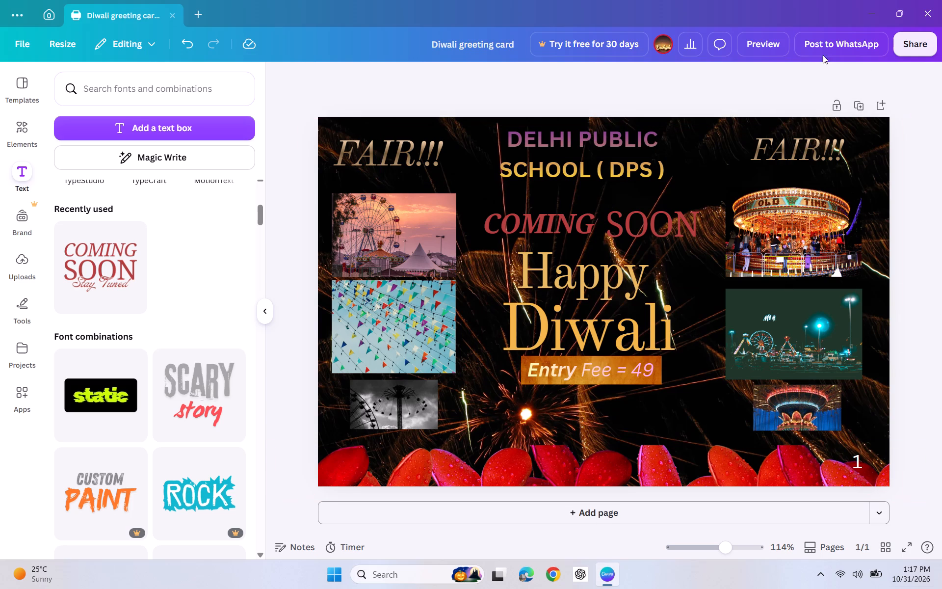
# Underline both lines of the "DELHI PUBLIC SCHOOL ( DPS )" heading.
pyautogui.click(619, 132)
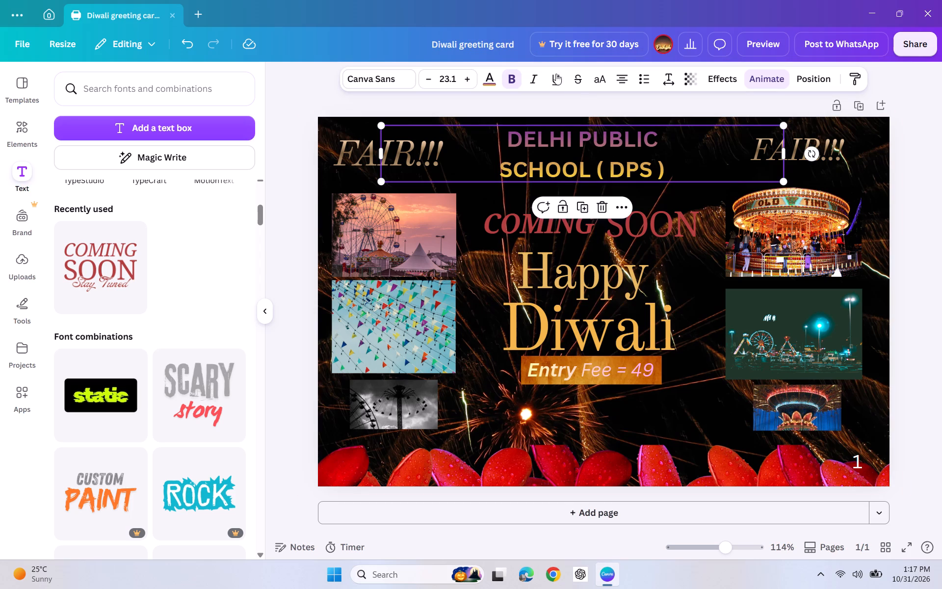
pyautogui.click(555, 76)
pyautogui.click(941, 161)
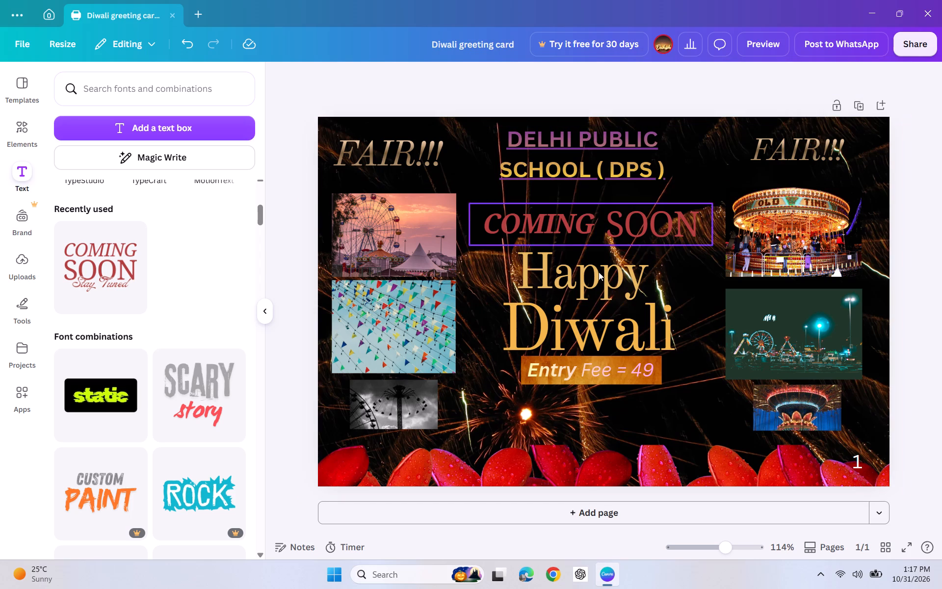
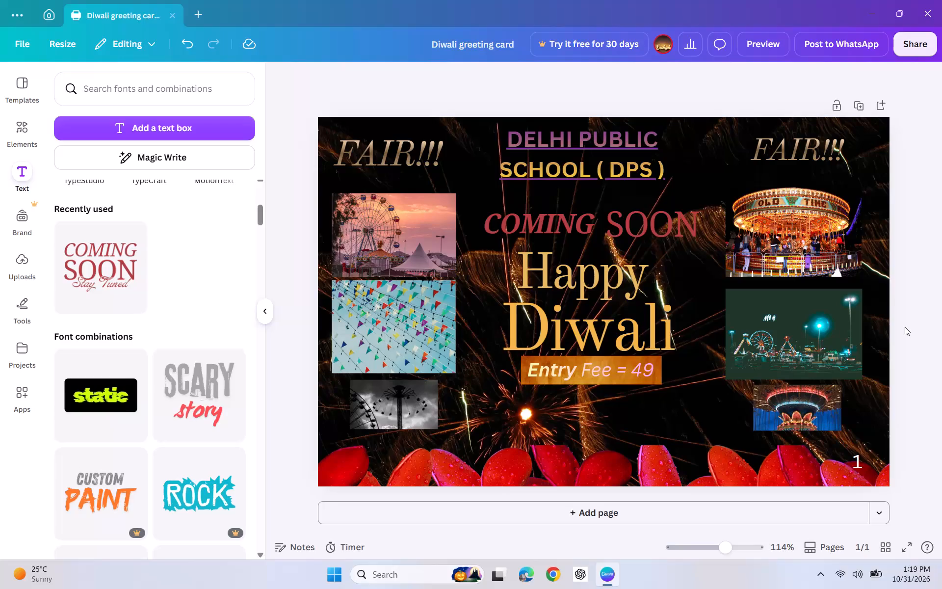
# Look through the text font combinations and collapse the text library to view the card on its own.
pyautogui.scroll(-6, 155, 398)
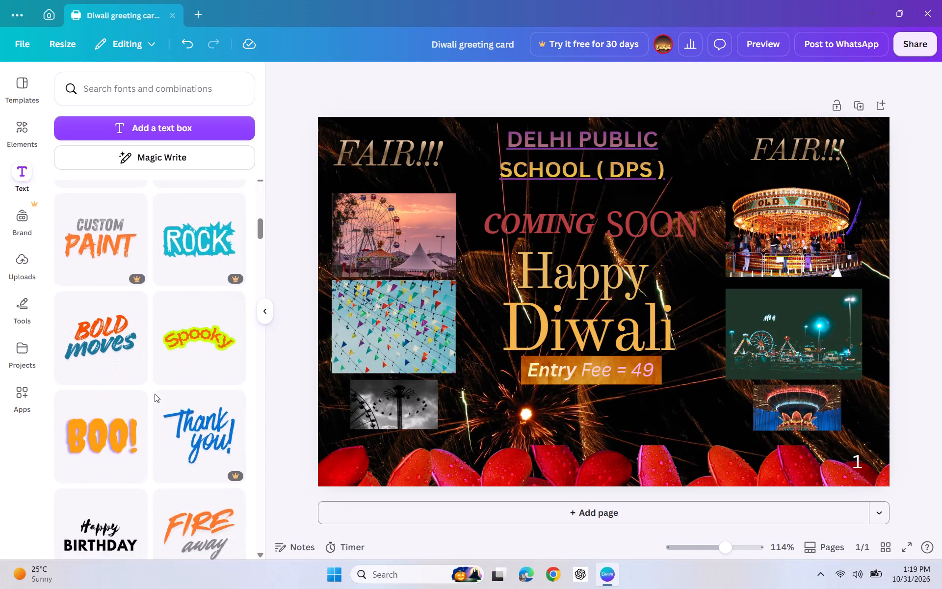
pyautogui.scroll(-10, 160, 386)
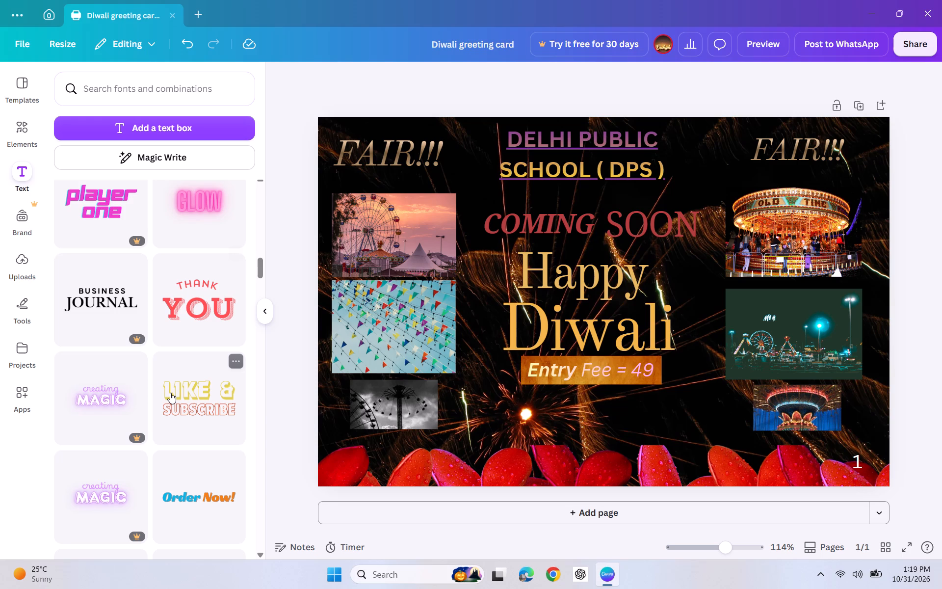
pyautogui.click(295, 273)
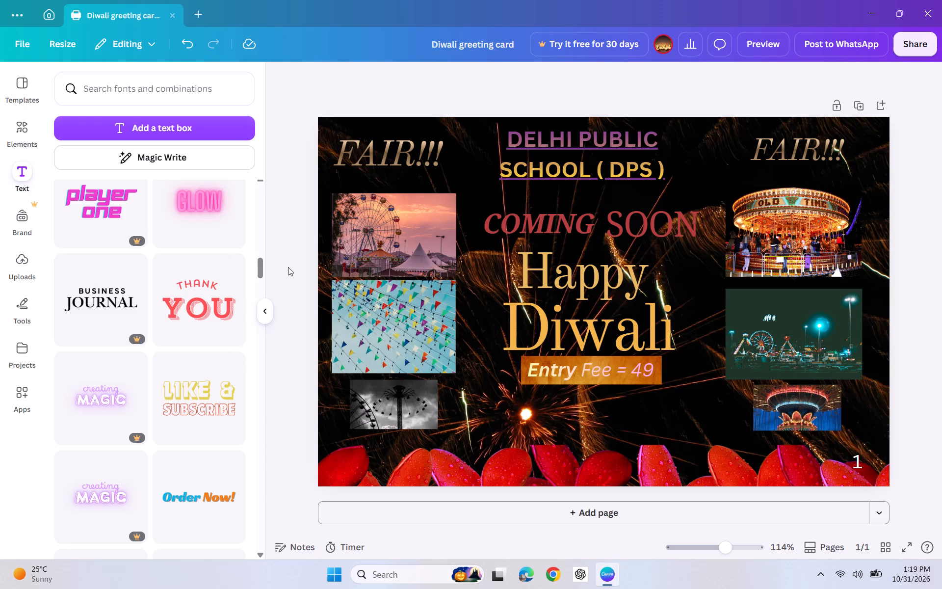
pyautogui.click(288, 266)
pyautogui.click(265, 316)
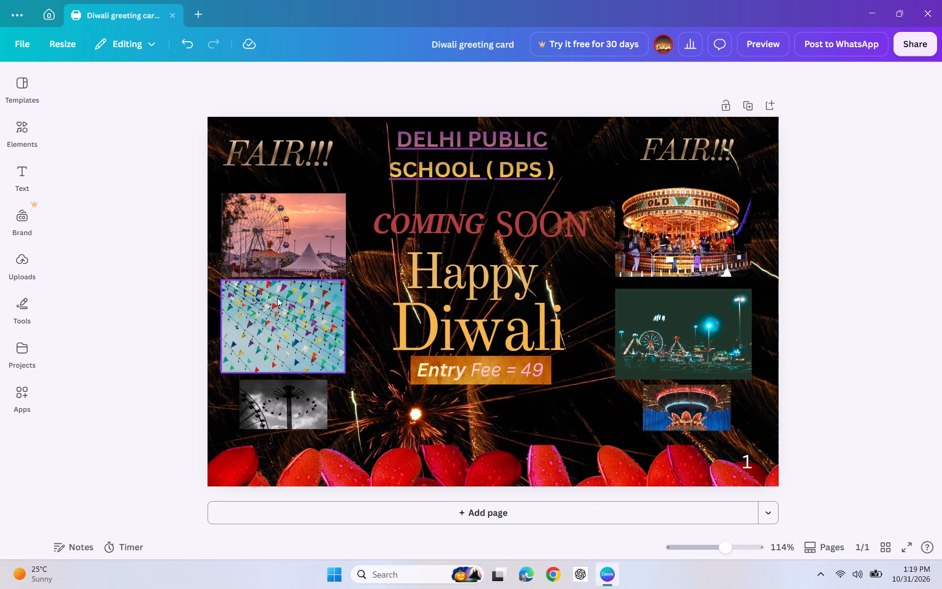
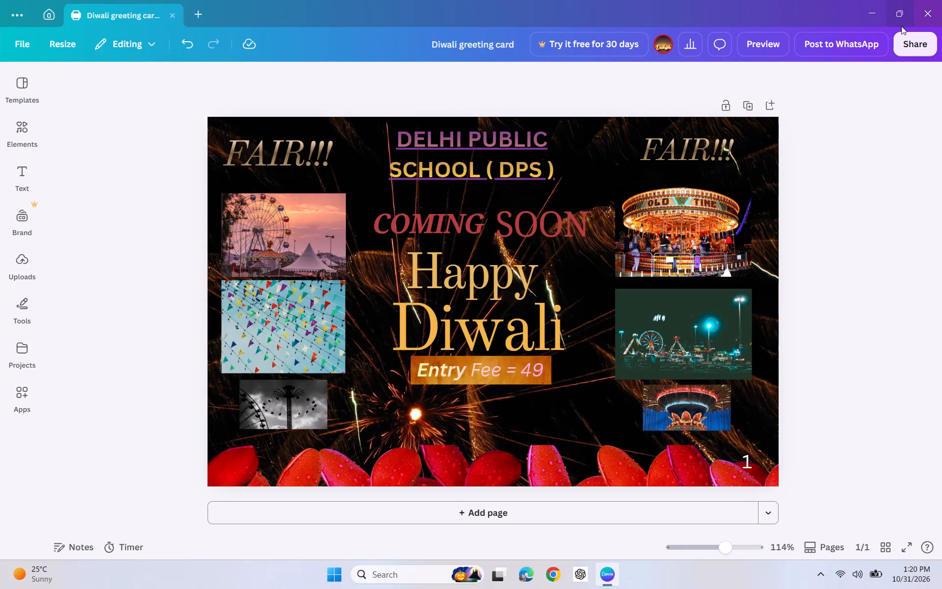
# Minimise the Canva window and launch the recently used Kuro app.
pyautogui.click(867, 13)
pyautogui.click(412, 570)
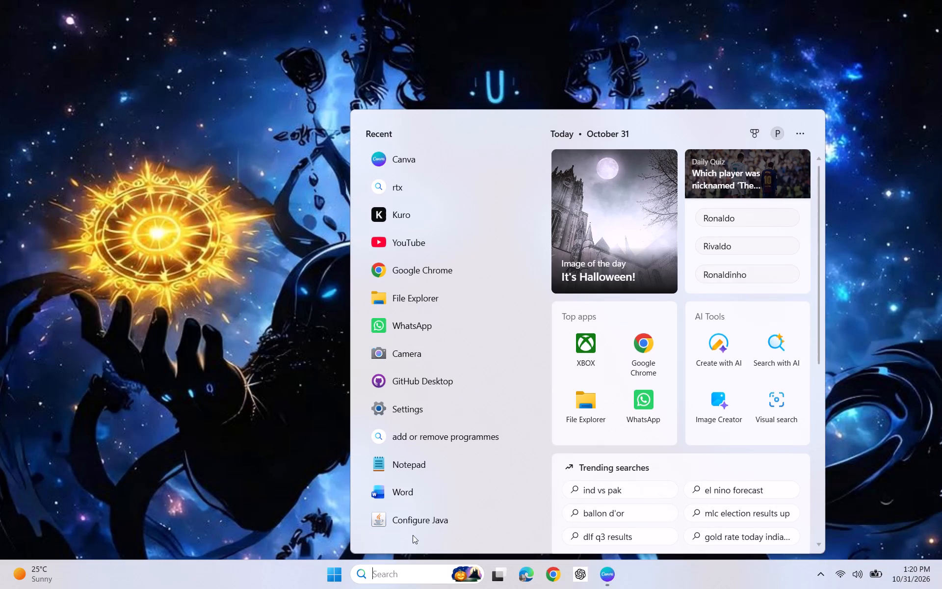
pyautogui.click(402, 218)
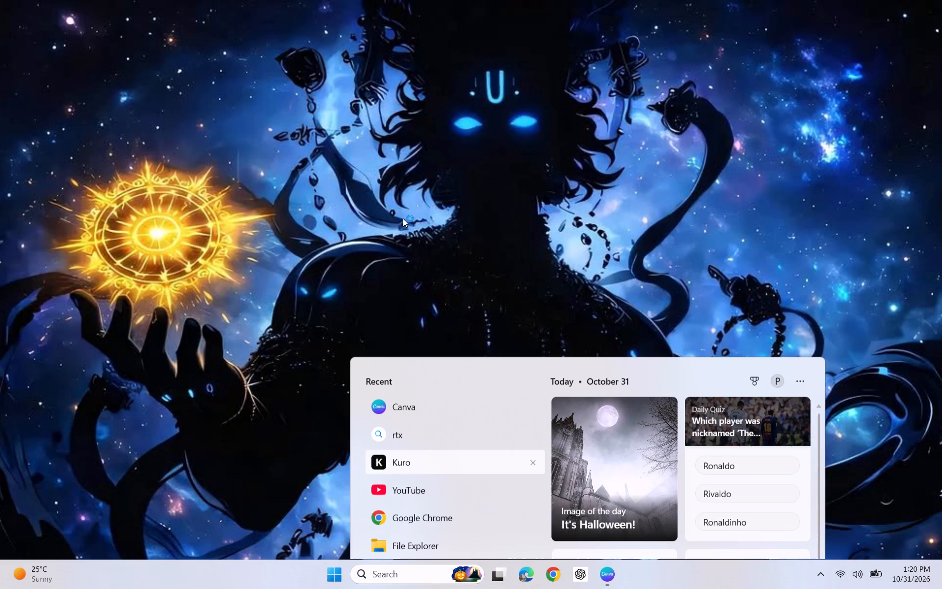
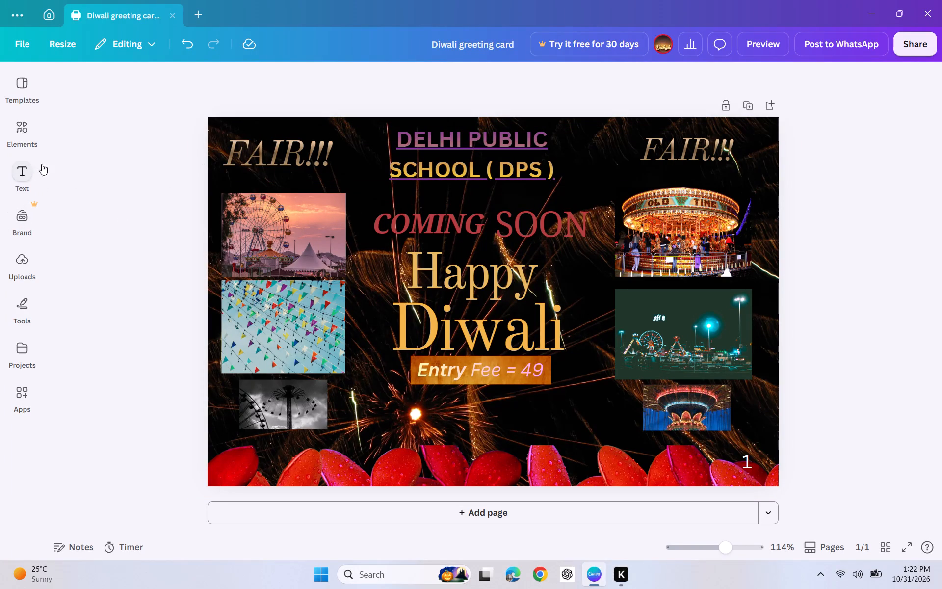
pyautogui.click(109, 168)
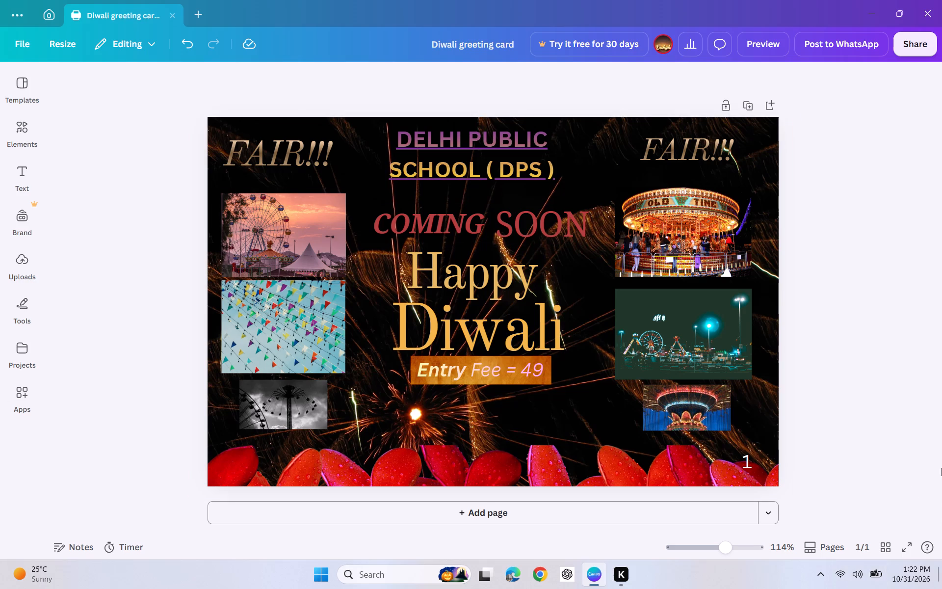
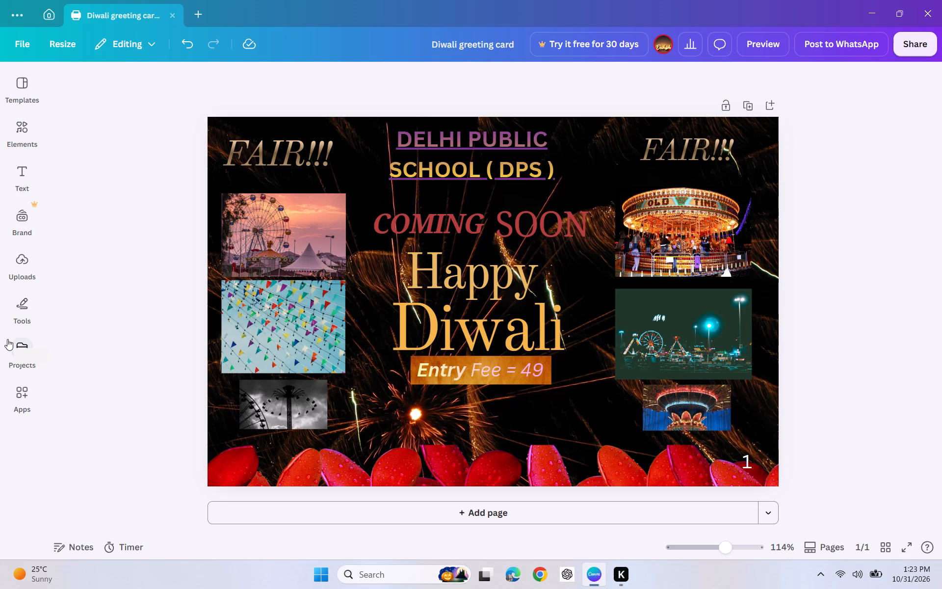
# Browse the available Canva apps, looking through the AI generation and For you categories.
pyautogui.click(11, 382)
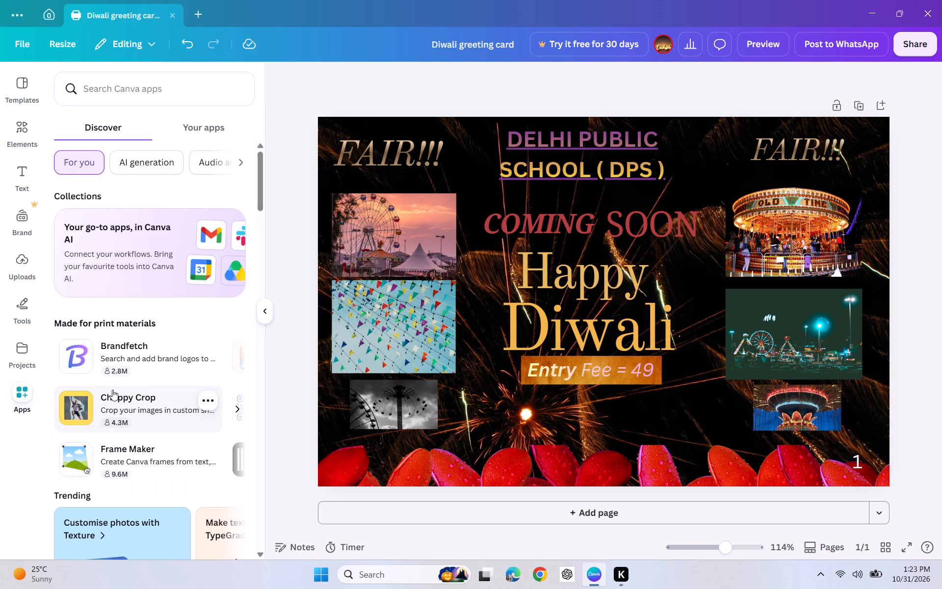
pyautogui.click(164, 160)
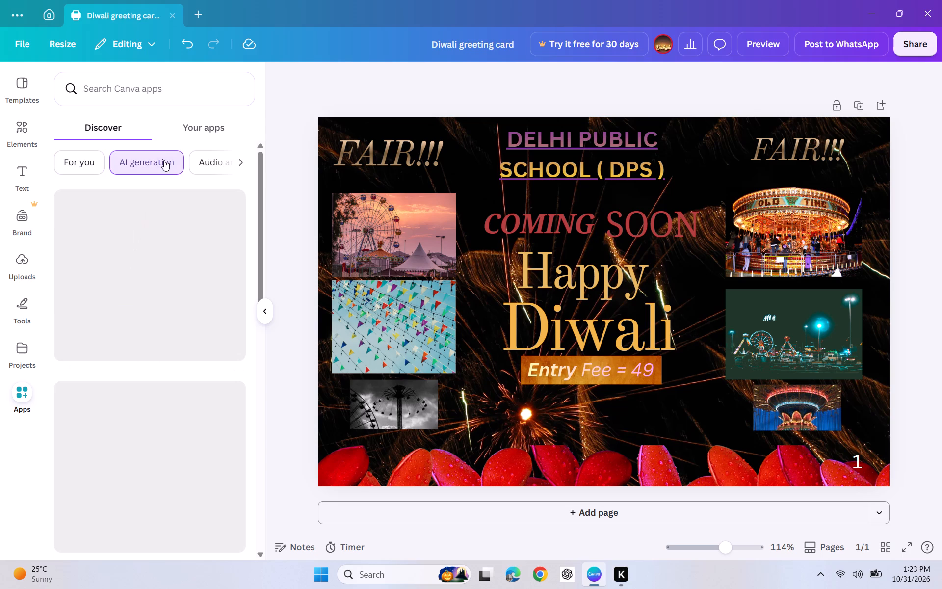
pyautogui.click(90, 165)
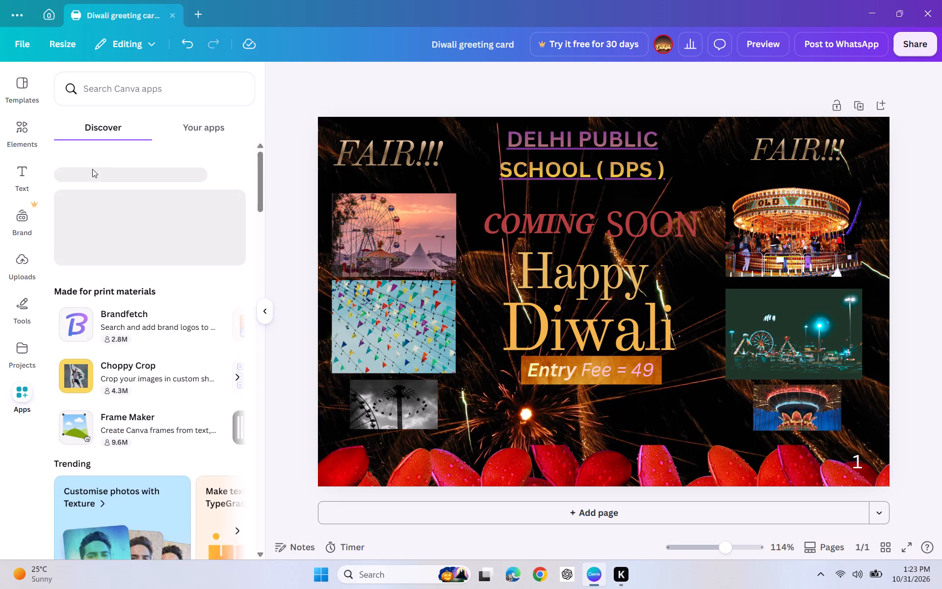
pyautogui.scroll(-5, 163, 377)
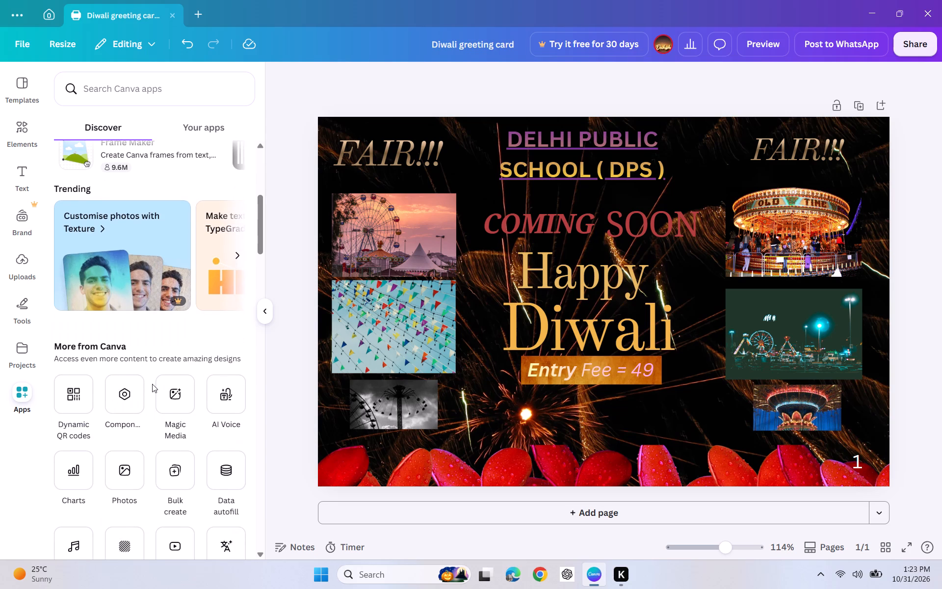
pyautogui.scroll(5, 152, 384)
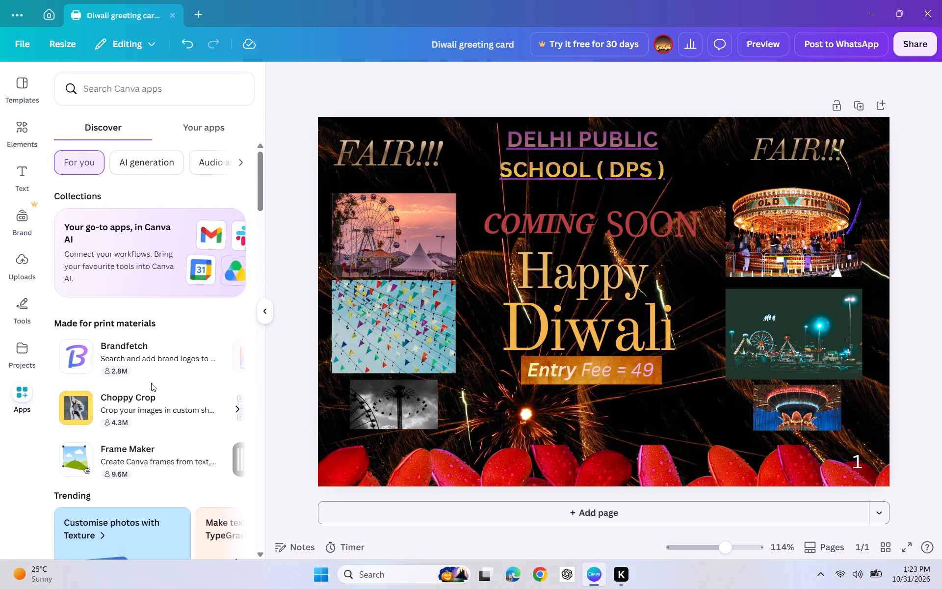
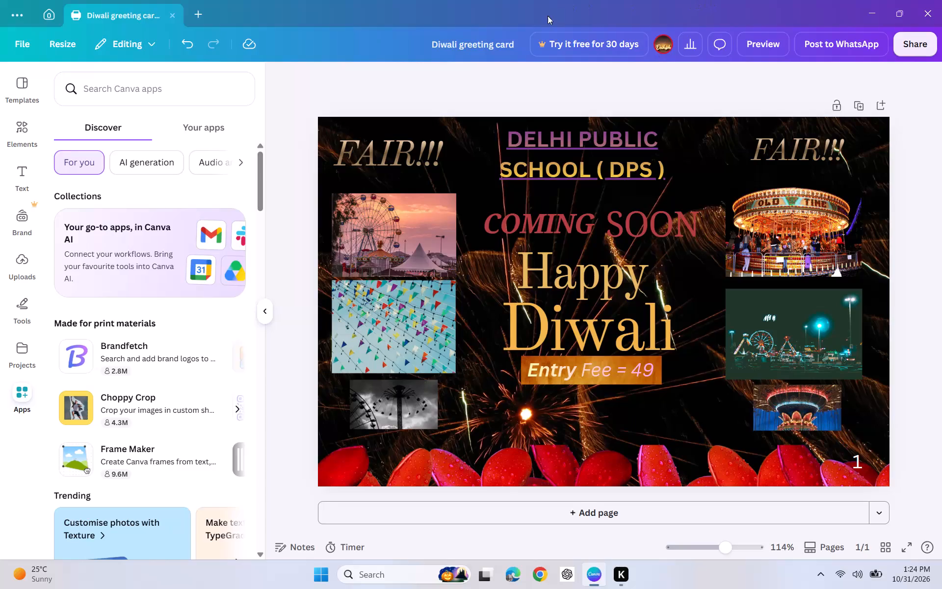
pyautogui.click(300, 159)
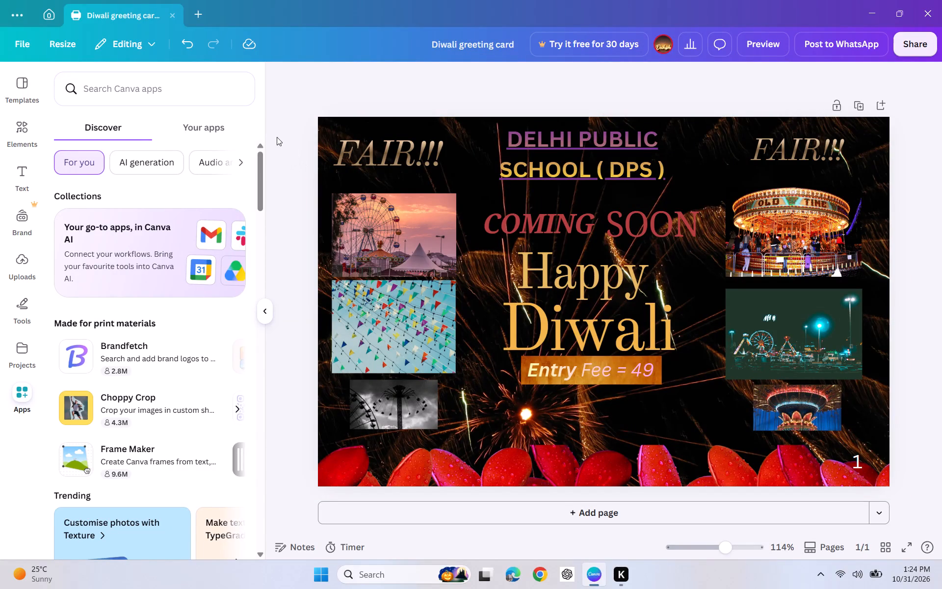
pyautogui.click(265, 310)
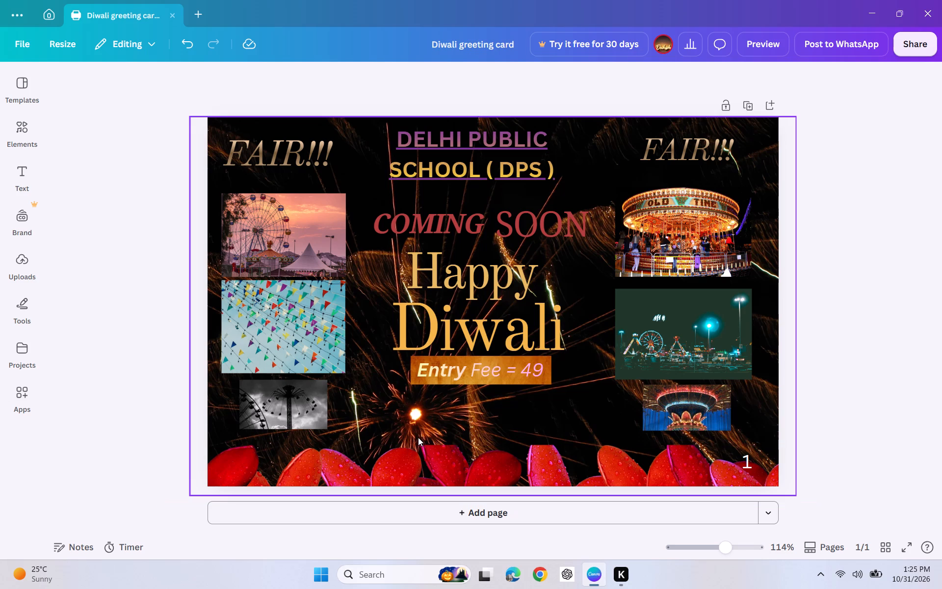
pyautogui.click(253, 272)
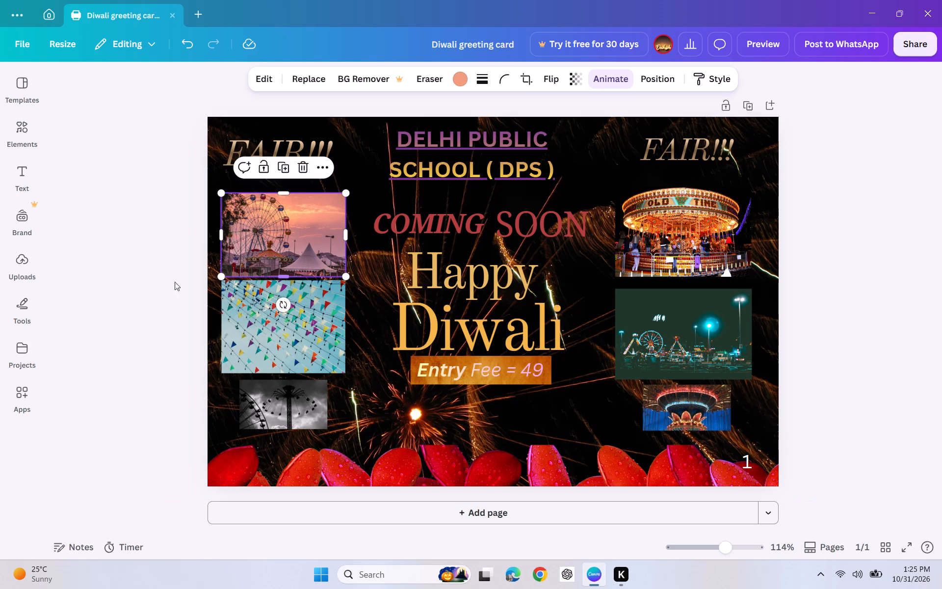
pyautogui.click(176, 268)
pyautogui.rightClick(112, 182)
# Remove the dark green night-fair photo below the carousel photo from the greeting card by moving it off the page.
pyautogui.click(12, 125)
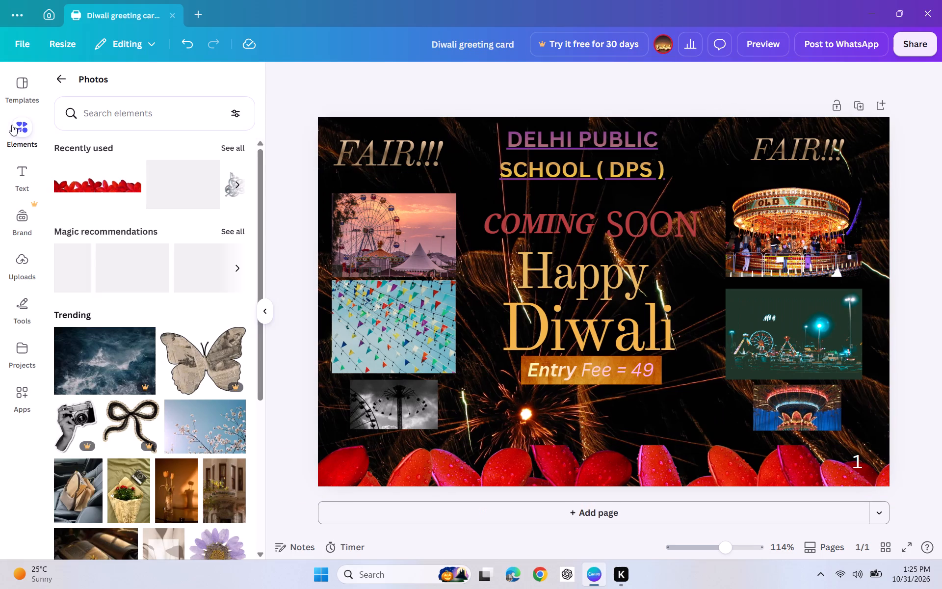
pyautogui.scroll(-1, 111, 268)
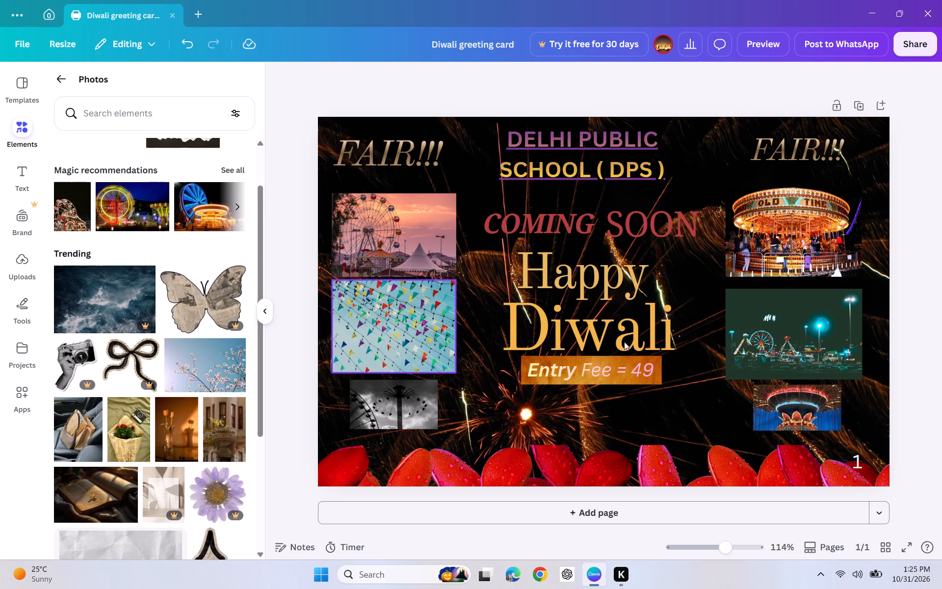
pyautogui.moveTo(794, 356); pyautogui.dragTo(40, 231)
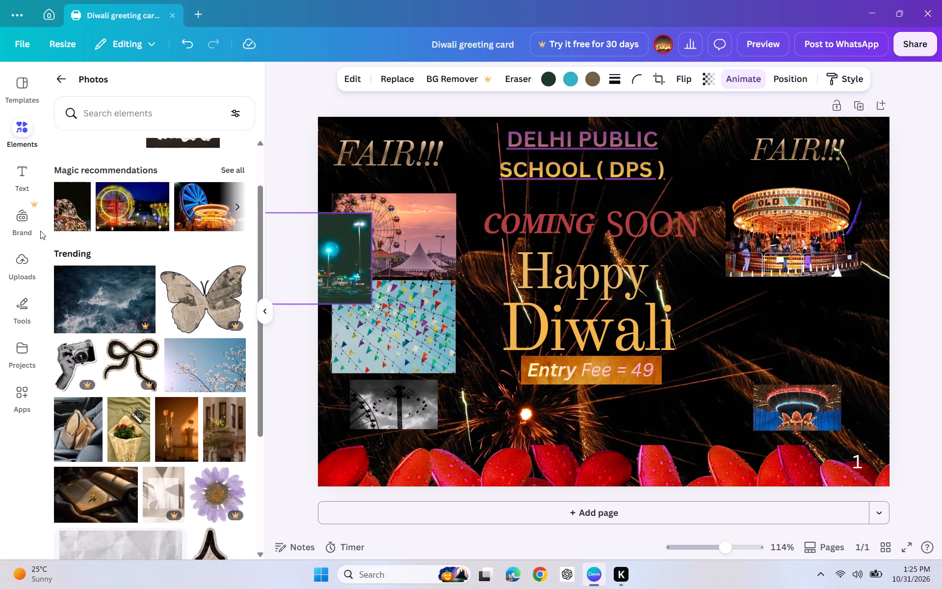
pyautogui.moveTo(40, 231); pyautogui.dragTo(5, 234)
# Add the lit swing carousel photo with the sunset sky from the full Magic recommendations photo collection to the card.
pyautogui.moveTo(130, 210); pyautogui.dragTo(169, 225)
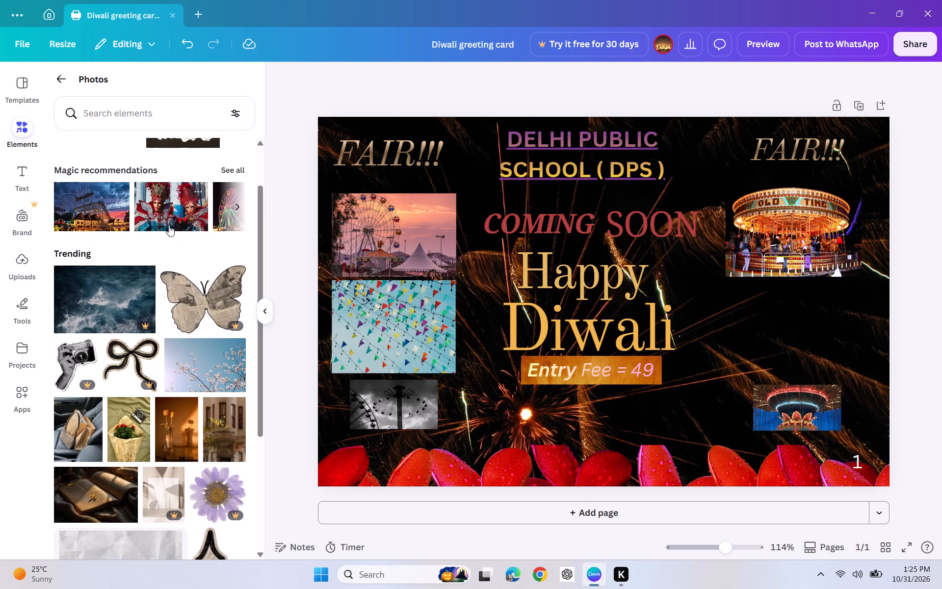
pyautogui.moveTo(169, 225); pyautogui.dragTo(166, 225)
pyautogui.scroll(-3, 126, 214)
pyautogui.scroll(4, 126, 214)
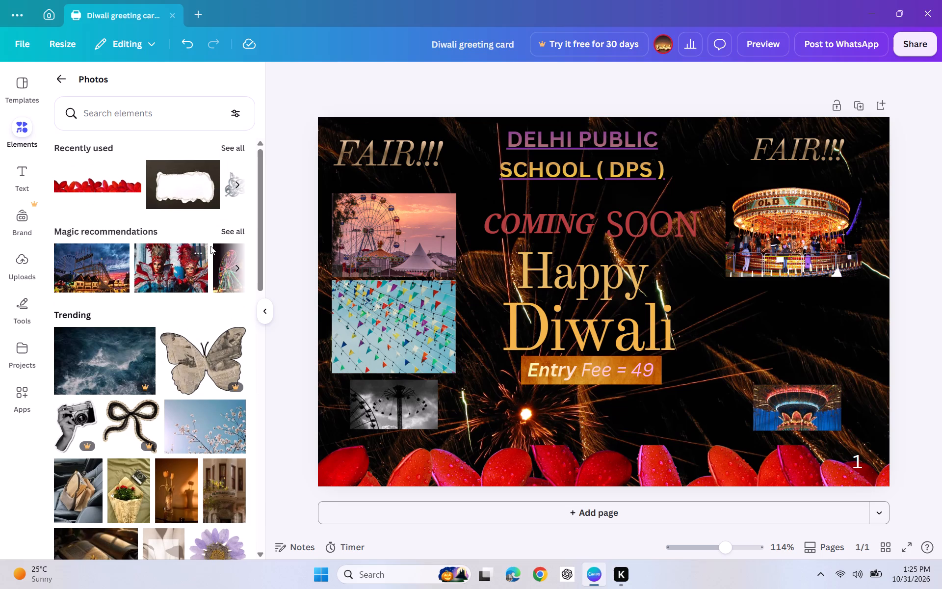
pyautogui.click(229, 230)
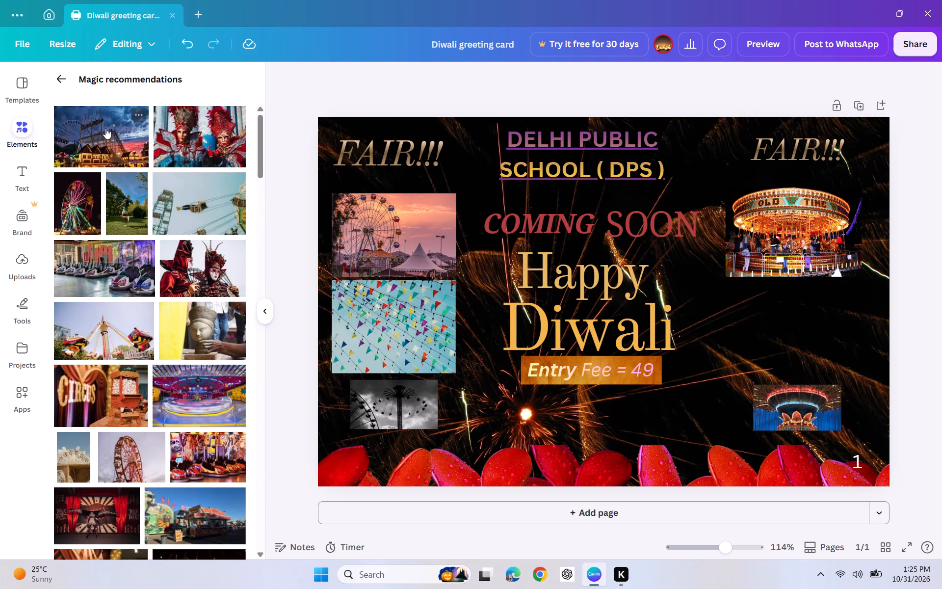
pyautogui.scroll(-3, 203, 288)
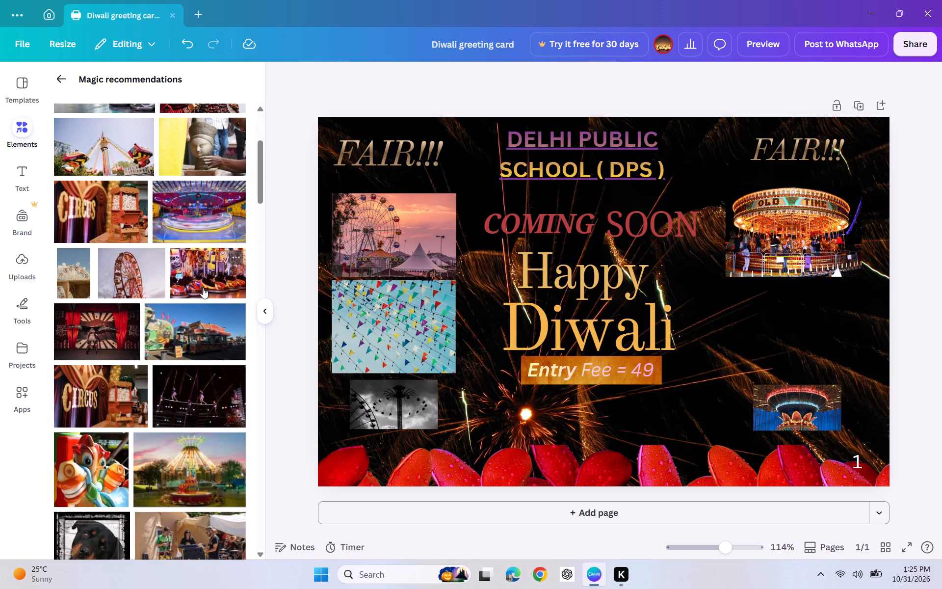
pyautogui.scroll(-3, 137, 385)
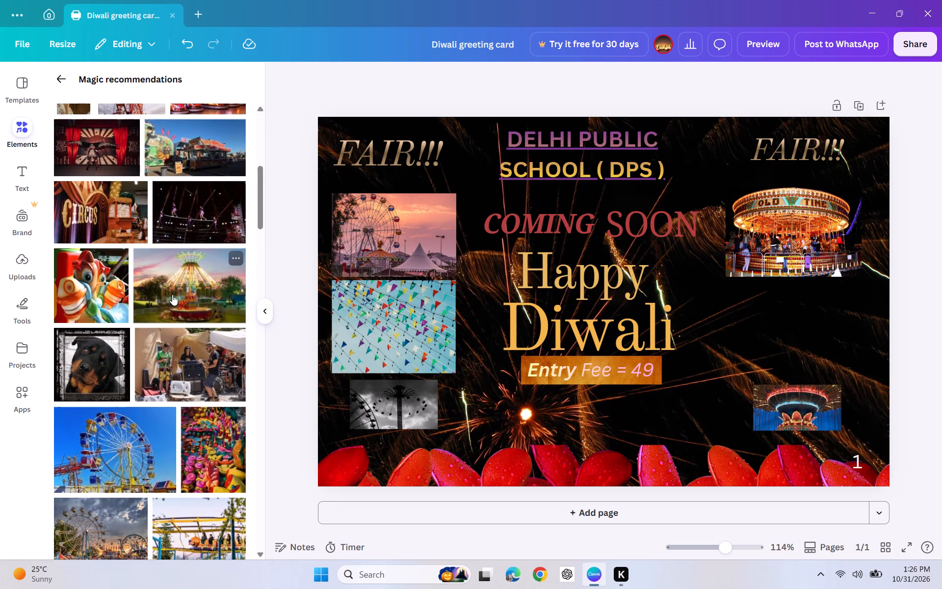
pyautogui.moveTo(173, 294); pyautogui.dragTo(628, 290)
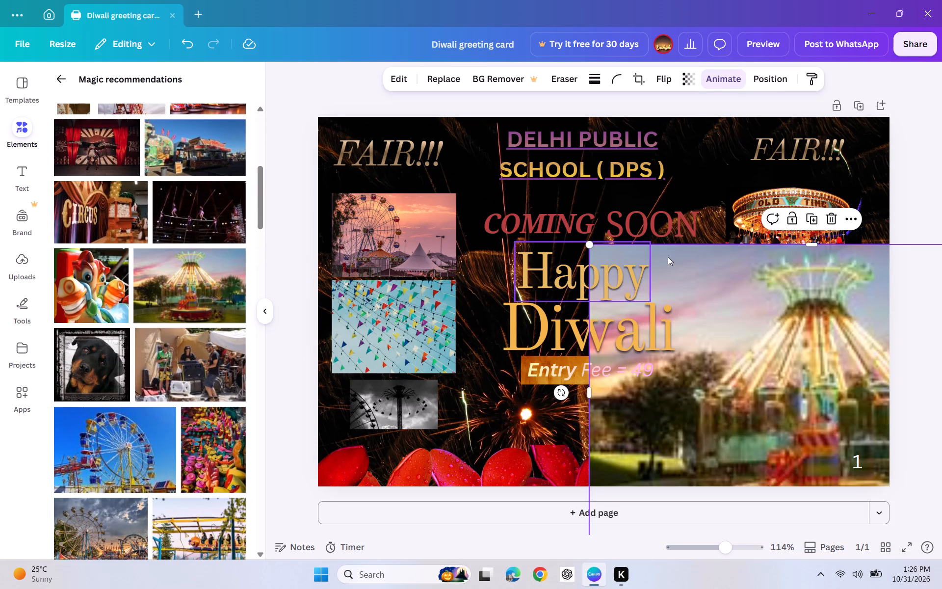
pyautogui.moveTo(820, 318); pyautogui.dragTo(692, 237)
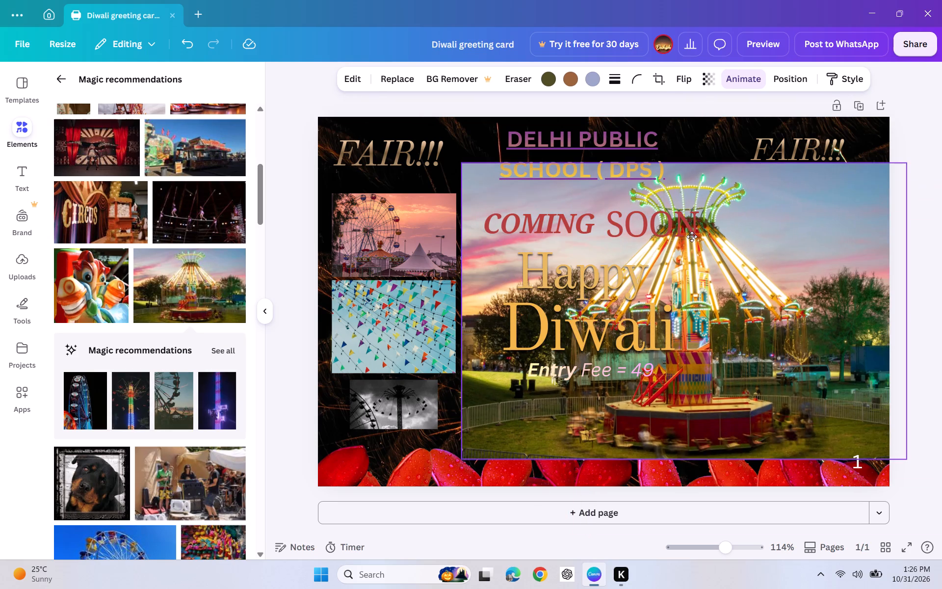
pyautogui.moveTo(692, 237); pyautogui.dragTo(692, 236)
# Shrink the swing carousel photo to about 2.1 by 1.4 and fit it in the gap below the Old Time carousel photo.
pyautogui.moveTo(909, 166); pyautogui.dragTo(698, 347)
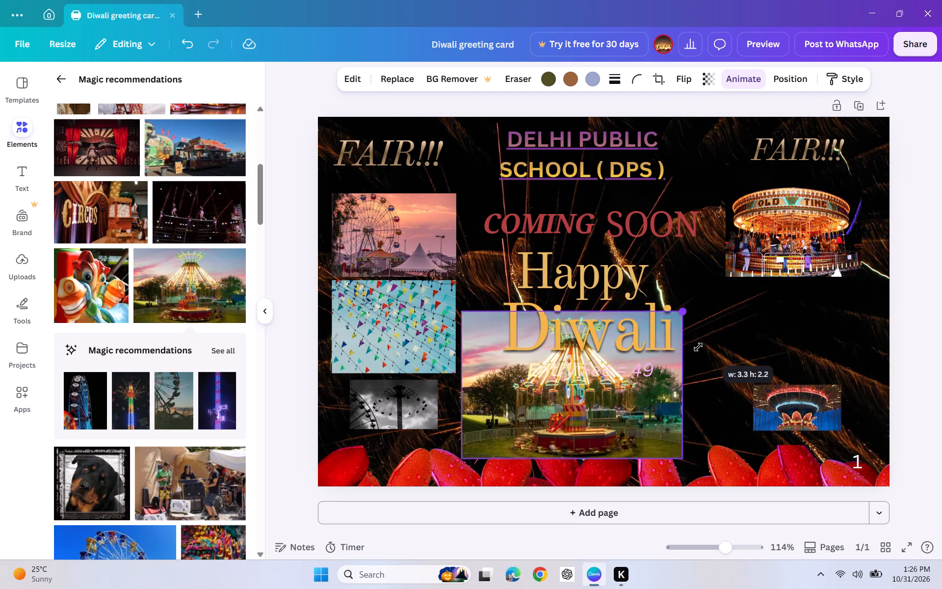
pyautogui.moveTo(698, 347); pyautogui.dragTo(655, 374)
pyautogui.moveTo(554, 398); pyautogui.dragTo(572, 396)
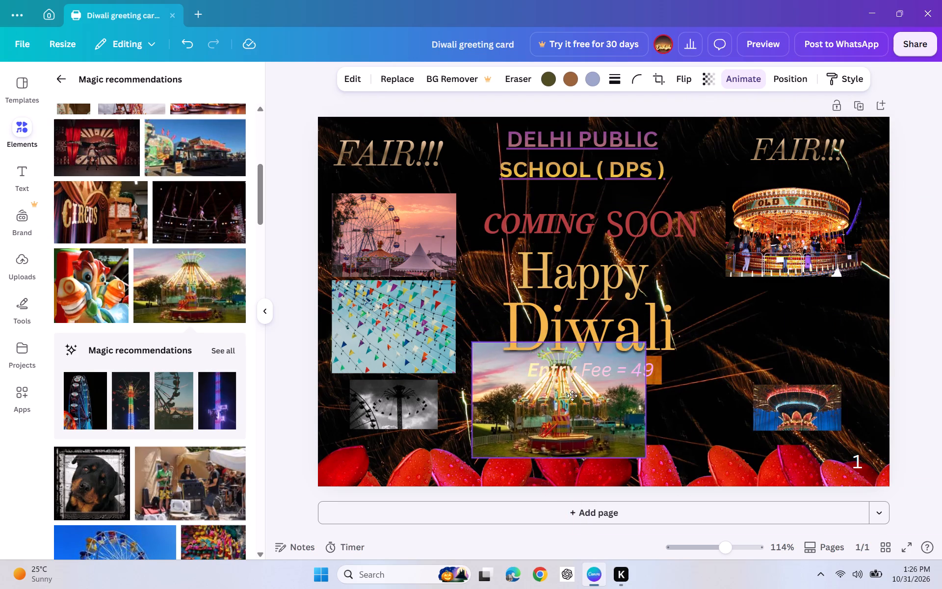
pyautogui.moveTo(572, 396); pyautogui.dragTo(788, 342)
pyautogui.moveTo(871, 285); pyautogui.dragTo(858, 295)
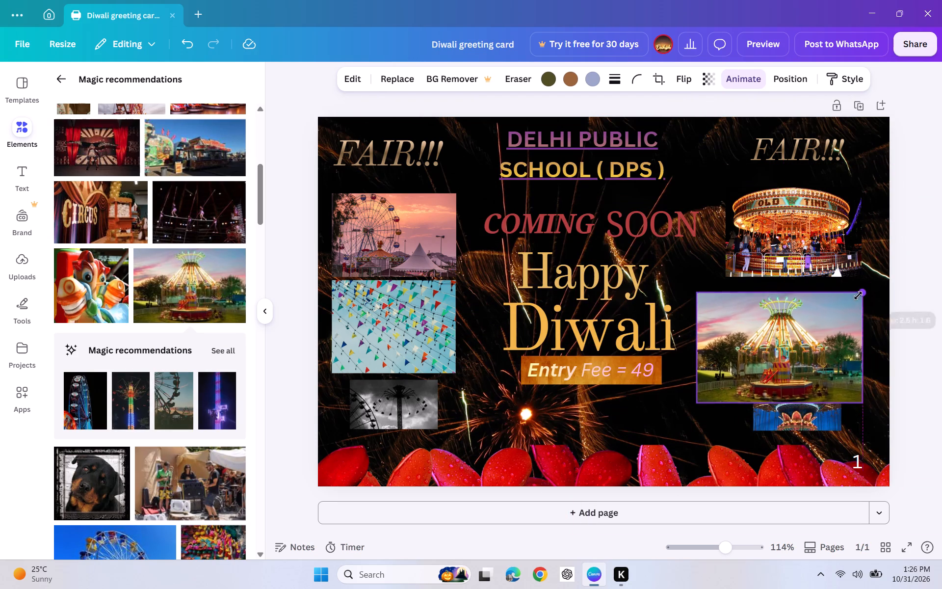
pyautogui.moveTo(858, 295); pyautogui.dragTo(842, 307)
pyautogui.moveTo(766, 340); pyautogui.dragTo(784, 320)
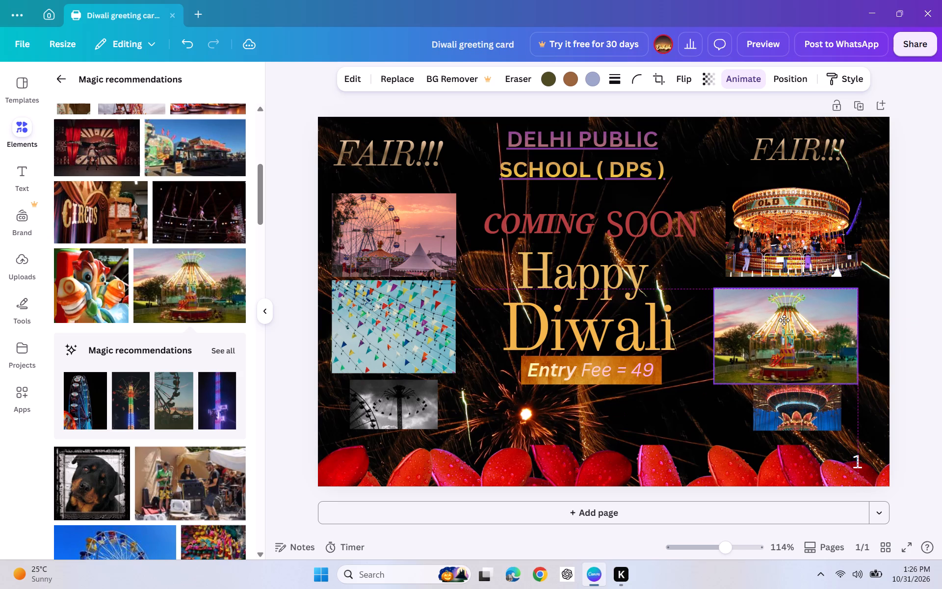
pyautogui.moveTo(784, 320); pyautogui.dragTo(784, 317)
pyautogui.moveTo(718, 286); pyautogui.dragTo(725, 285)
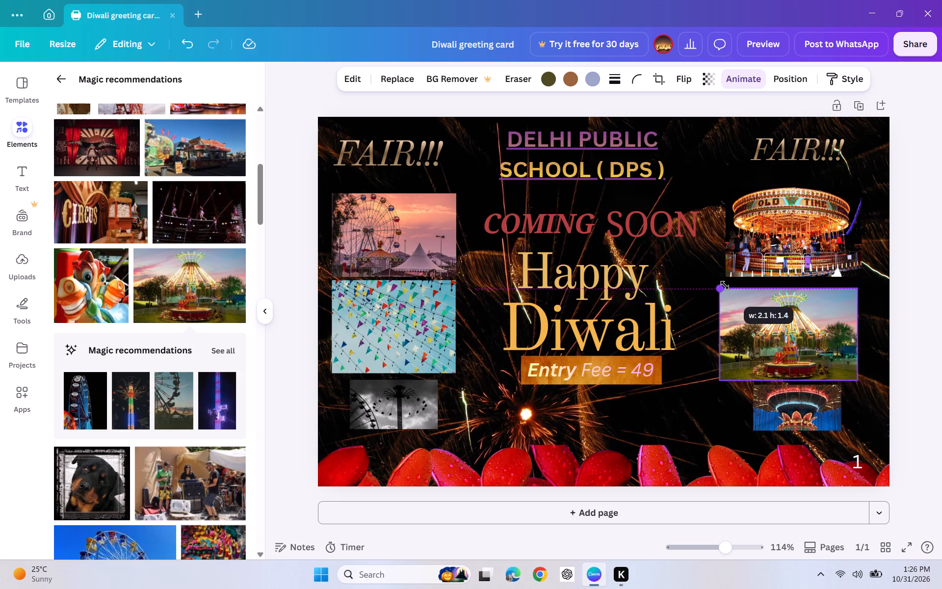
pyautogui.moveTo(725, 285); pyautogui.dragTo(723, 284)
pyautogui.click(745, 300)
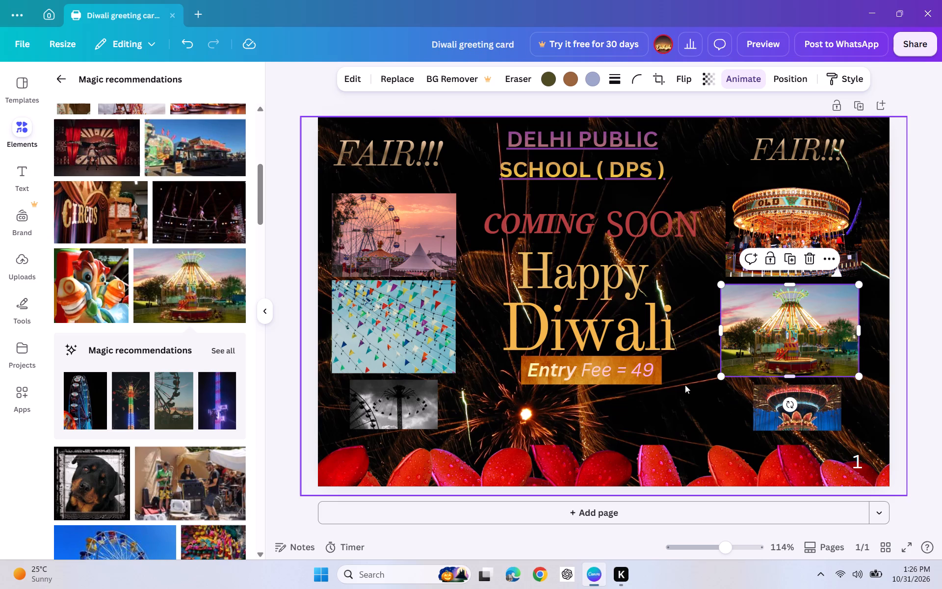
pyautogui.click(701, 357)
pyautogui.click(715, 434)
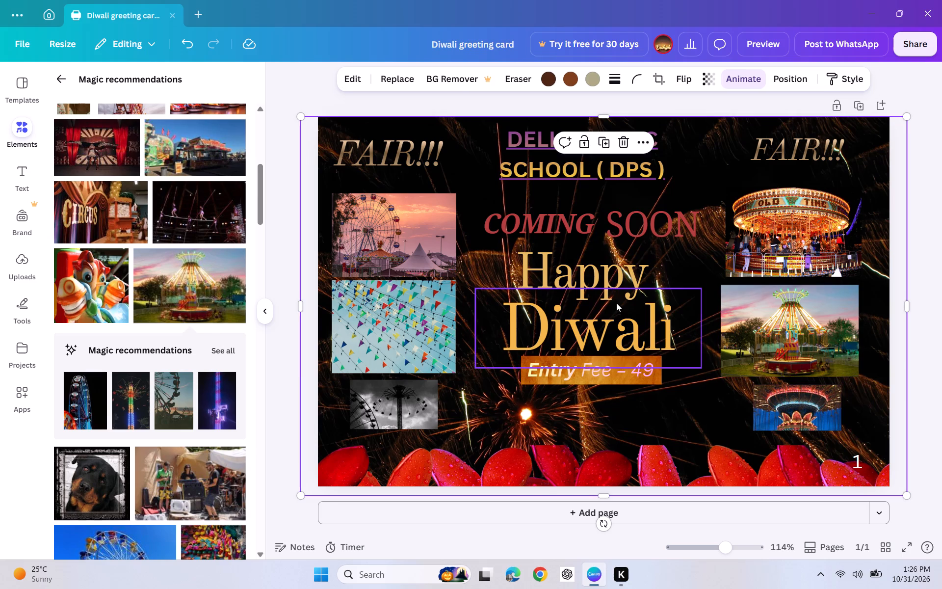
# Close Canva.
pyautogui.click(941, 1)
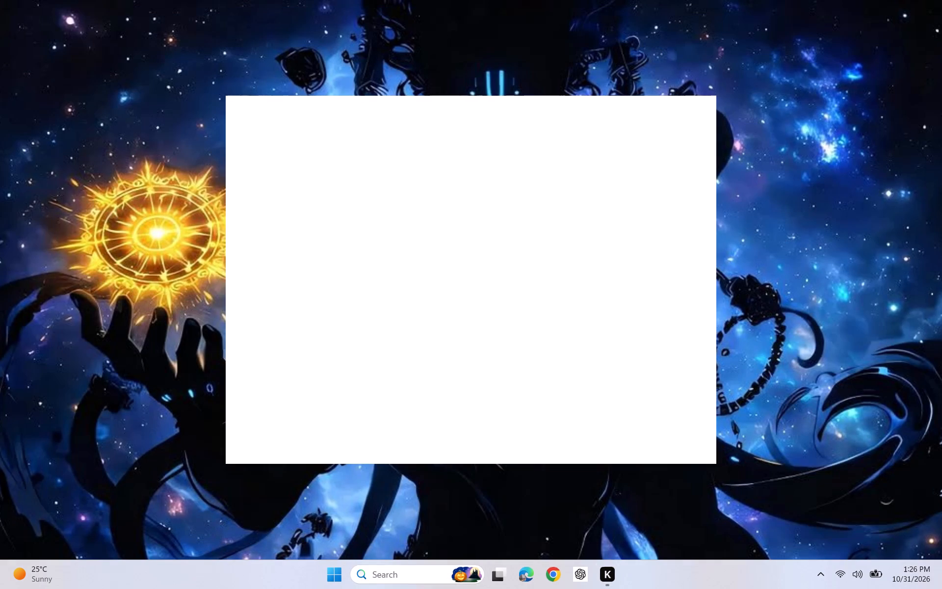
# Launch an application from Windows search.
pyautogui.click(419, 575)
pyautogui.click(429, 160)
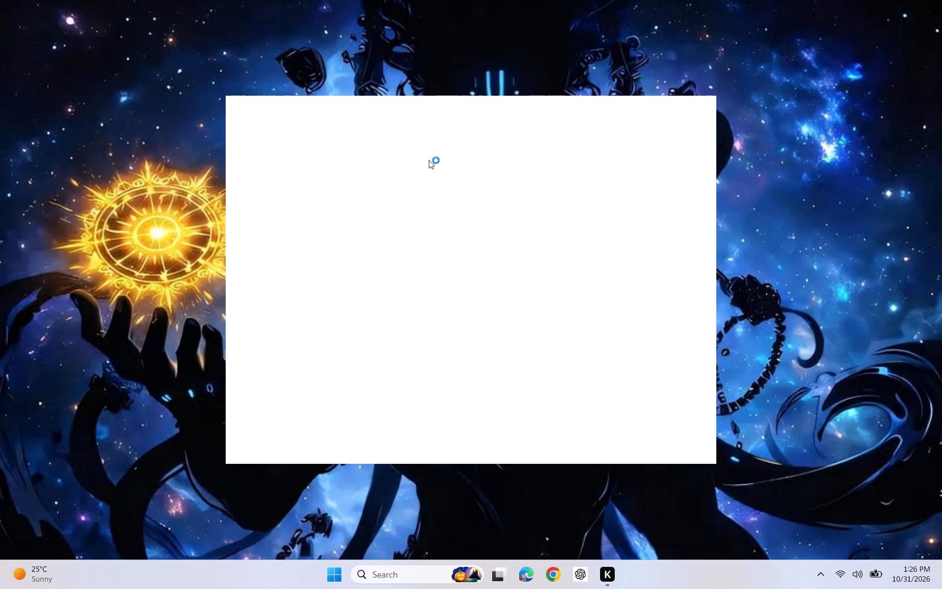